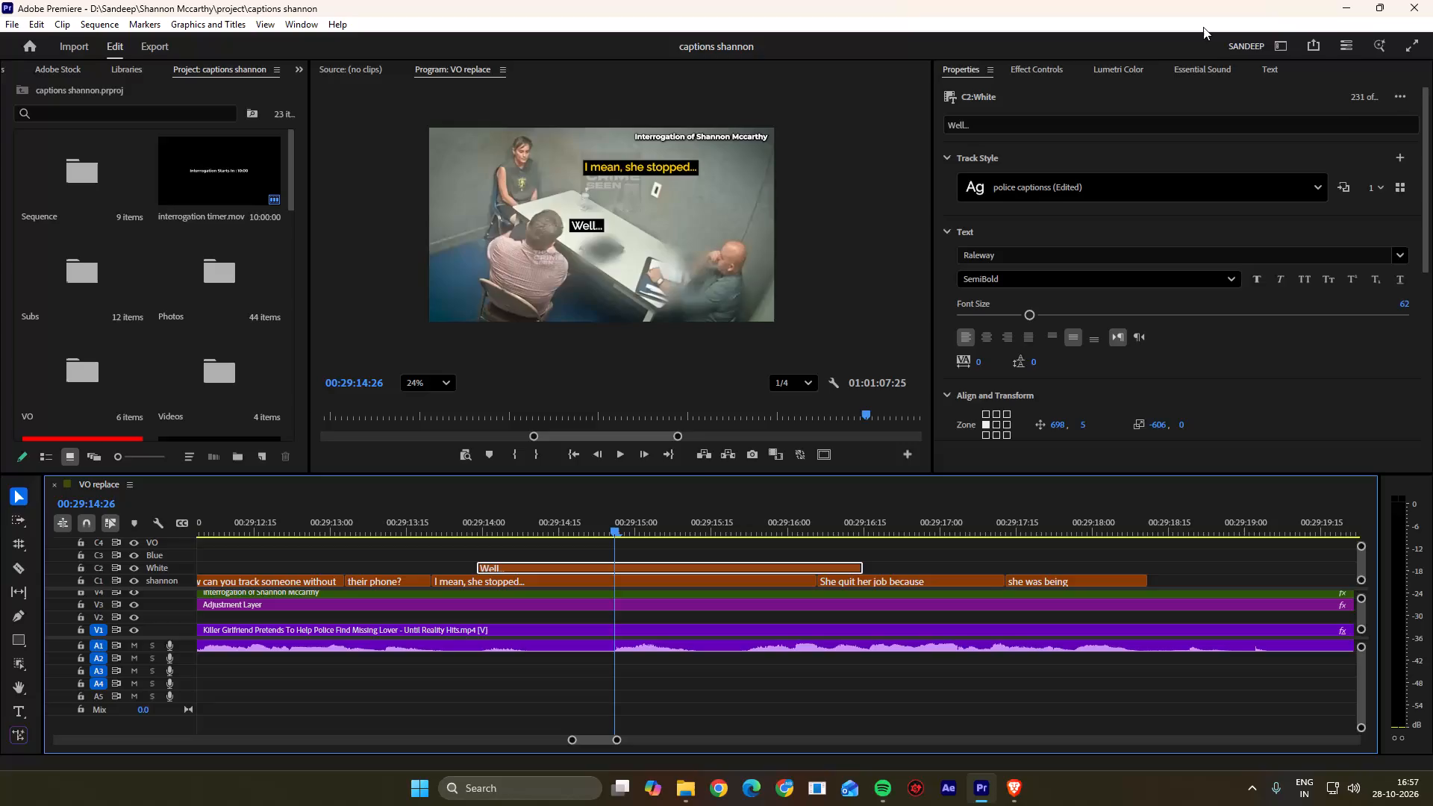
Save the project.
key("ctrl+s")
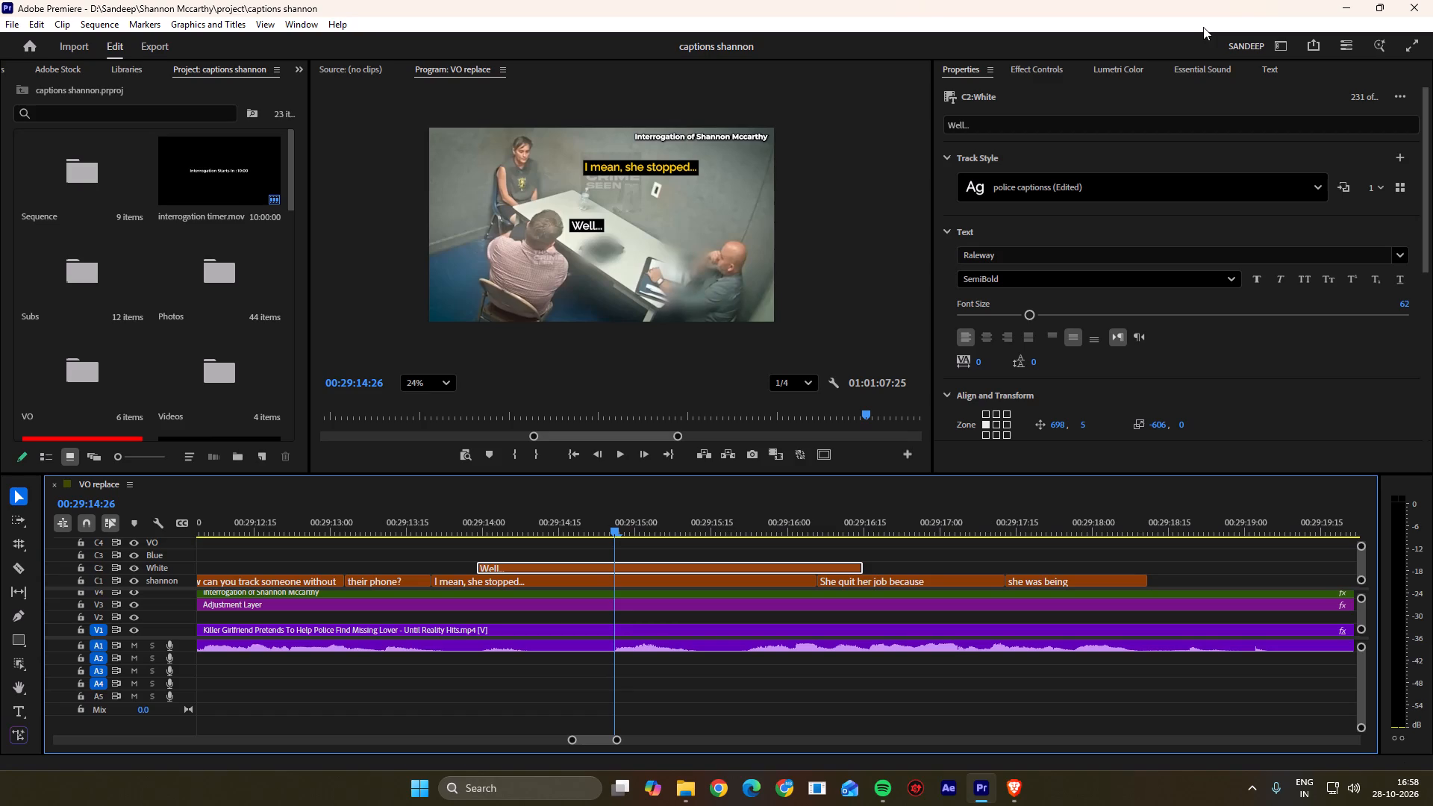
Play back the dialogue from about 00:29:13 to 00:29:16 repeatedly to check the "Well..." and "I mean, she stopped..." captions against the audio.
left_click_drag(377, 516, 367, 519)
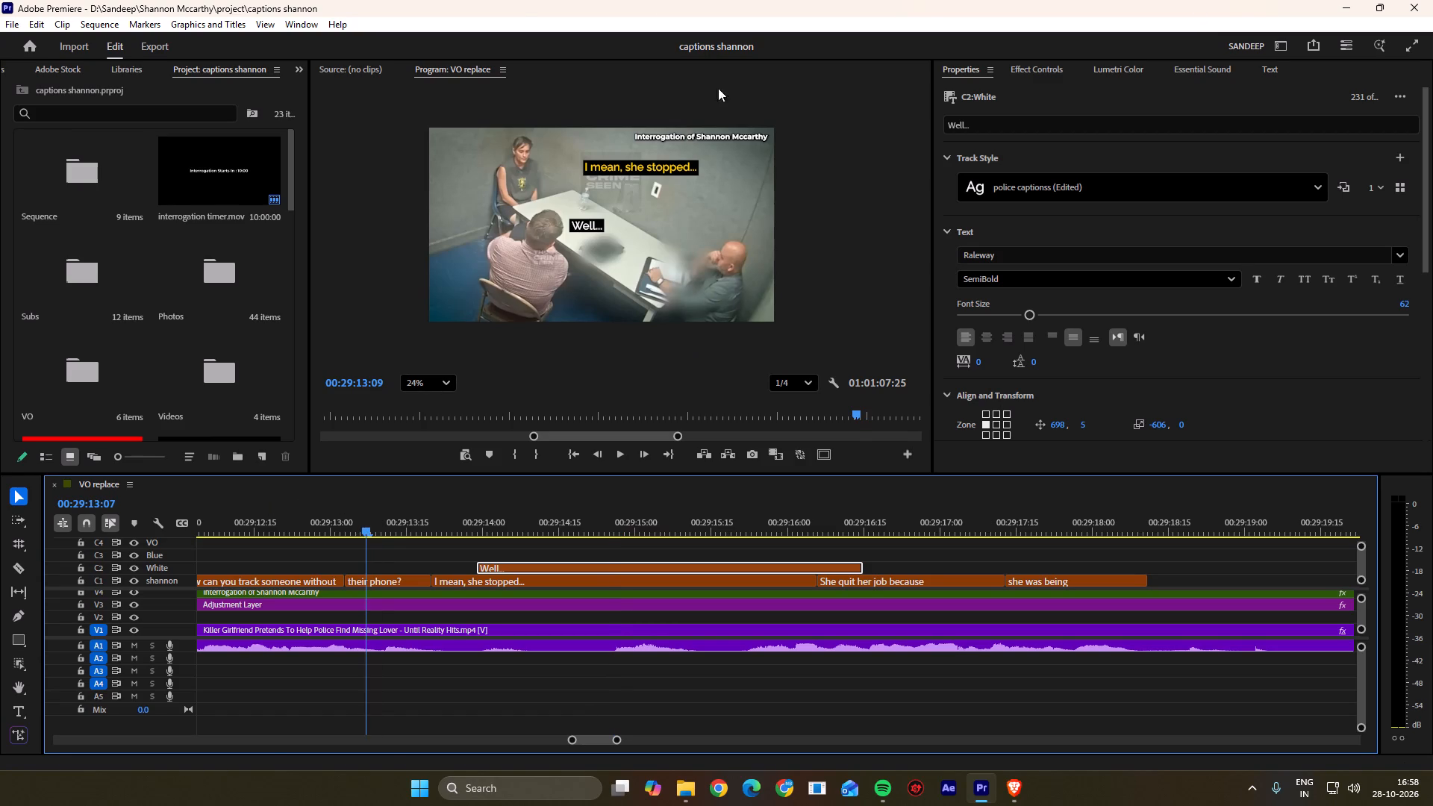
key("space")
scroll(435, 628, "down", 4)
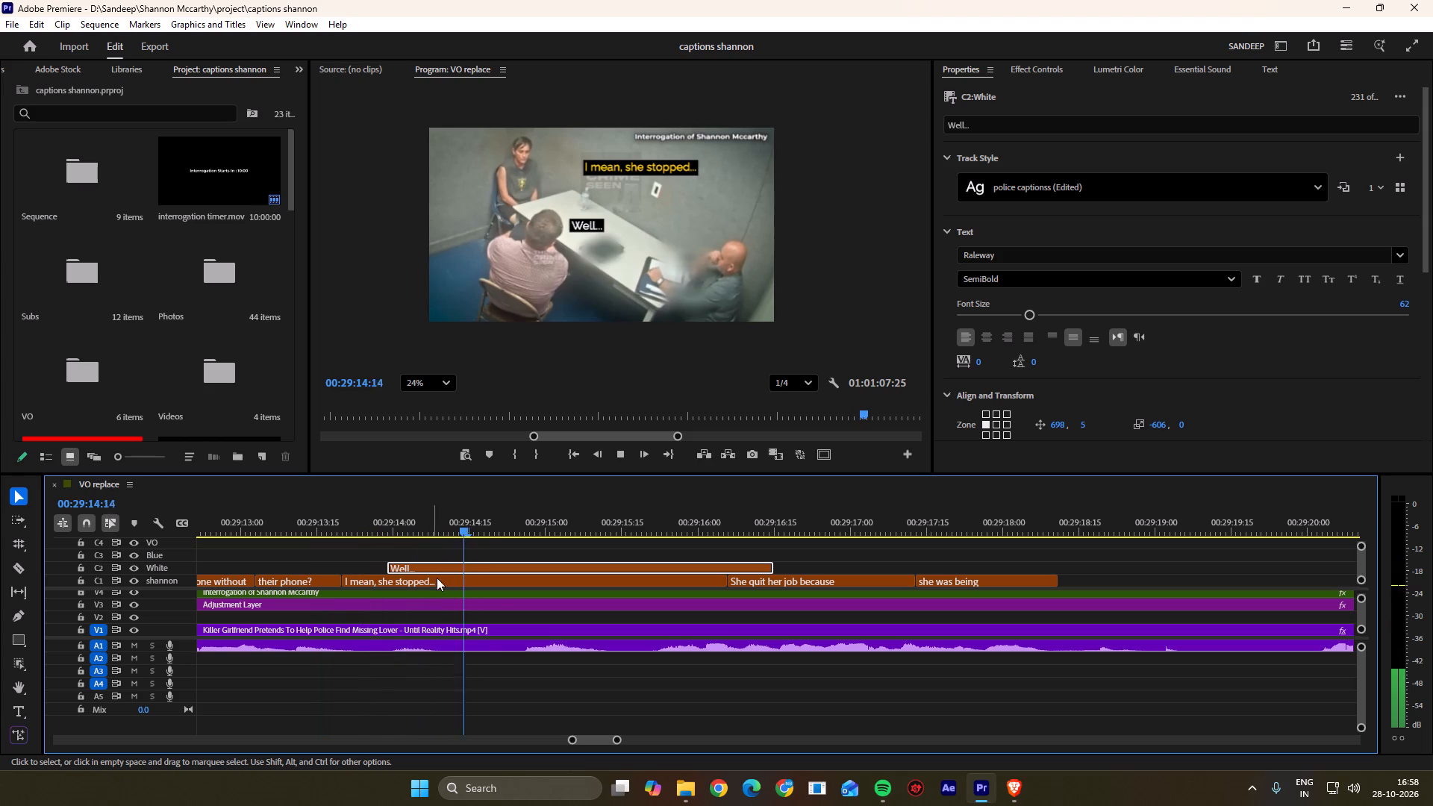
key("space")
left_click_drag(454, 529, 338, 528)
left_click(345, 546)
key("space")
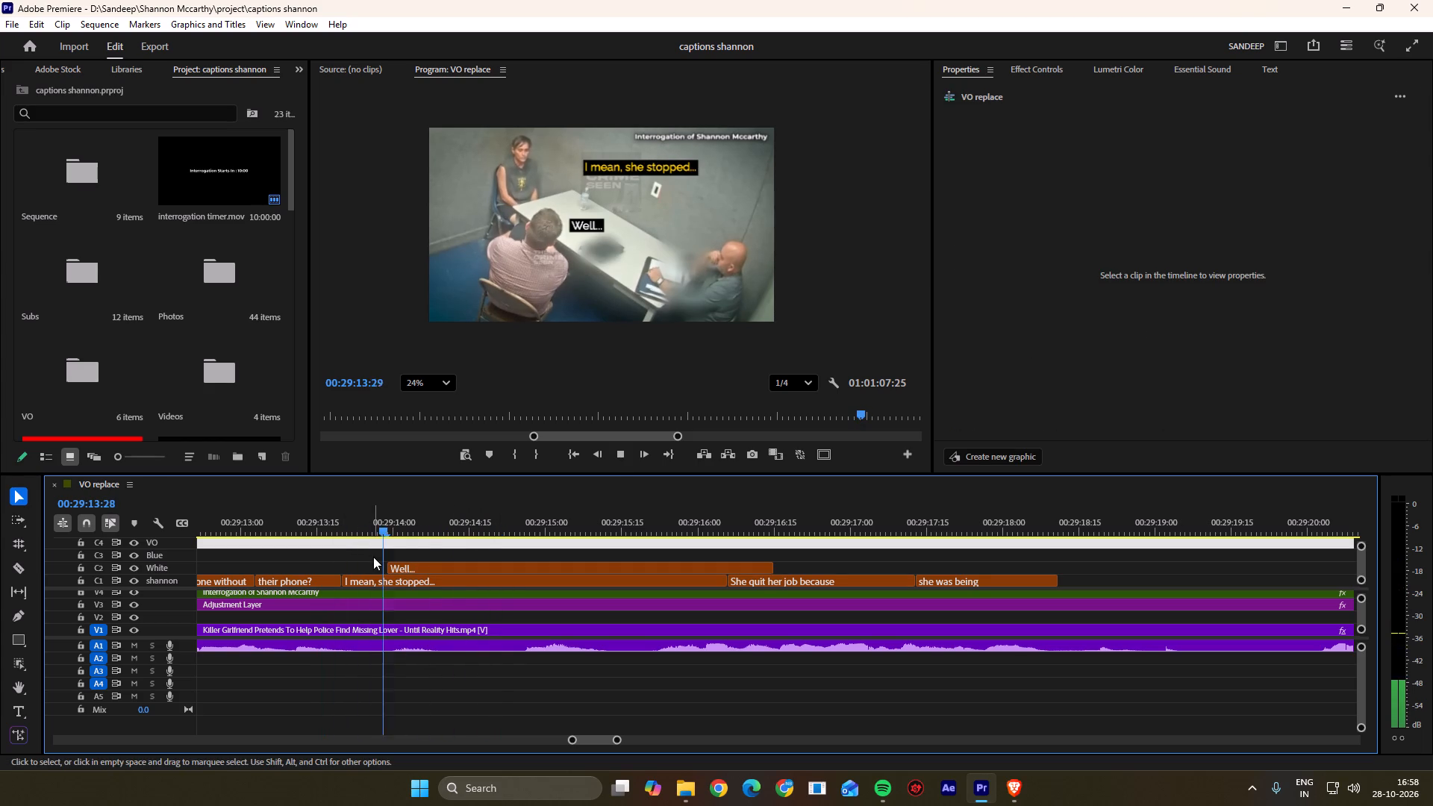
key("space")
scroll(512, 579, "down", 3, "alt")
scroll(425, 578, "up", 3)
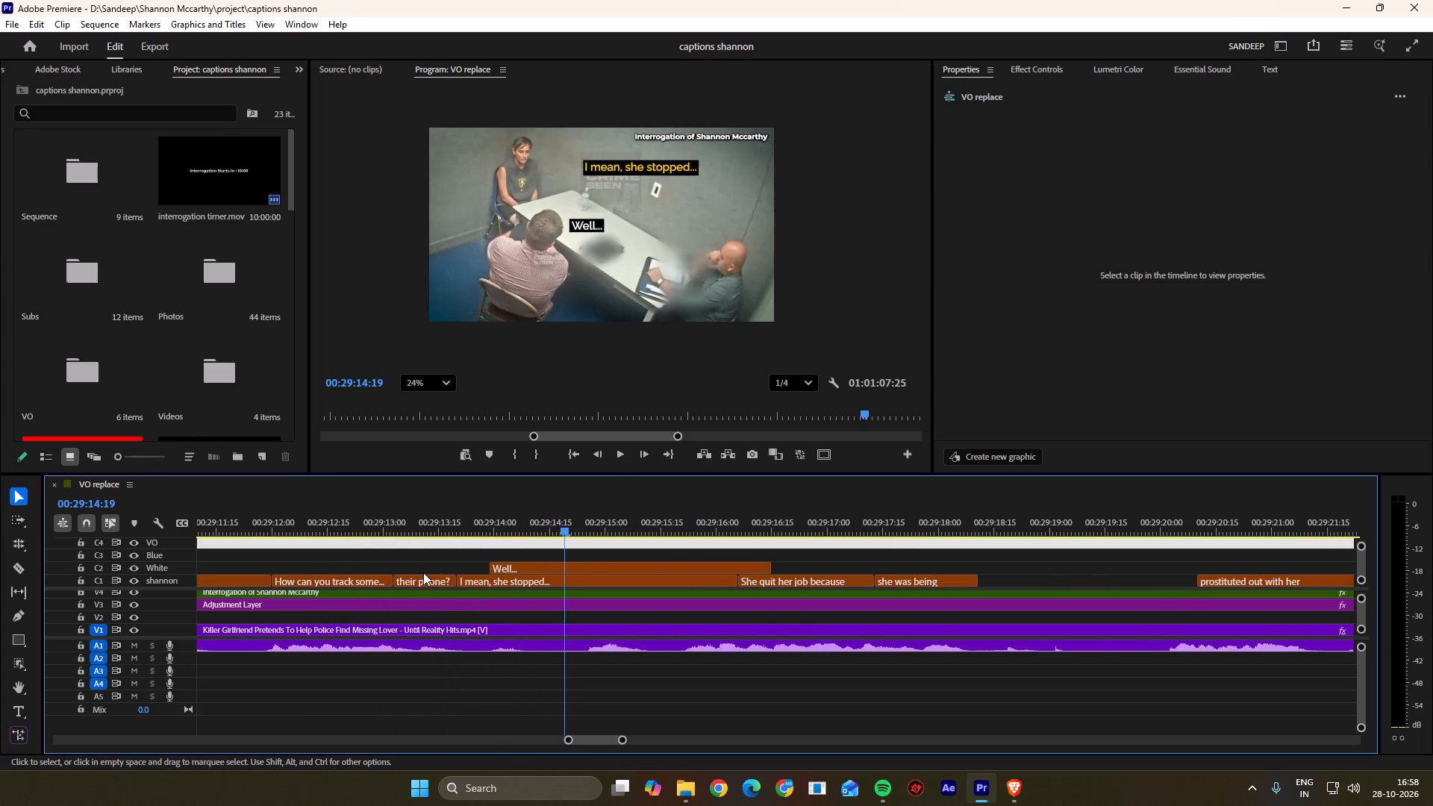
left_click_drag(425, 531, 399, 533)
key("space")
scroll(485, 579, "up", 4, "alt")
scroll(500, 579, "down", 2)
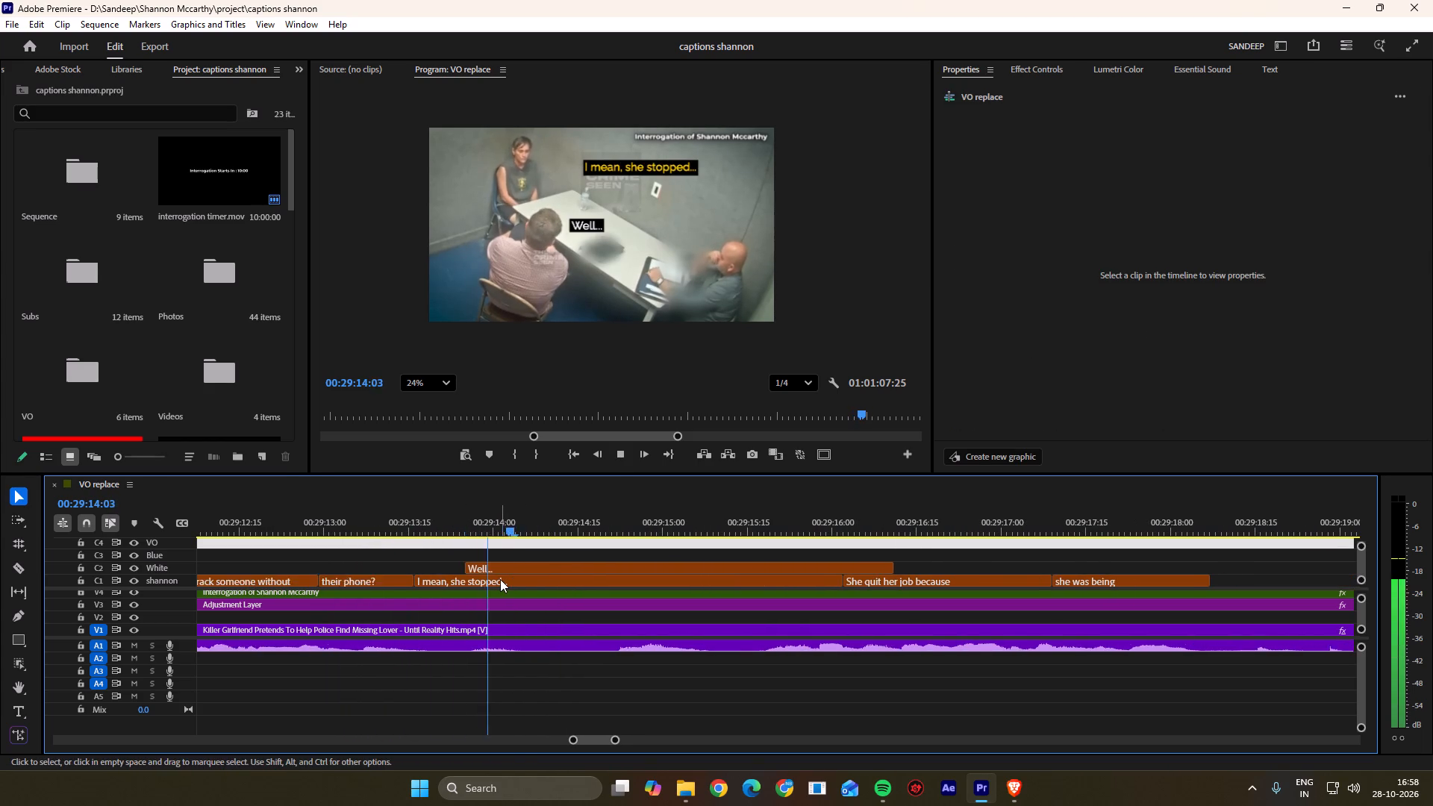
scroll(500, 579, "down", 10)
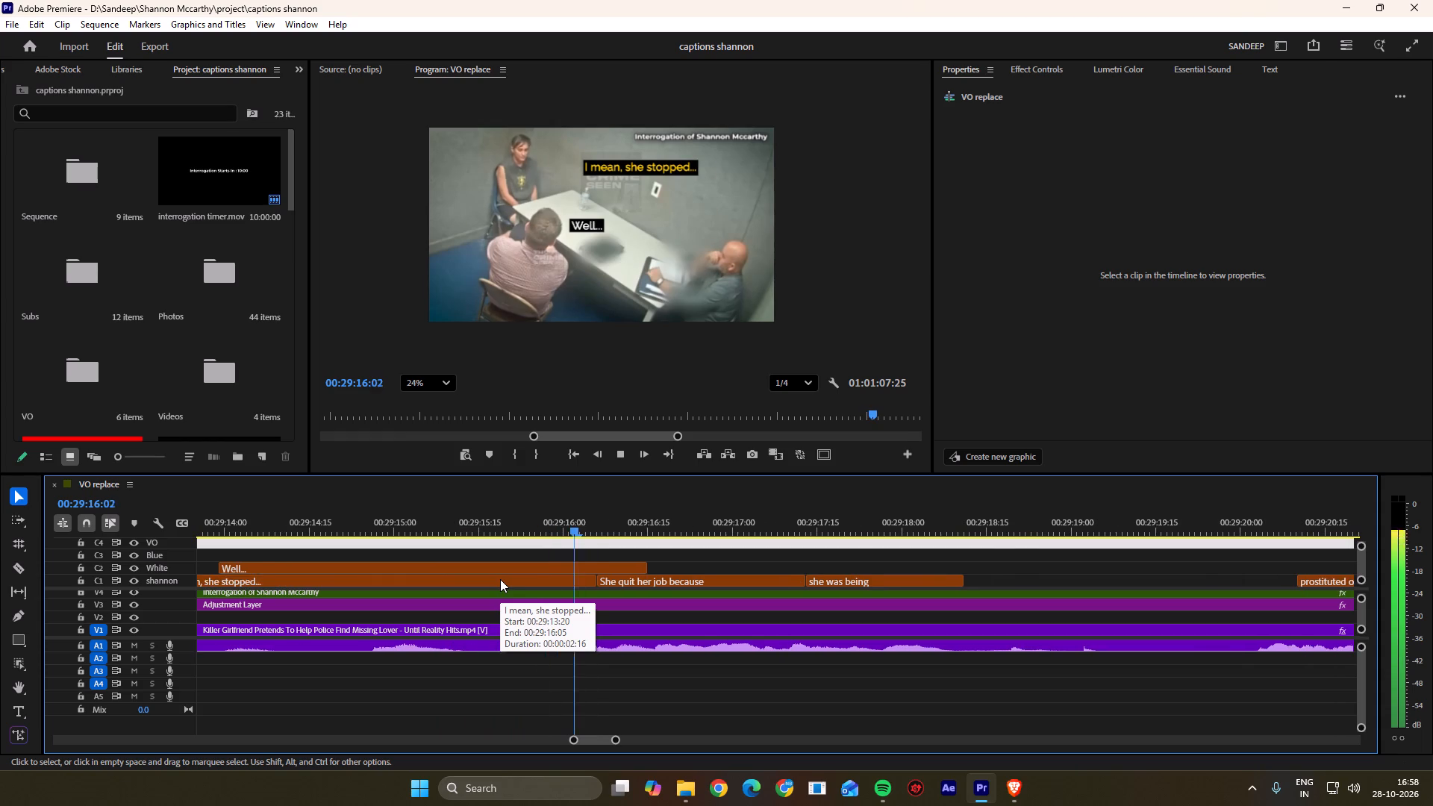
scroll(500, 579, "down", 4)
key("space")
left_click_drag(547, 525, 443, 528)
key("space")
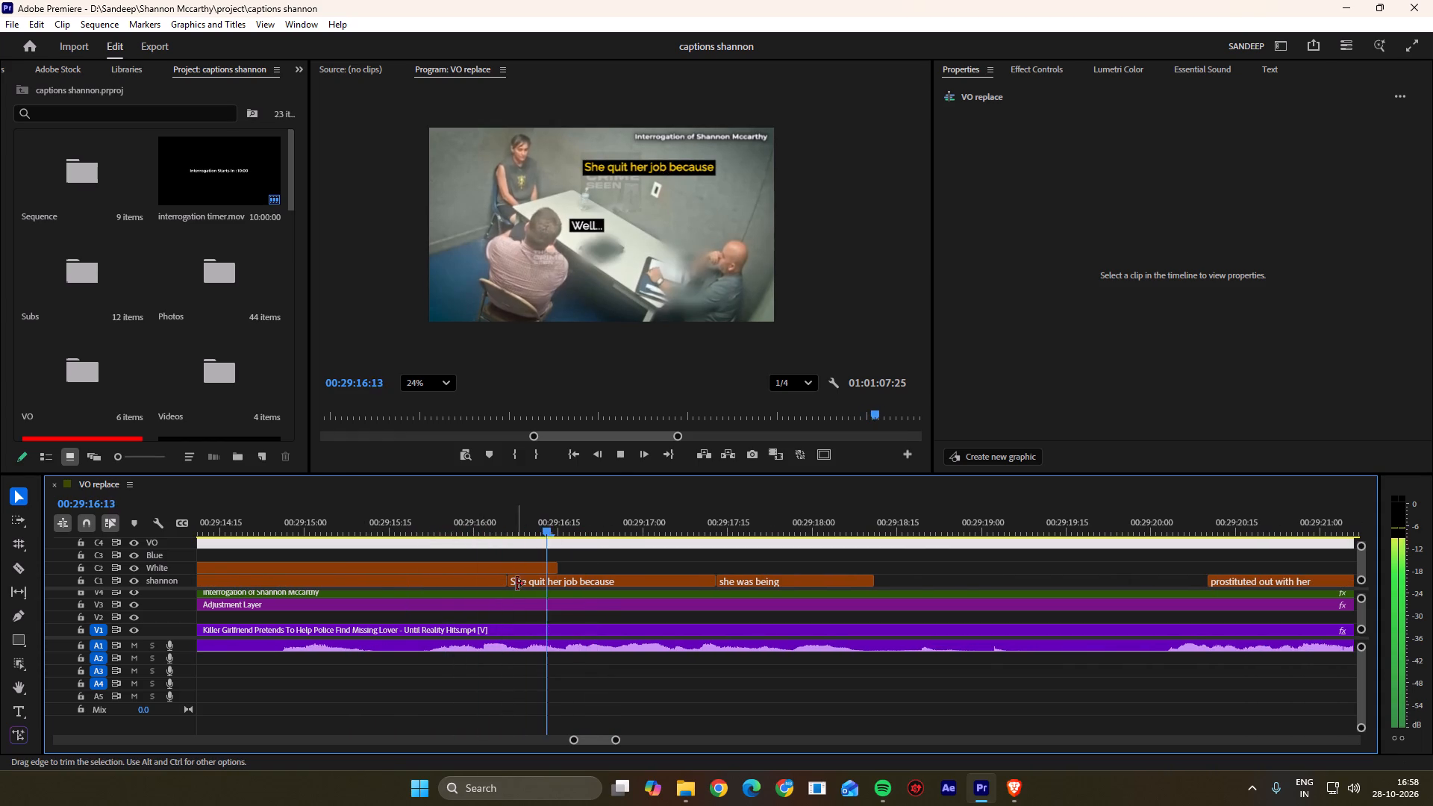
scroll(516, 584, "up", 3)
key("space")
Split the "Well..." caption on the White track at 00:29:16:13.
left_click_drag(561, 526, 402, 533)
key("space")
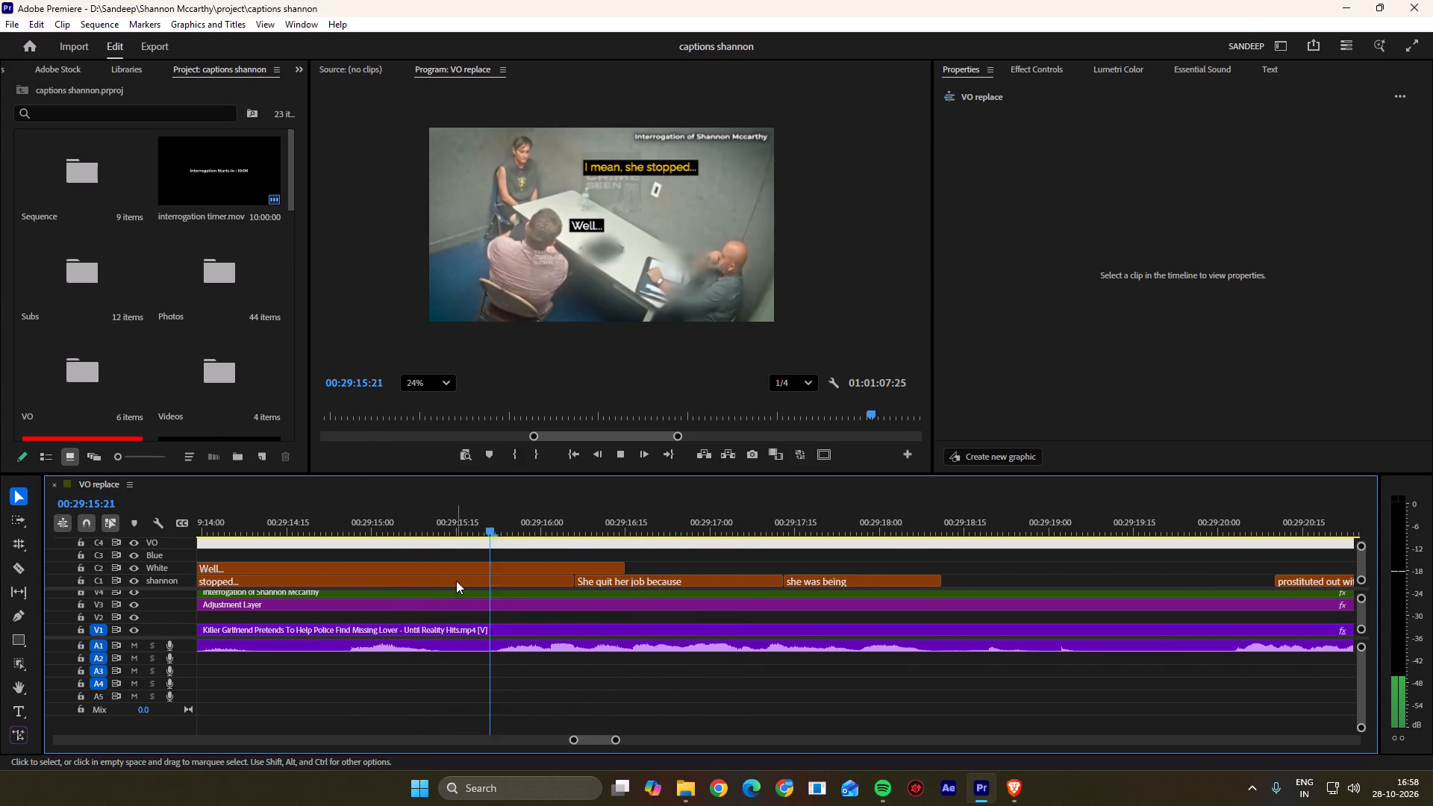
key("space")
left_click(581, 576)
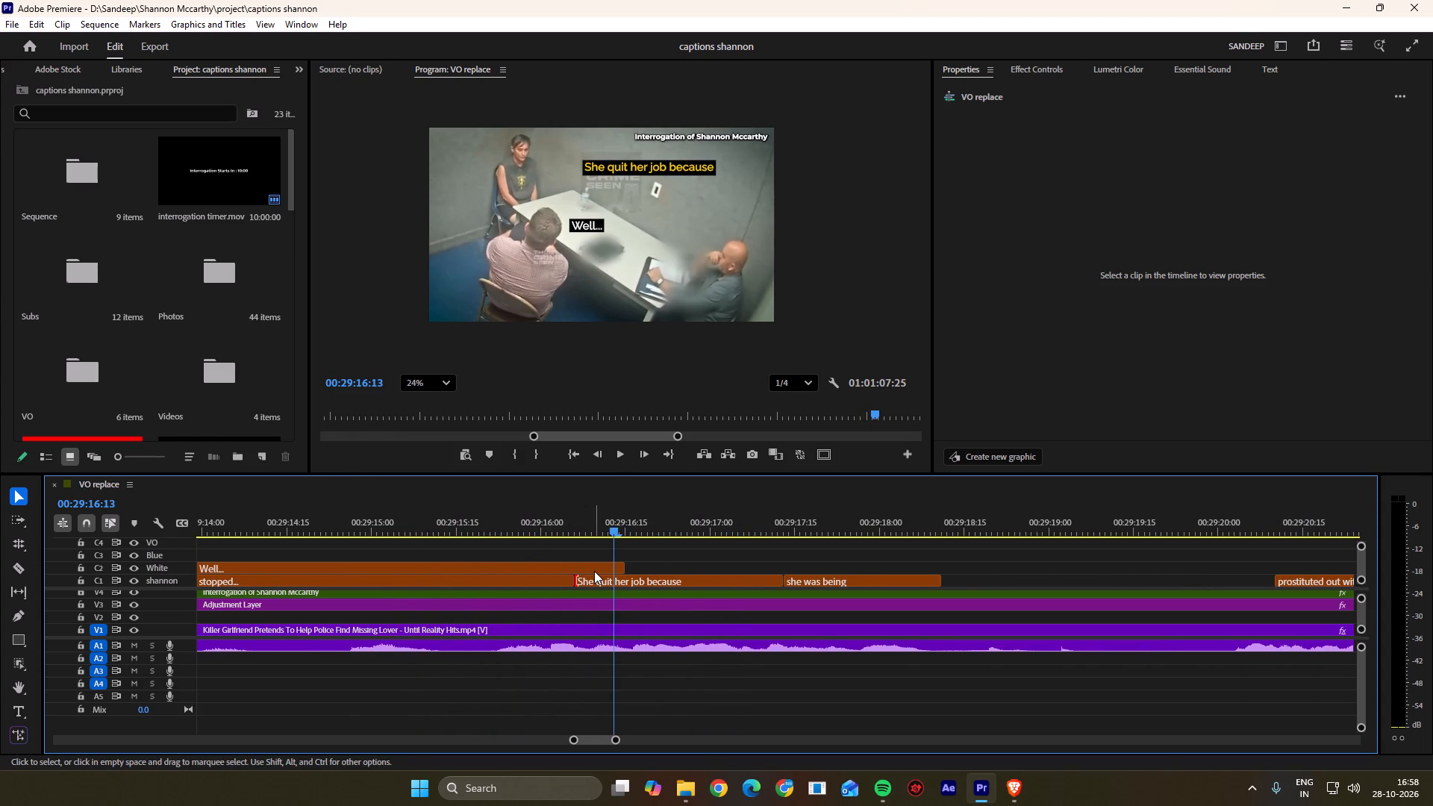
left_click(594, 571)
key("k")
Extend the second "Well..." caption's end to about 00:29:17:02 and trim the first one's end back to about 00:29:15:14.
left_click_drag(623, 567, 717, 567)
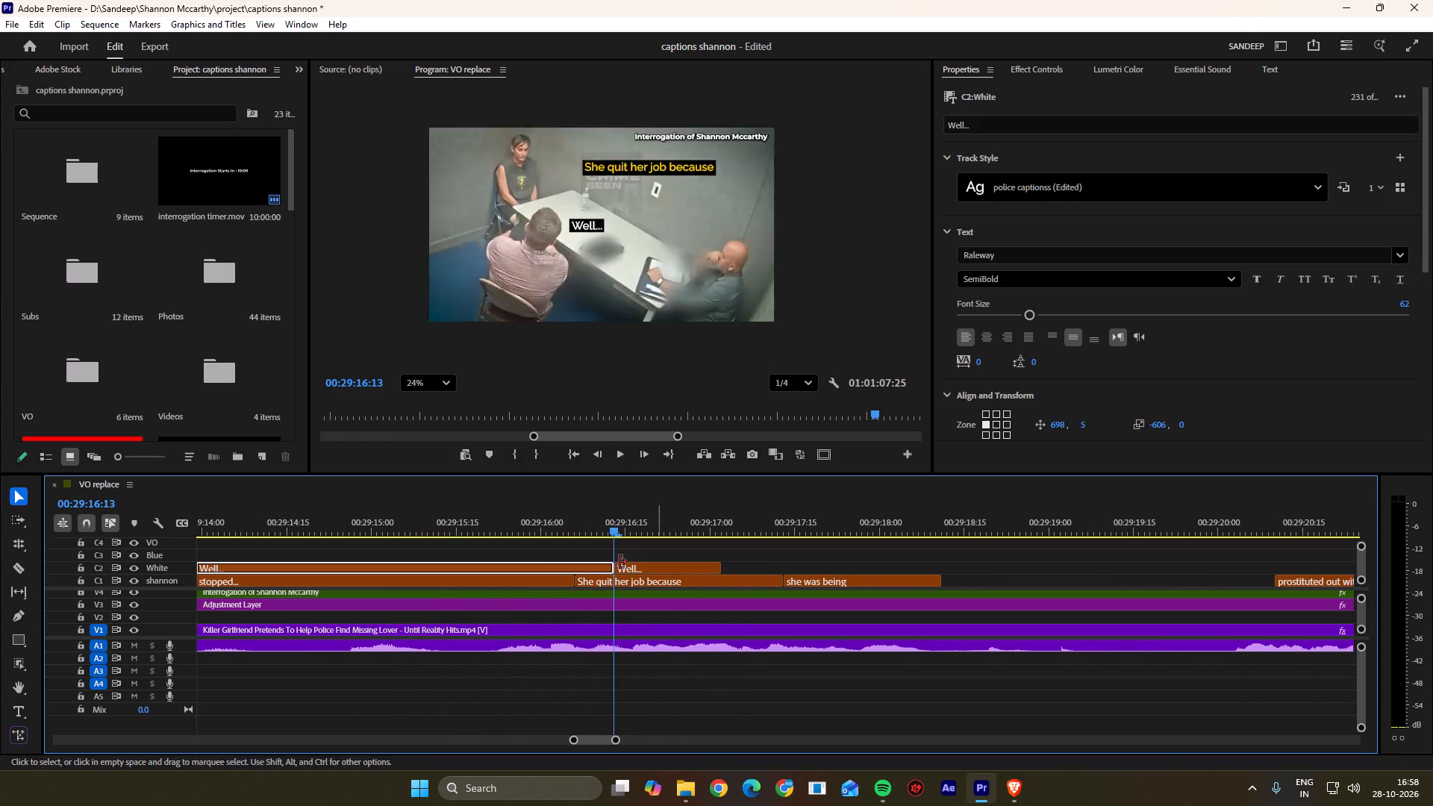
left_click_drag(608, 571, 441, 569)
Play through the dialogue and roll the cut between "I mean, she stopped..." and "She quit her job because" to 00:29:16:10.
scroll(659, 570, "down", 5, "alt")
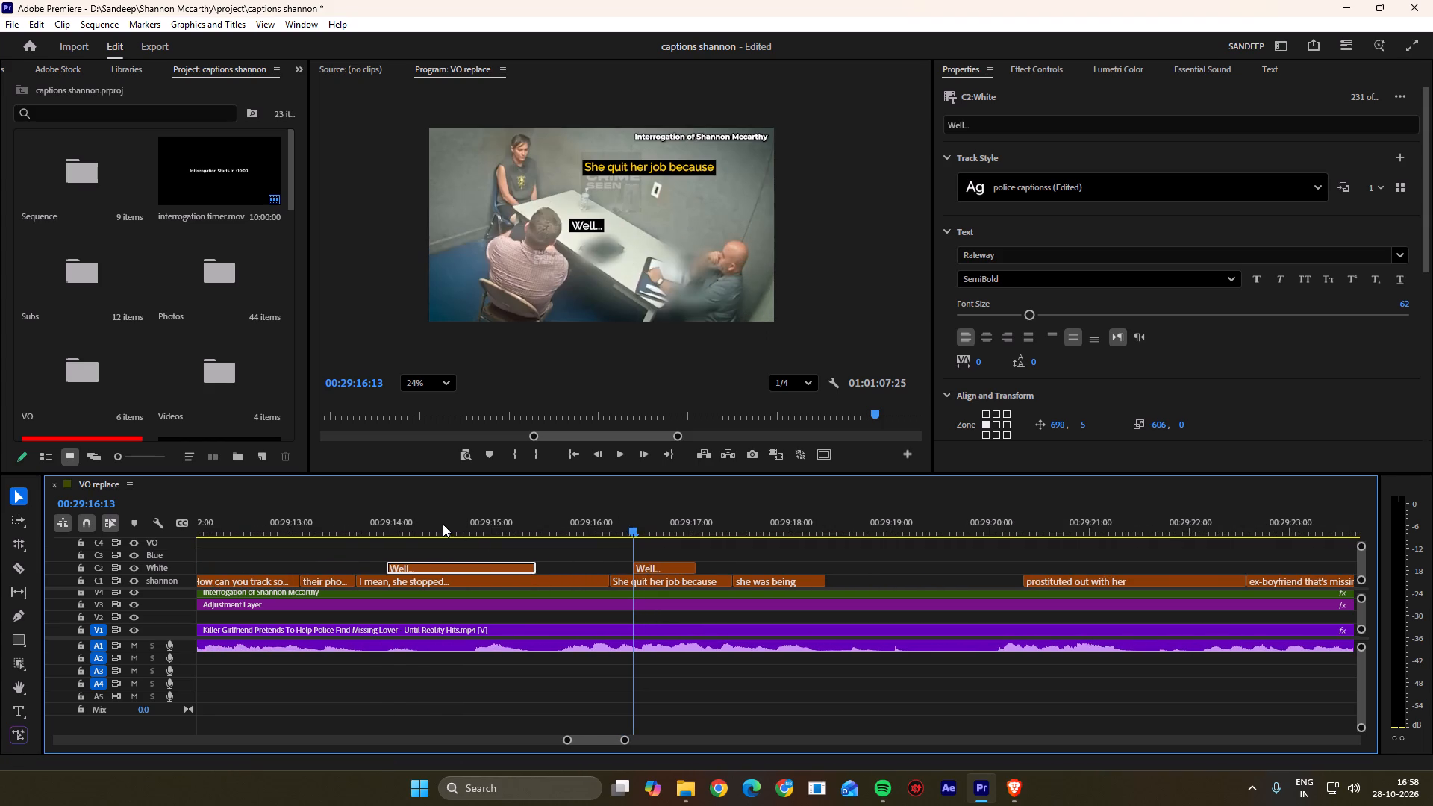
left_click_drag(407, 525, 342, 528)
key("space")
scroll(370, 542, "down", 4)
scroll(416, 587, "up", 3, "alt")
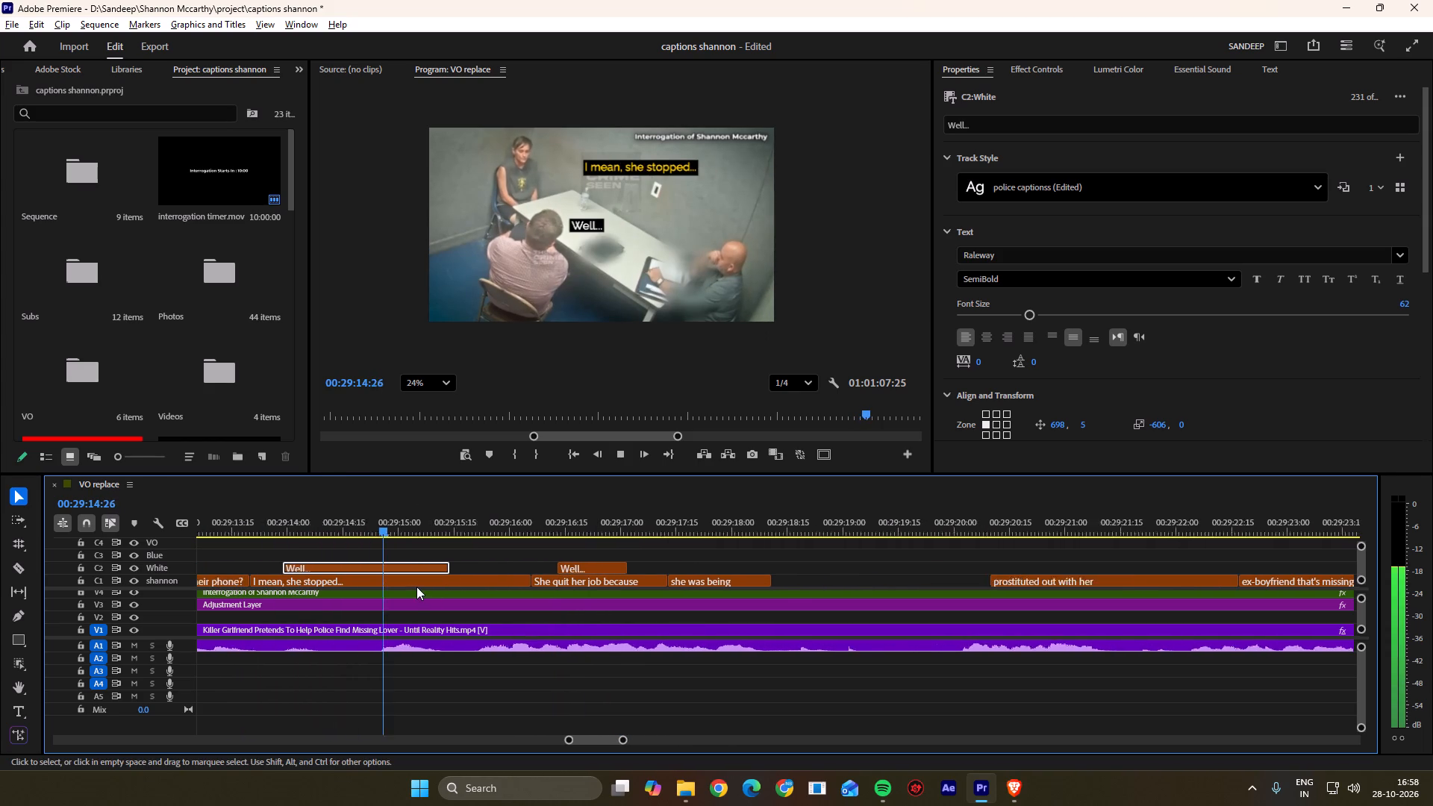
key("space")
scroll(499, 580, "down", 1)
key("space")
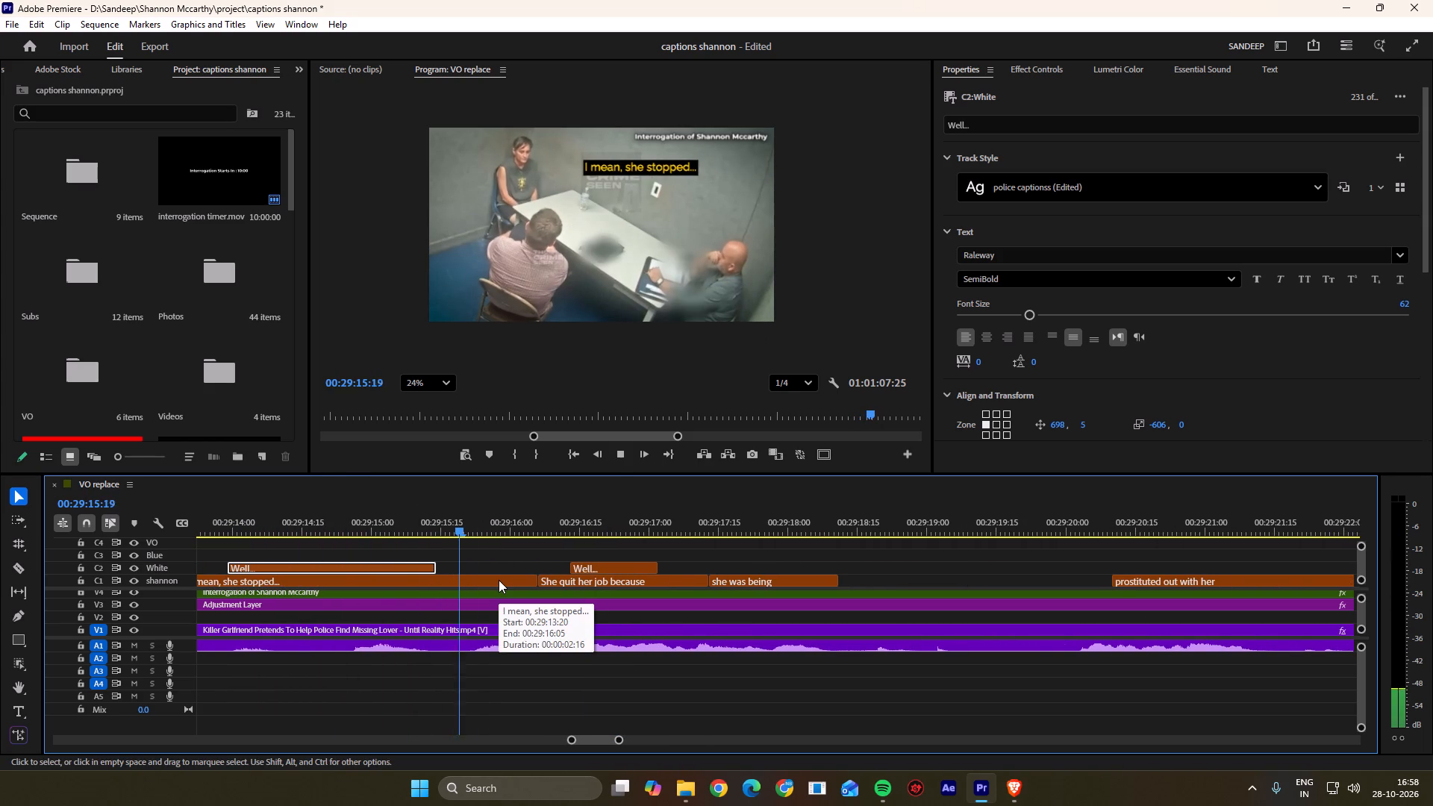
scroll(499, 580, "down", 3)
key("space")
key("space")
key("space")
left_click_drag(499, 528, 490, 529)
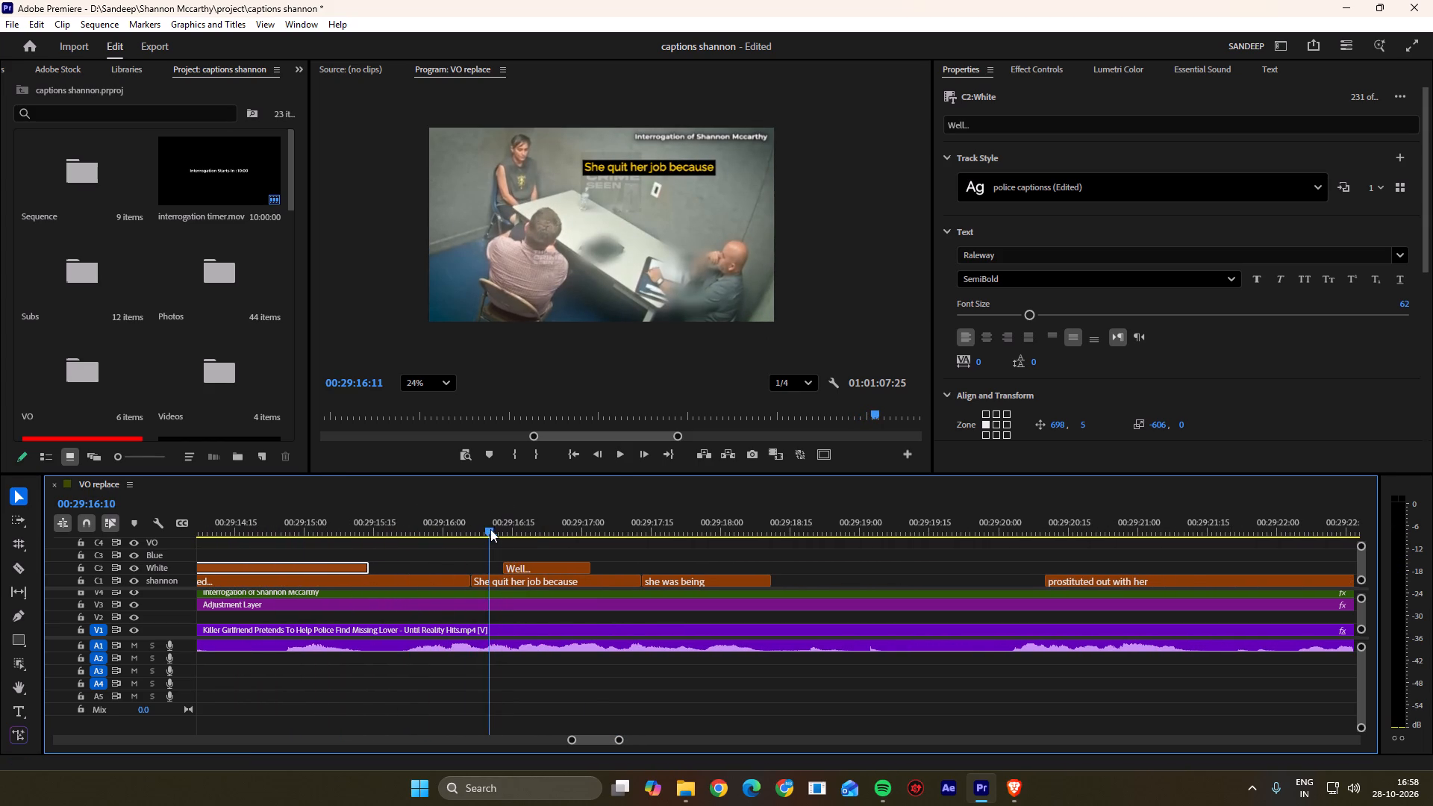
left_click_drag(490, 529, 489, 530)
left_click_drag(470, 580, 487, 577, "ctrl")
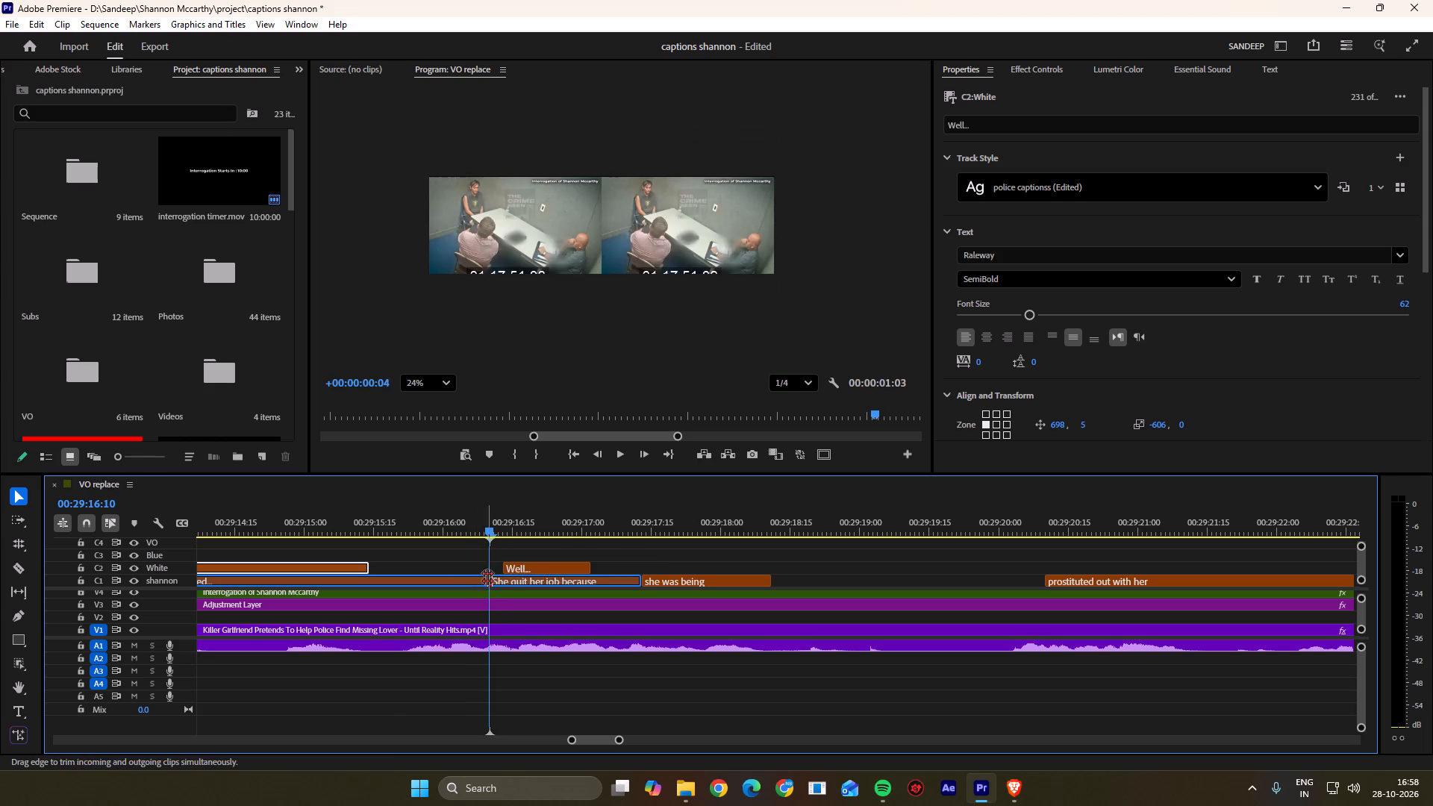
left_click_drag(487, 577, 487, 580, "ctrl")
left_click(489, 560)
Find where the phrase is spoken and move the "she was being" caption to start at 00:29:17:16.
key("space")
scroll(465, 558, "down", 4)
scroll(522, 578, "up", 3, "alt")
scroll(522, 578, "down", 3)
key("space")
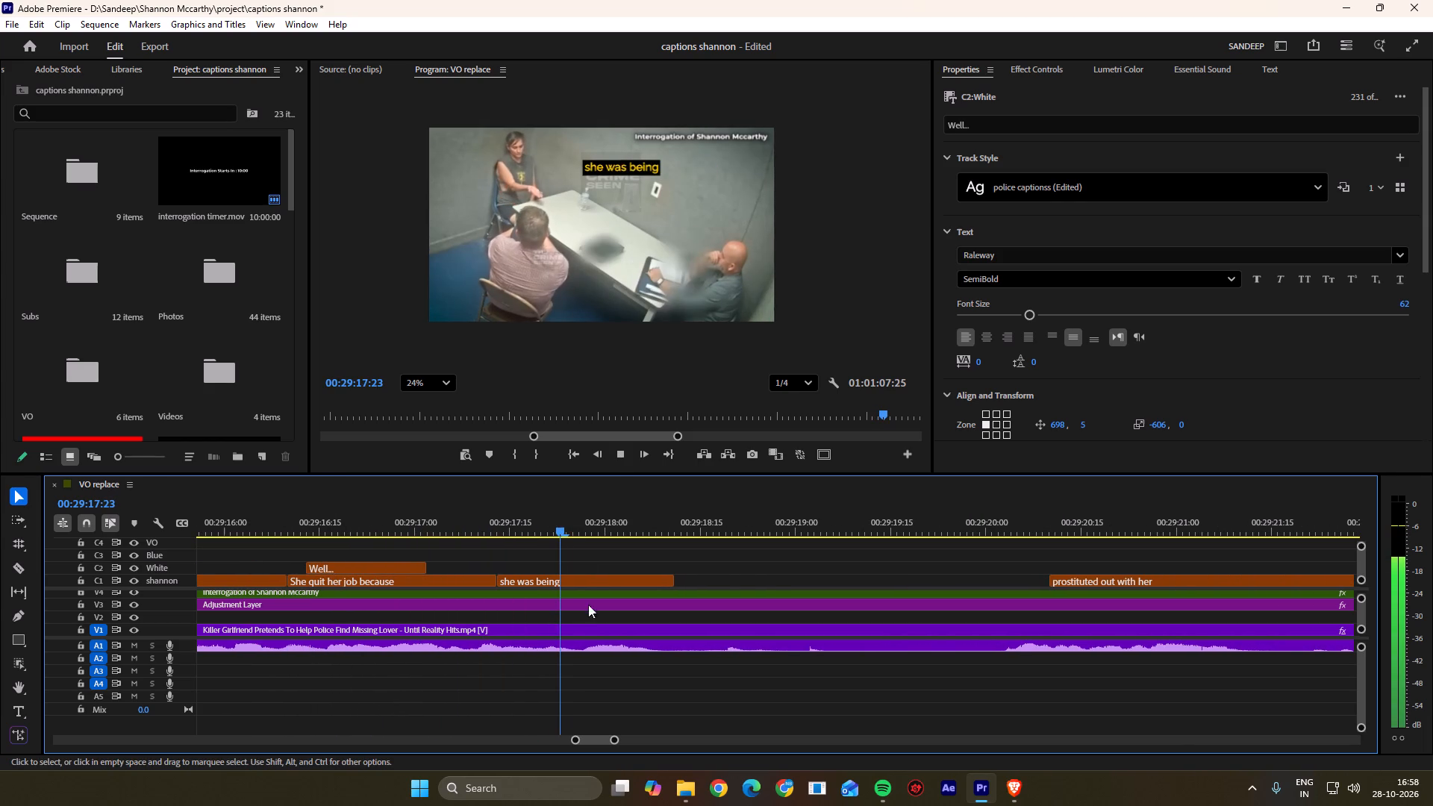
left_click_drag(553, 519, 421, 520)
key("space")
key("space")
key("space")
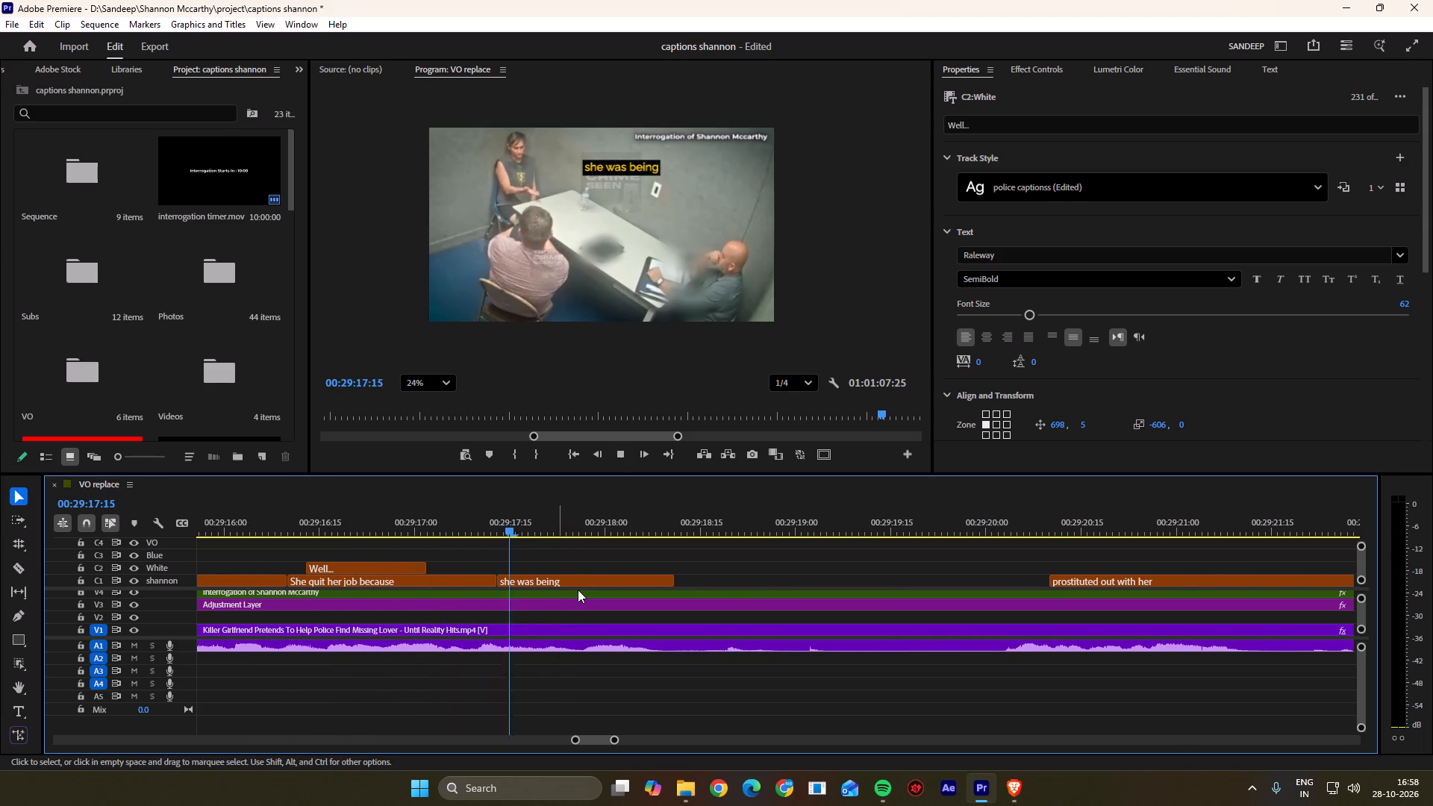
key("space")
left_click_drag(513, 532, 473, 532)
key("space")
key("space")
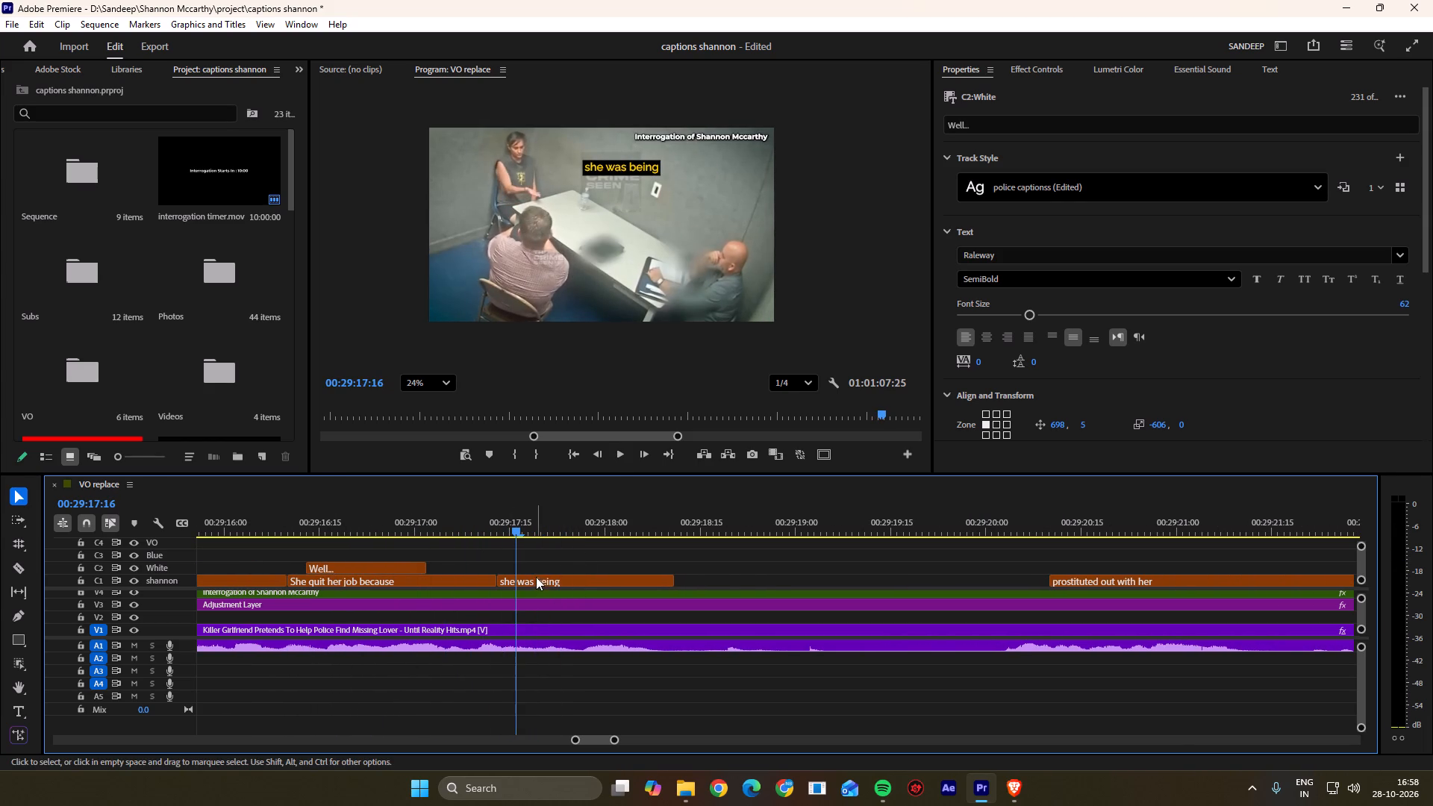
left_click_drag(536, 578, 551, 578)
Extend the end of the "She quit her job because" caption to meet the start of "she was being".
left_click(552, 569)
left_click_drag(502, 582, 548, 580)
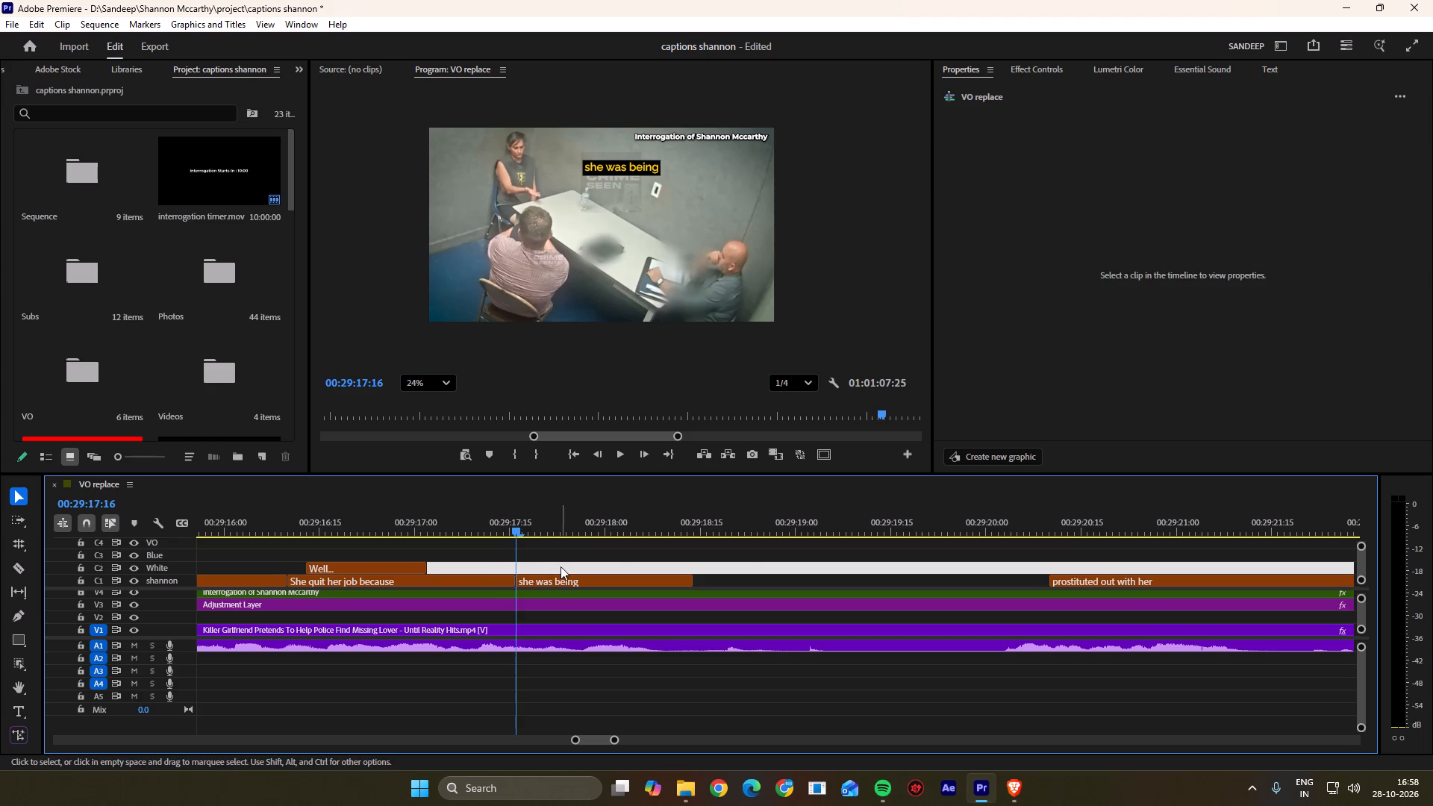
left_click(561, 566)
Replay the line and roll the cut between "She quit her job because" and "she was being" to 00:29:17:15.
left_click_drag(508, 522, 415, 525)
key("space")
key("space")
key("space")
key("space")
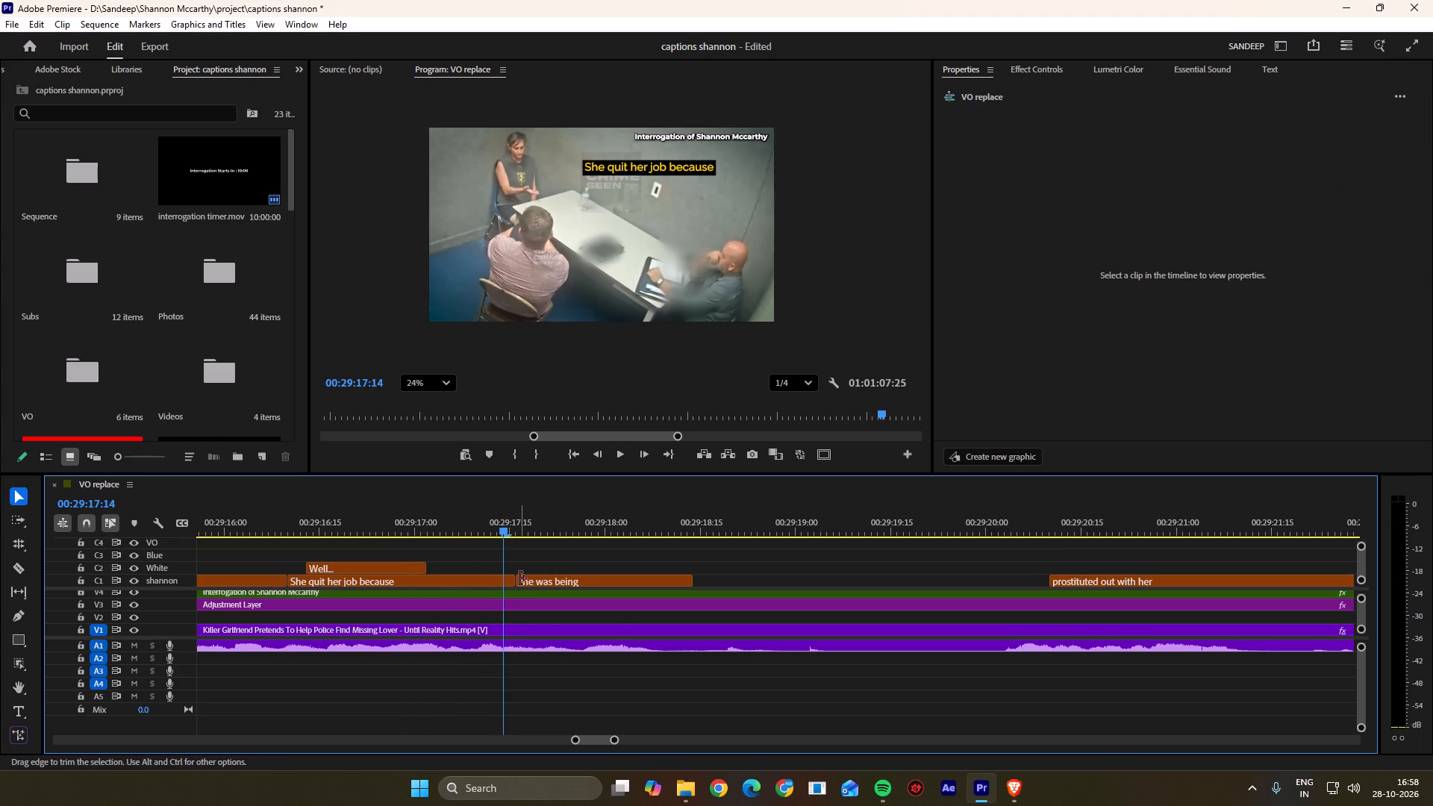
key("space")
left_click_drag(511, 519, 508, 532)
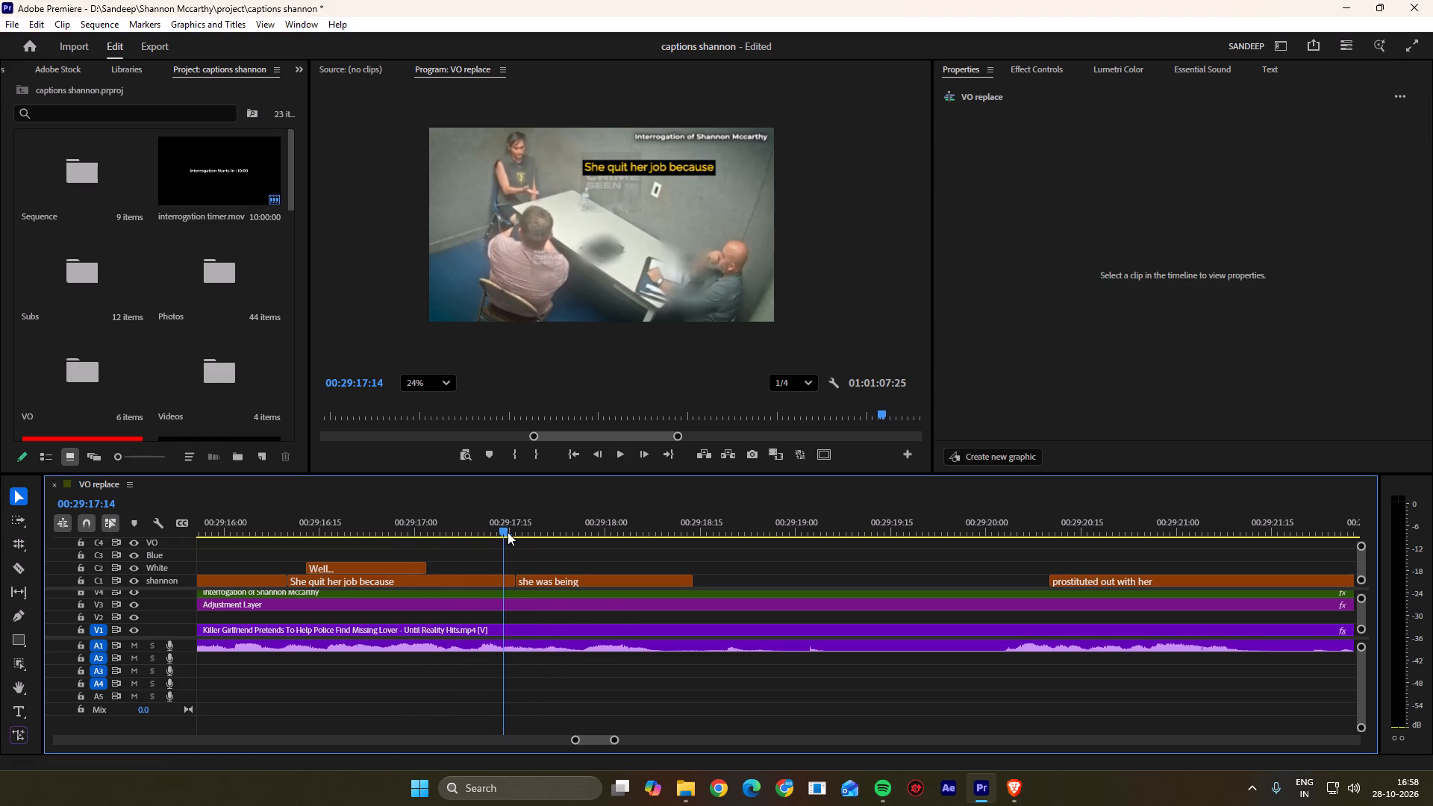
left_click_drag(508, 532, 513, 532)
left_click(516, 578, "ctrl")
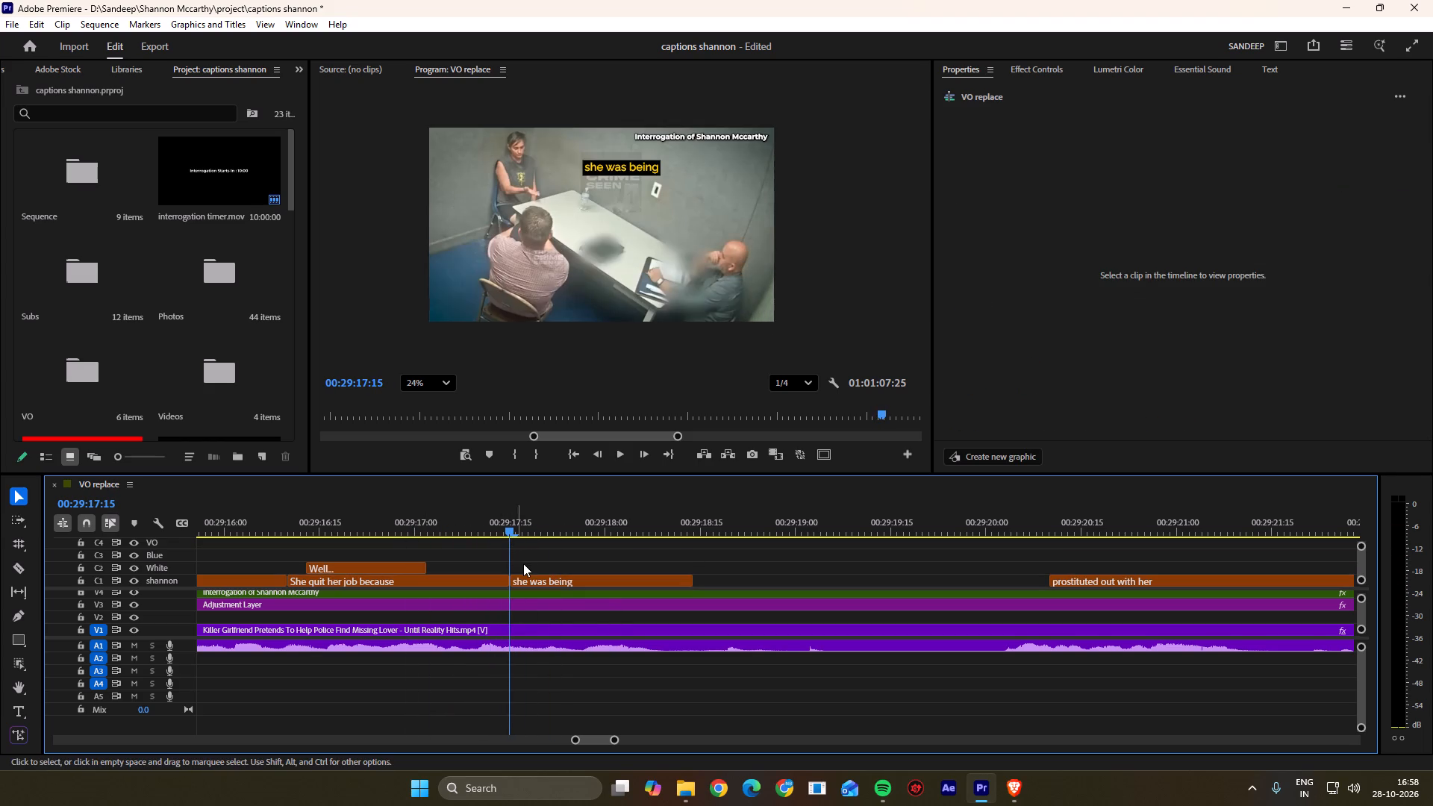
left_click(528, 561)
Play back the transition from "She quit her job because" to "she was being" in short bursts to check its timing.
left_click_drag(504, 520, 349, 530)
key("space")
key("space")
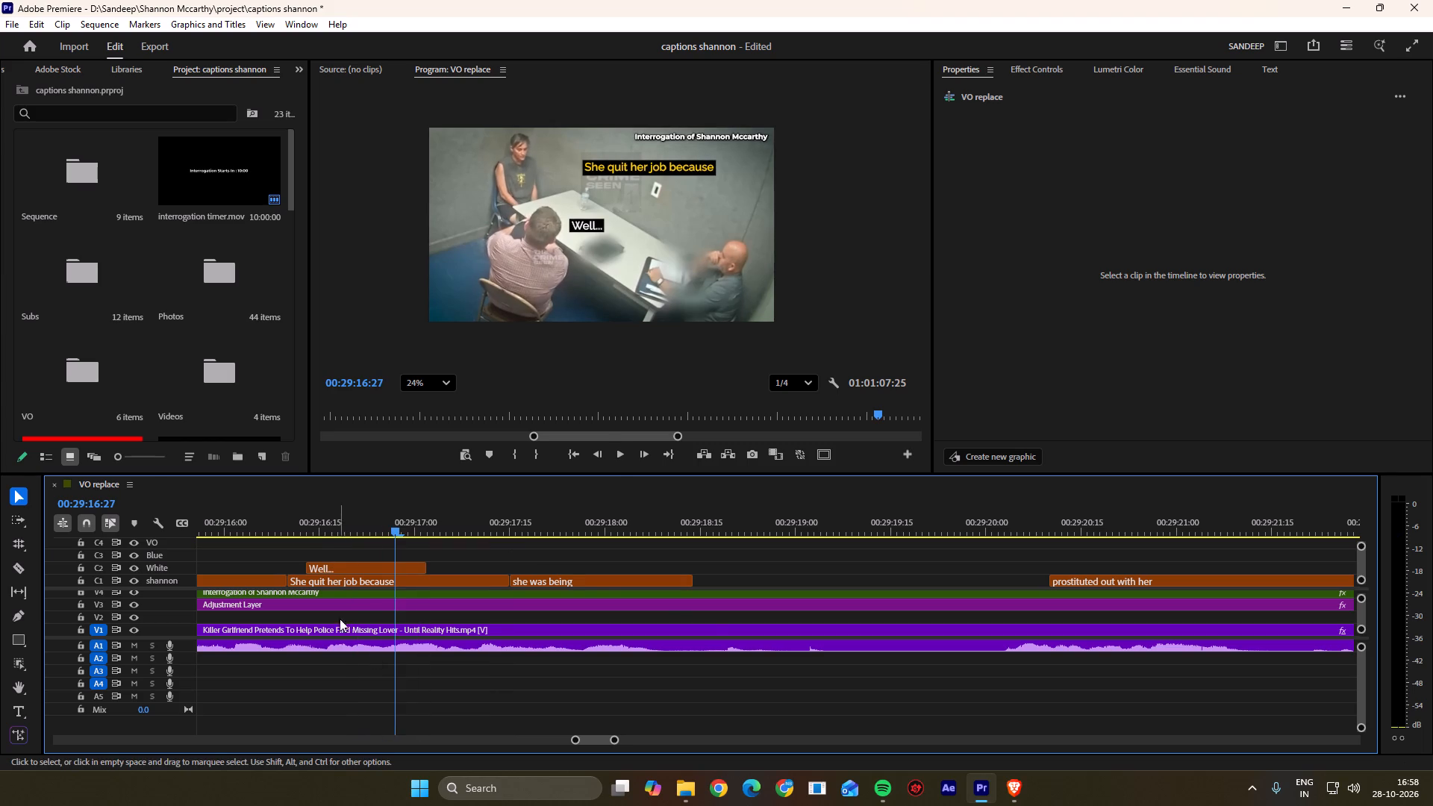
key("space")
key("space")
key("space")
key("space")
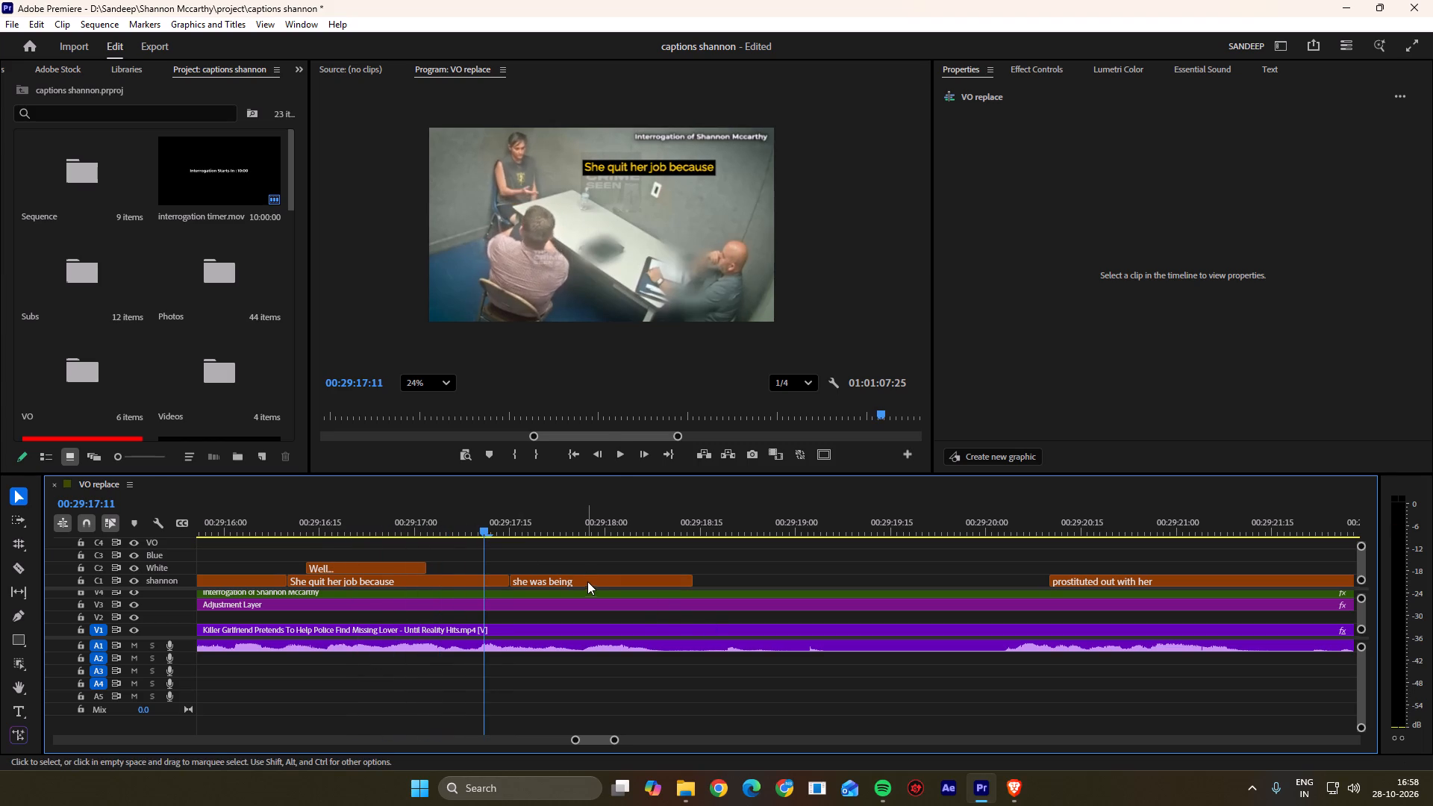
key("space")
key("space")
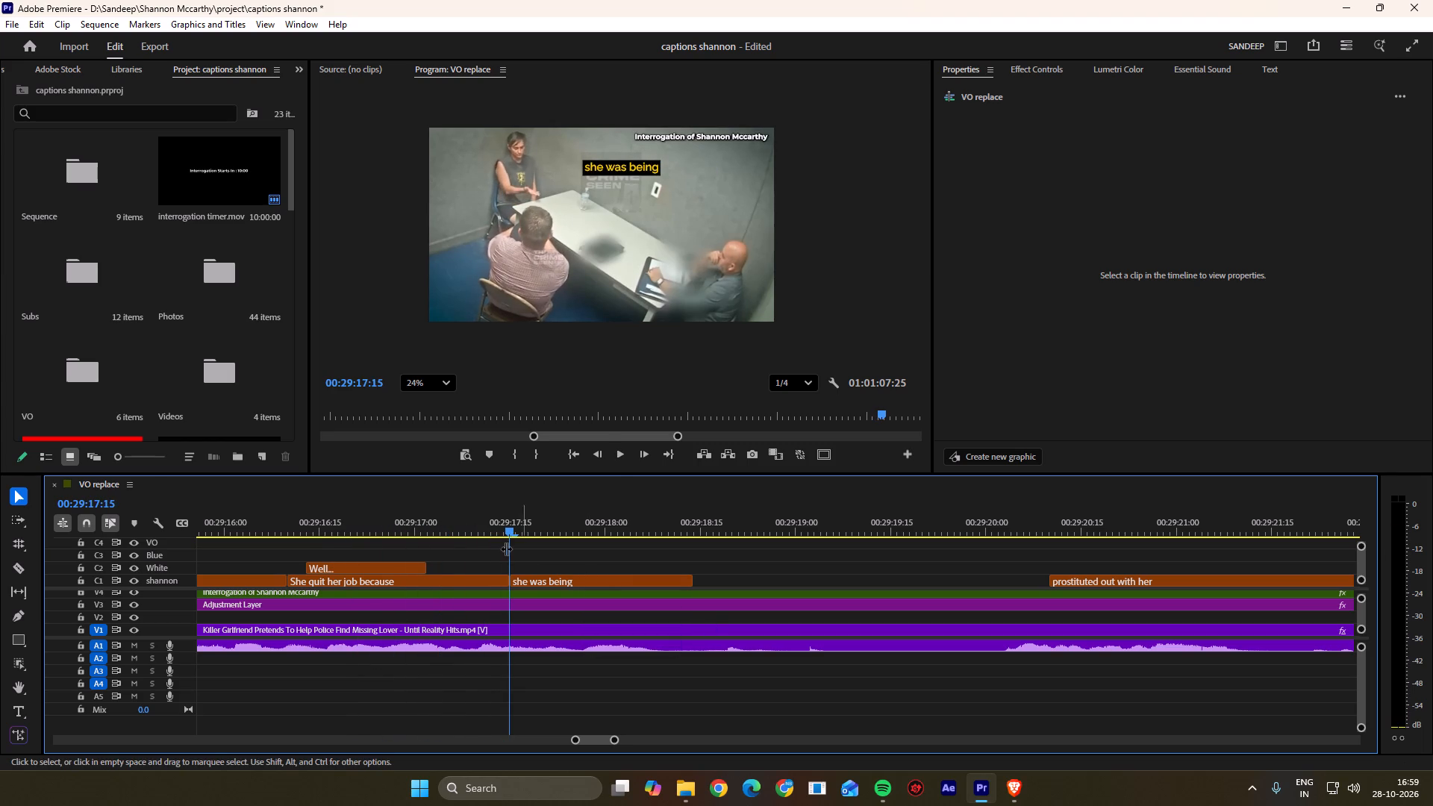
left_click_drag(490, 519, 469, 523)
key("space")
key("space")
left_click(520, 570)
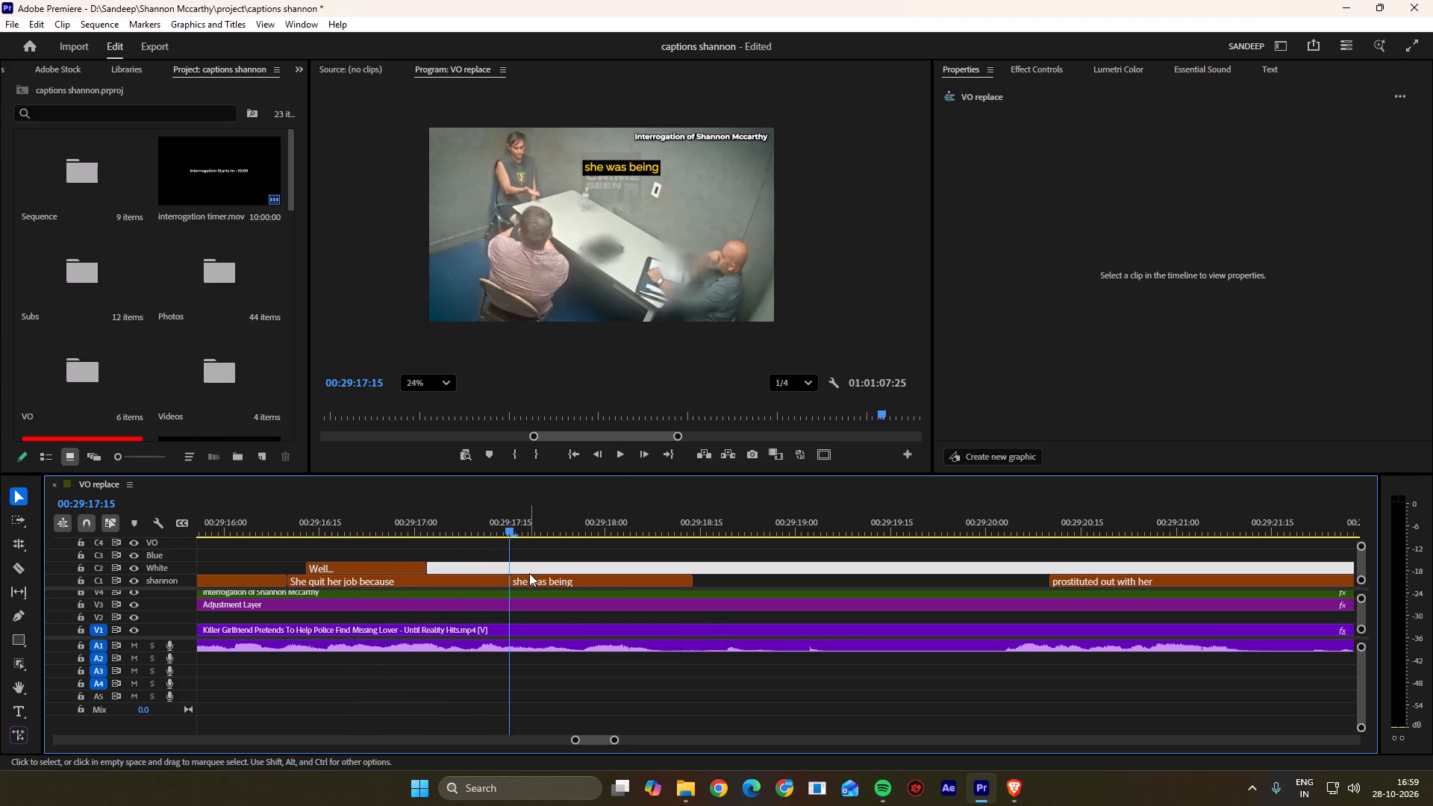
Extend the end of the "she was being" caption to about 00:29:19:04.
left_click(529, 573)
left_click(534, 577)
scroll(531, 577, "down", 7)
key("space")
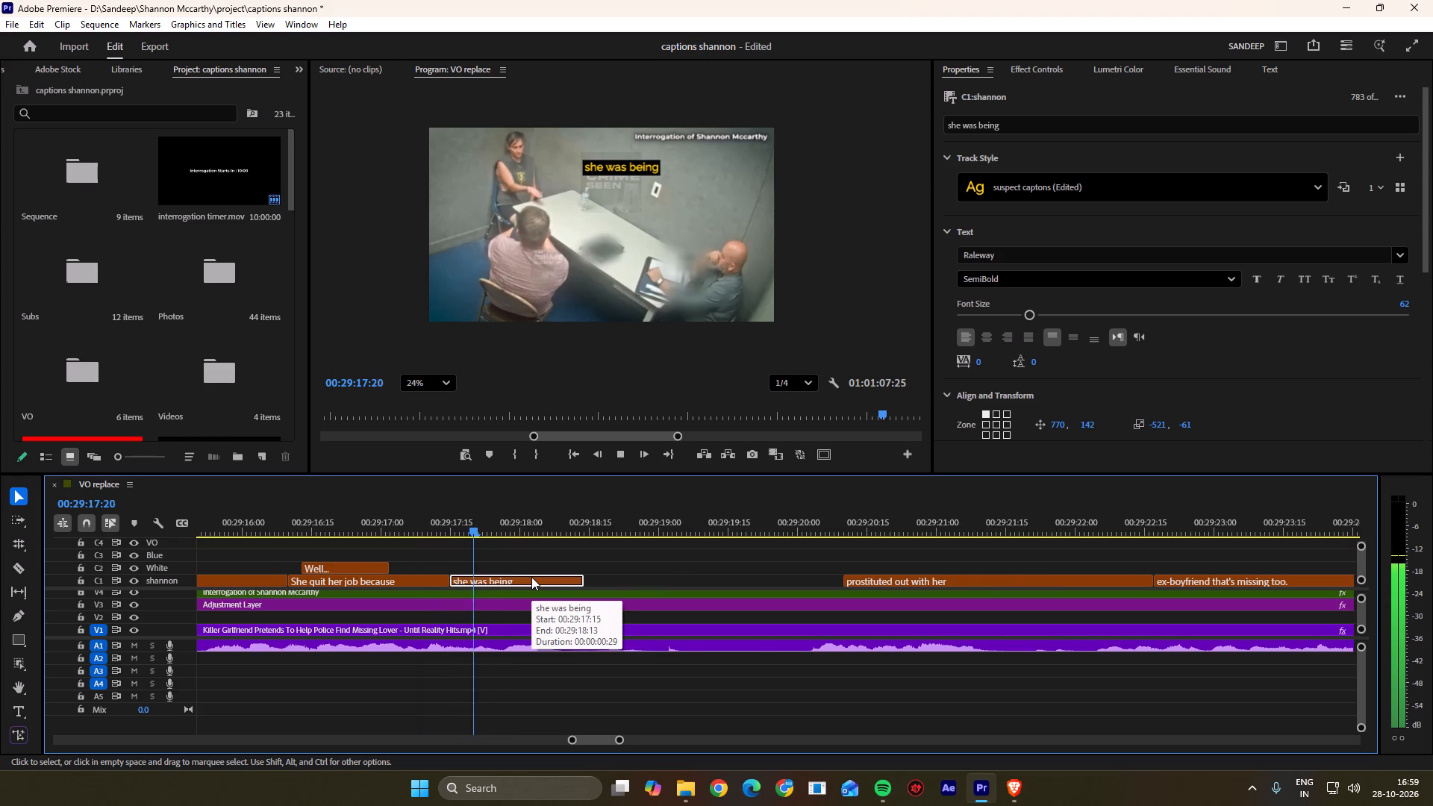
scroll(531, 577, "down", 3)
key("space")
left_click_drag(516, 578, 611, 583)
left_click(645, 575)
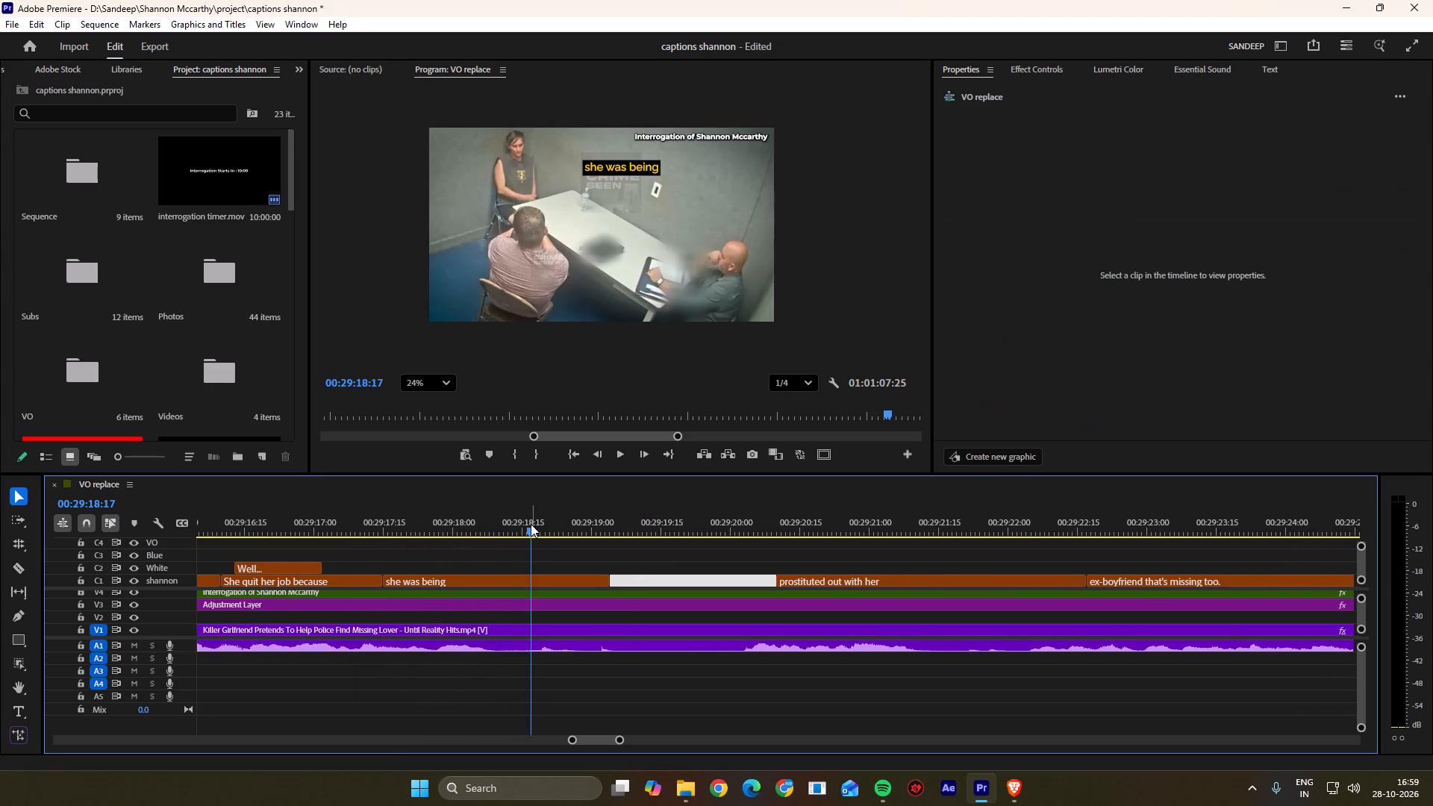
Play back from "She quit her job because" past the end of "she was being" to check the caption timing.
left_click_drag(529, 524, 401, 527)
key("space")
key("space")
scroll(611, 566, "down", 6, "alt")
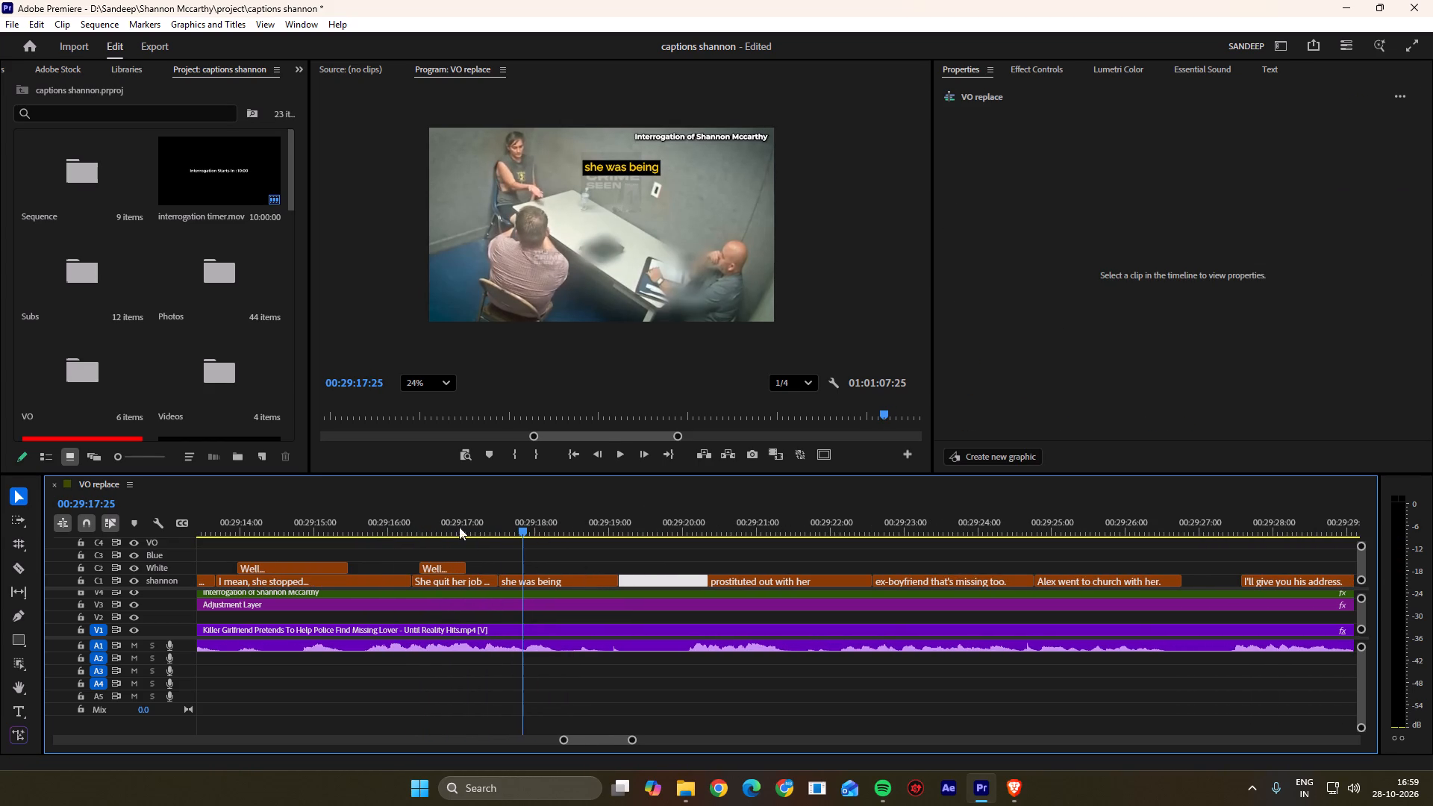
left_click_drag(446, 519, 363, 525)
key("space")
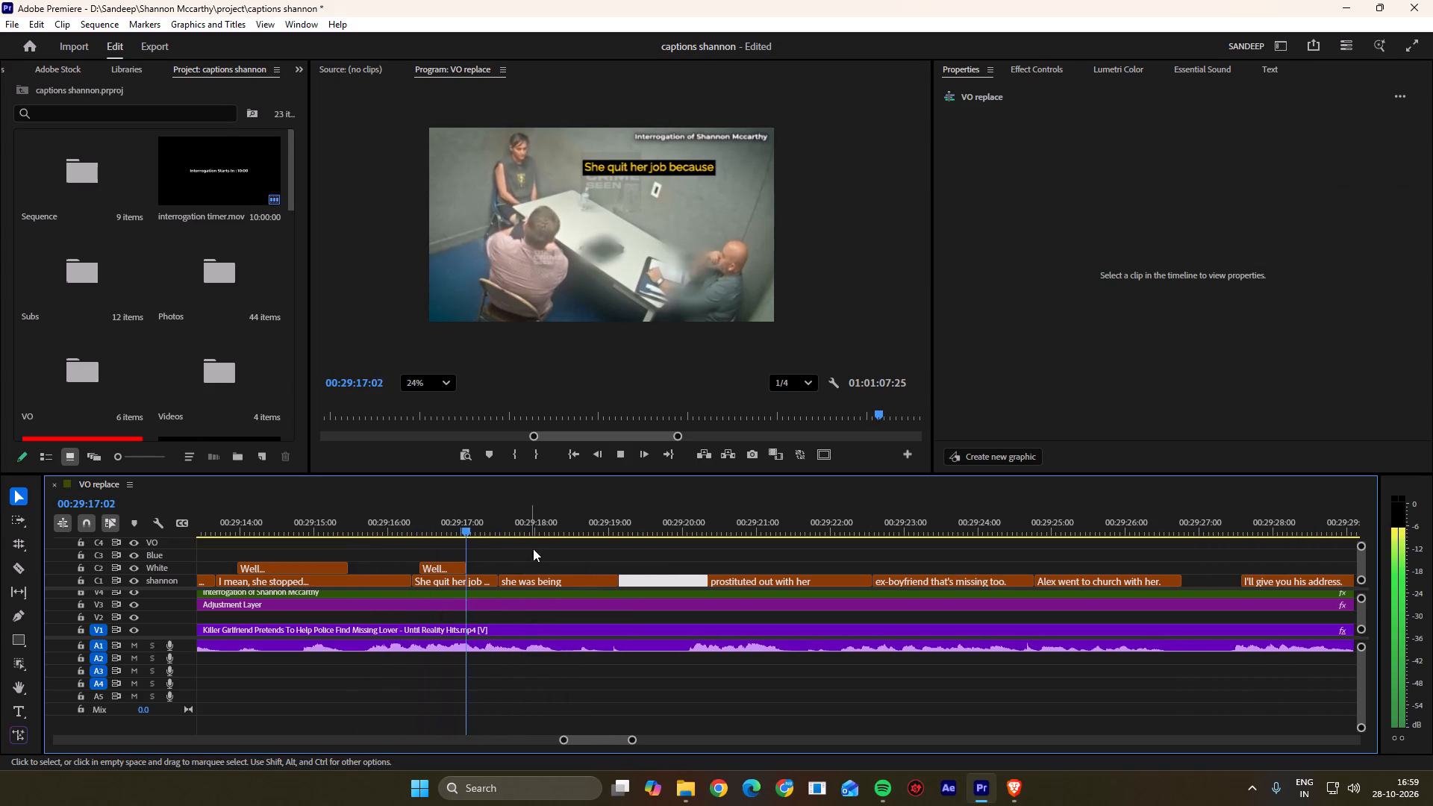
key("space")
left_click(582, 574)
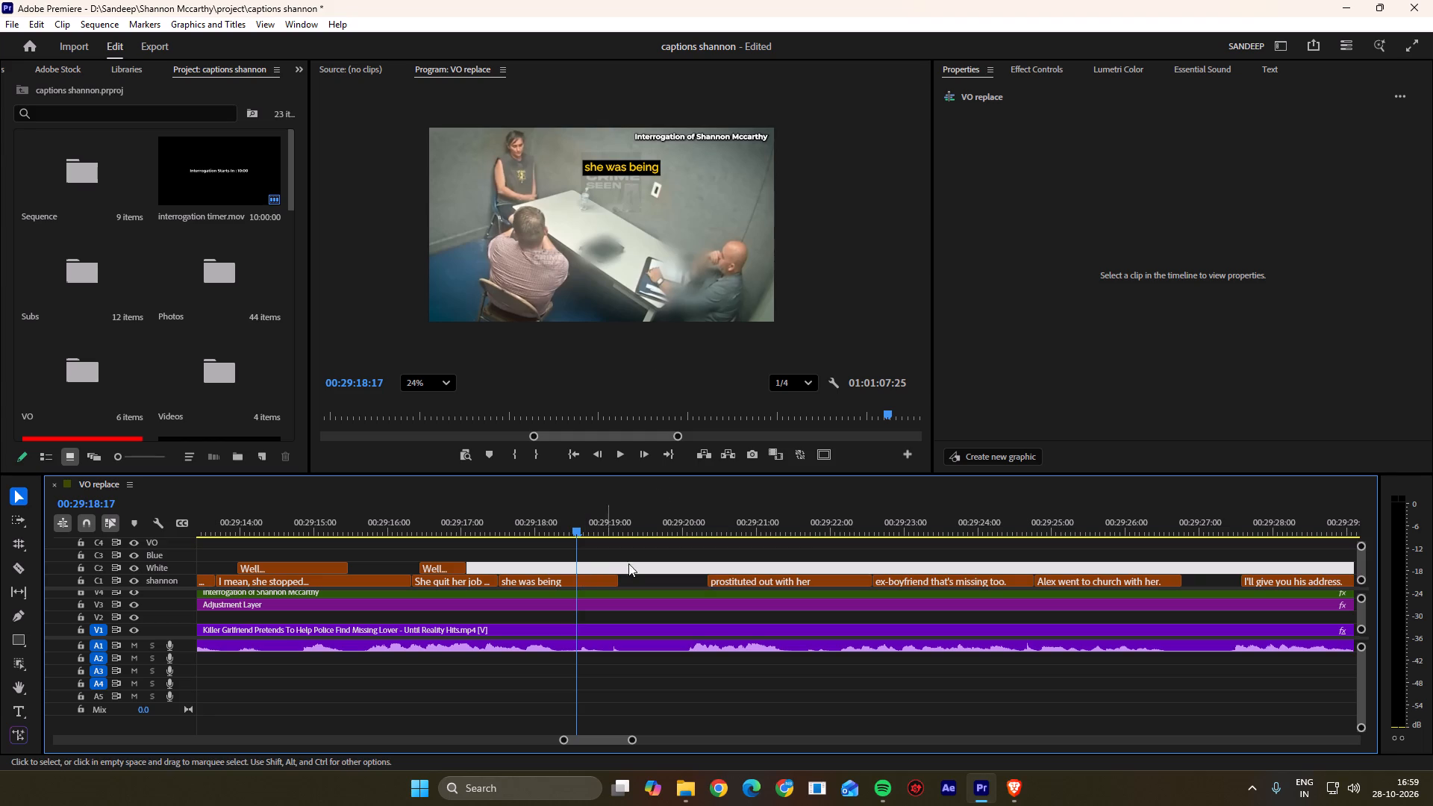
key("space")
scroll(617, 607, "down", 9)
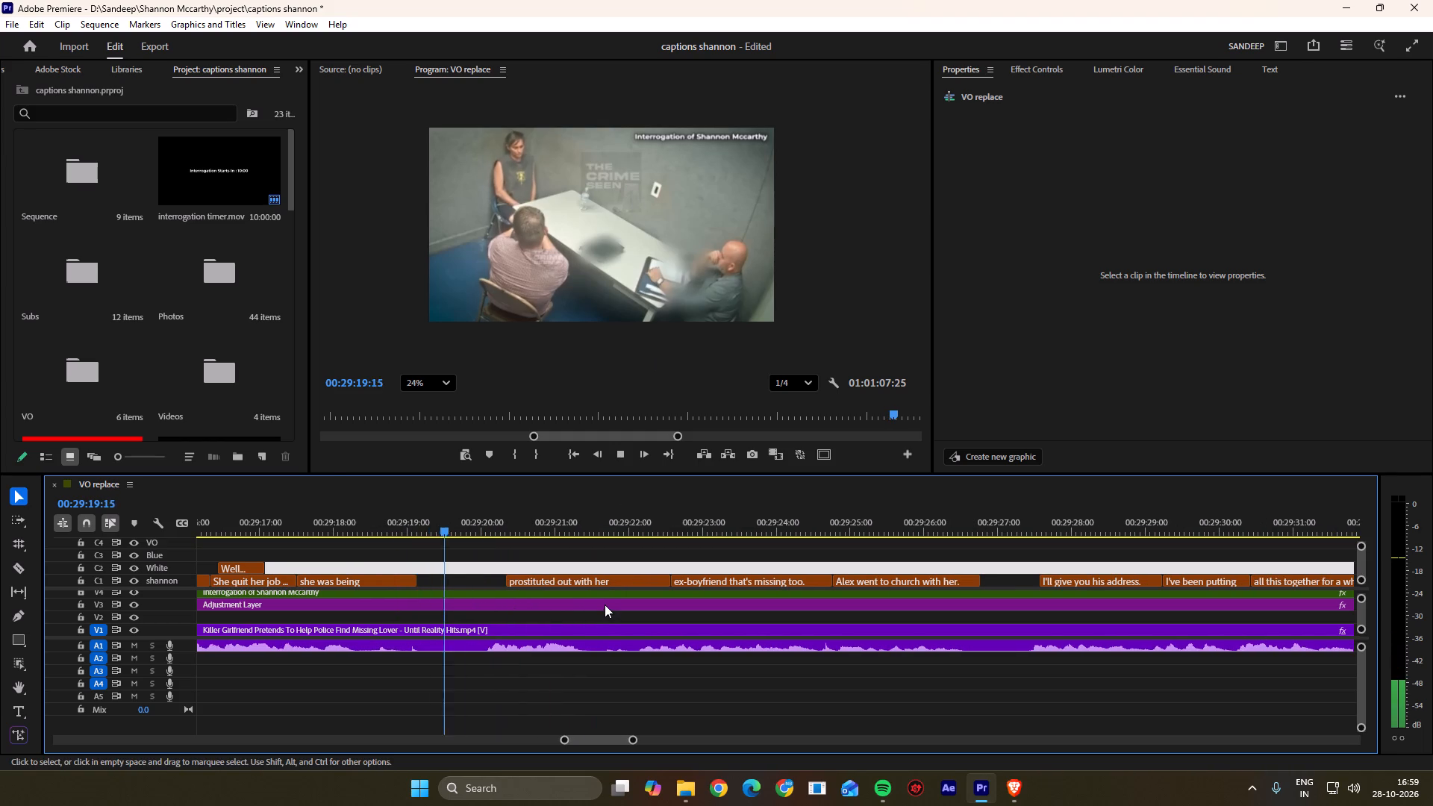
Replay the end of "she was being" and extend the start of "prostituted out with her" back to about 00:29:20:02.
key("space")
left_click_drag(486, 522, 380, 528)
left_click(373, 584)
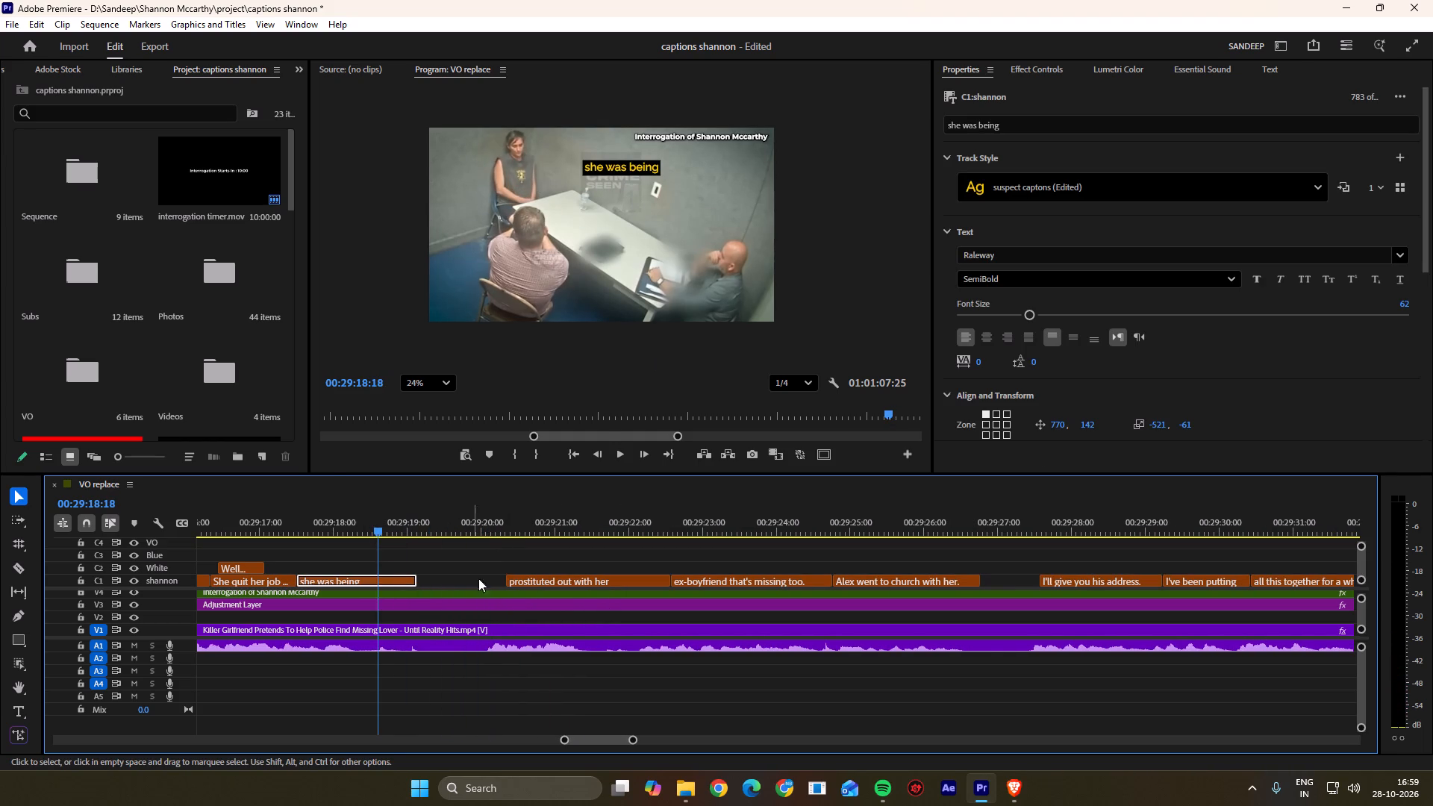
key("space")
left_click_drag(507, 583, 488, 584)
key("space")
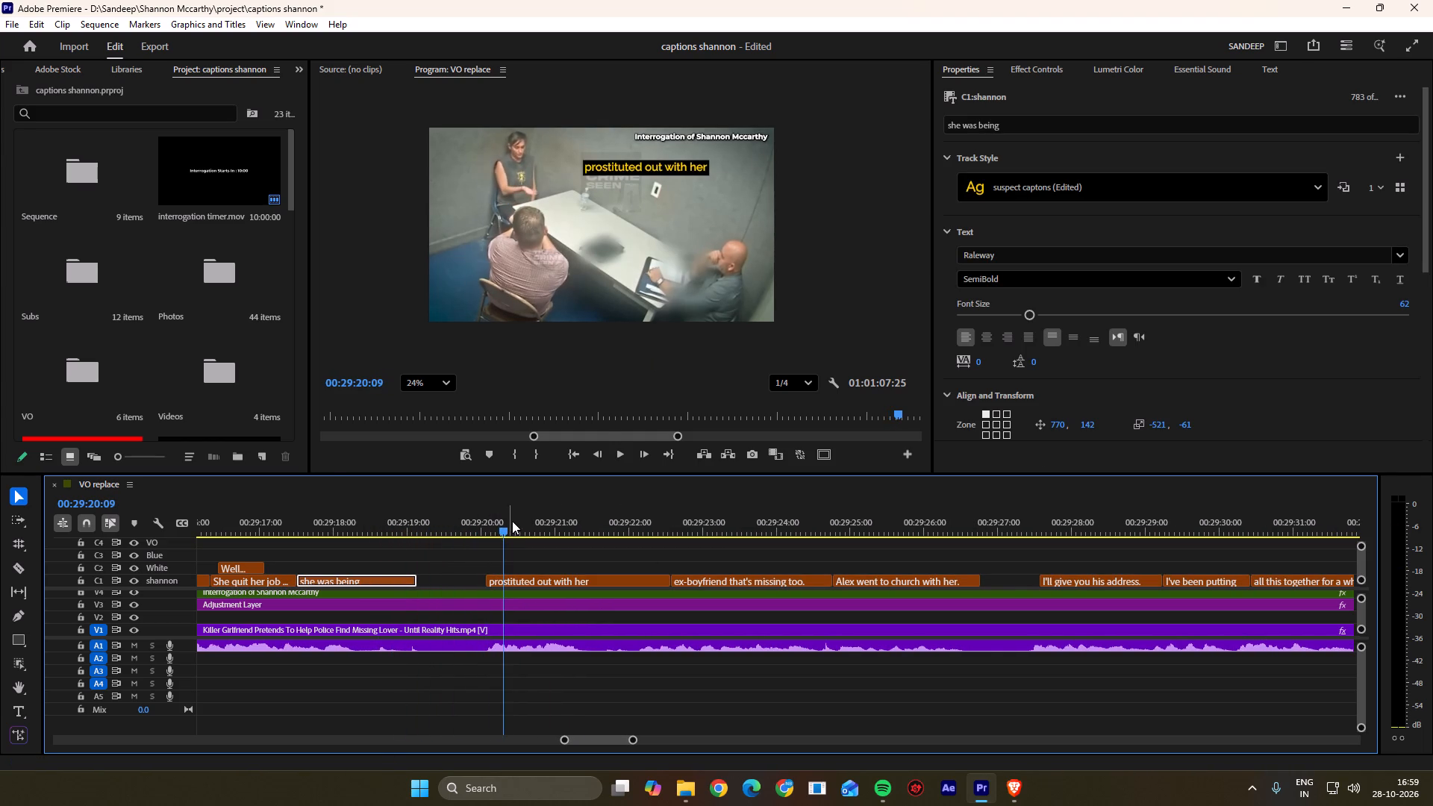
Replay "prostituted out with her" and move its cut with "ex-boyfriend that's missing too." to about 00:29:22:19.
left_click_drag(478, 520, 488, 524)
left_click(525, 581)
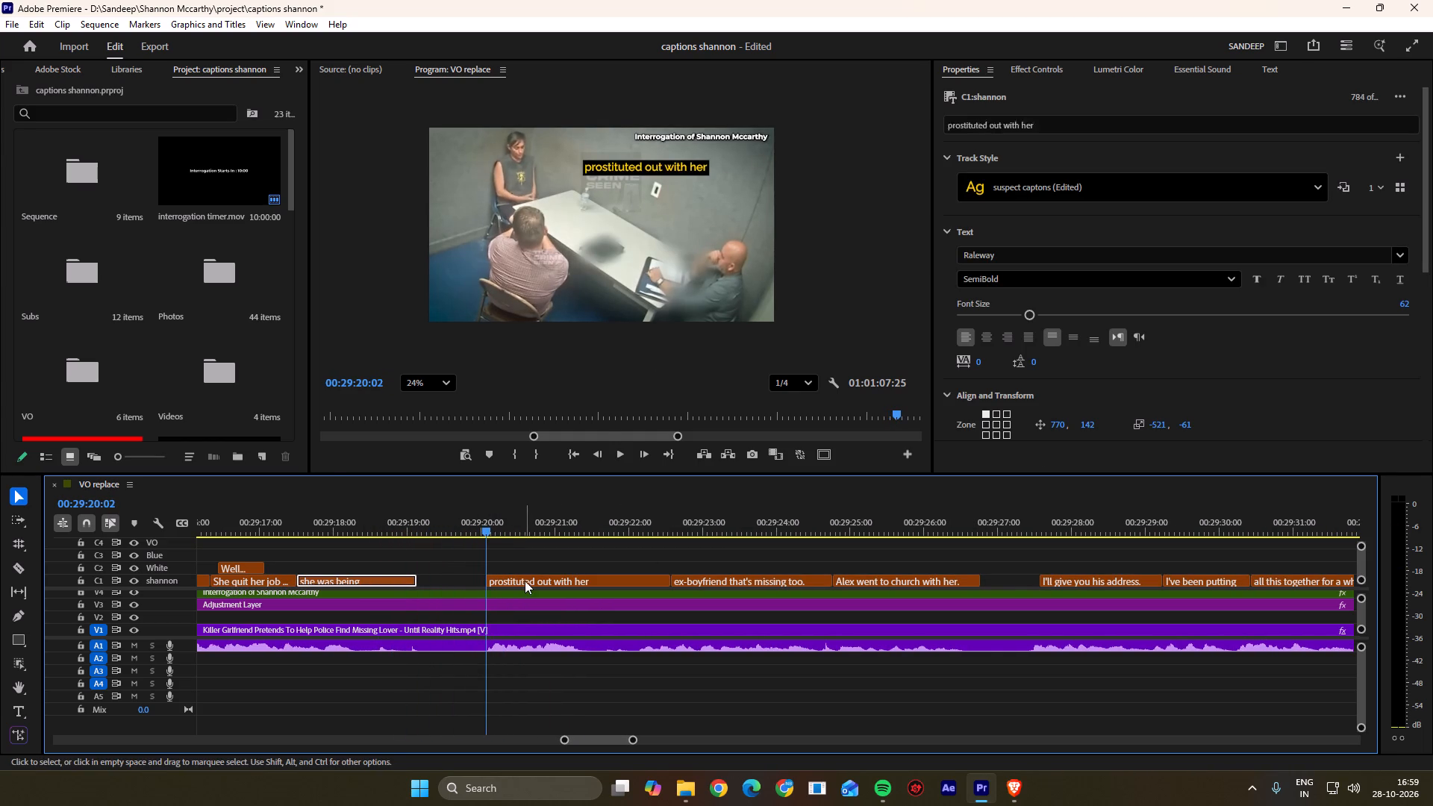
key("space")
scroll(549, 578, "up", 3, "alt")
scroll(549, 578, "down", 12, "alt")
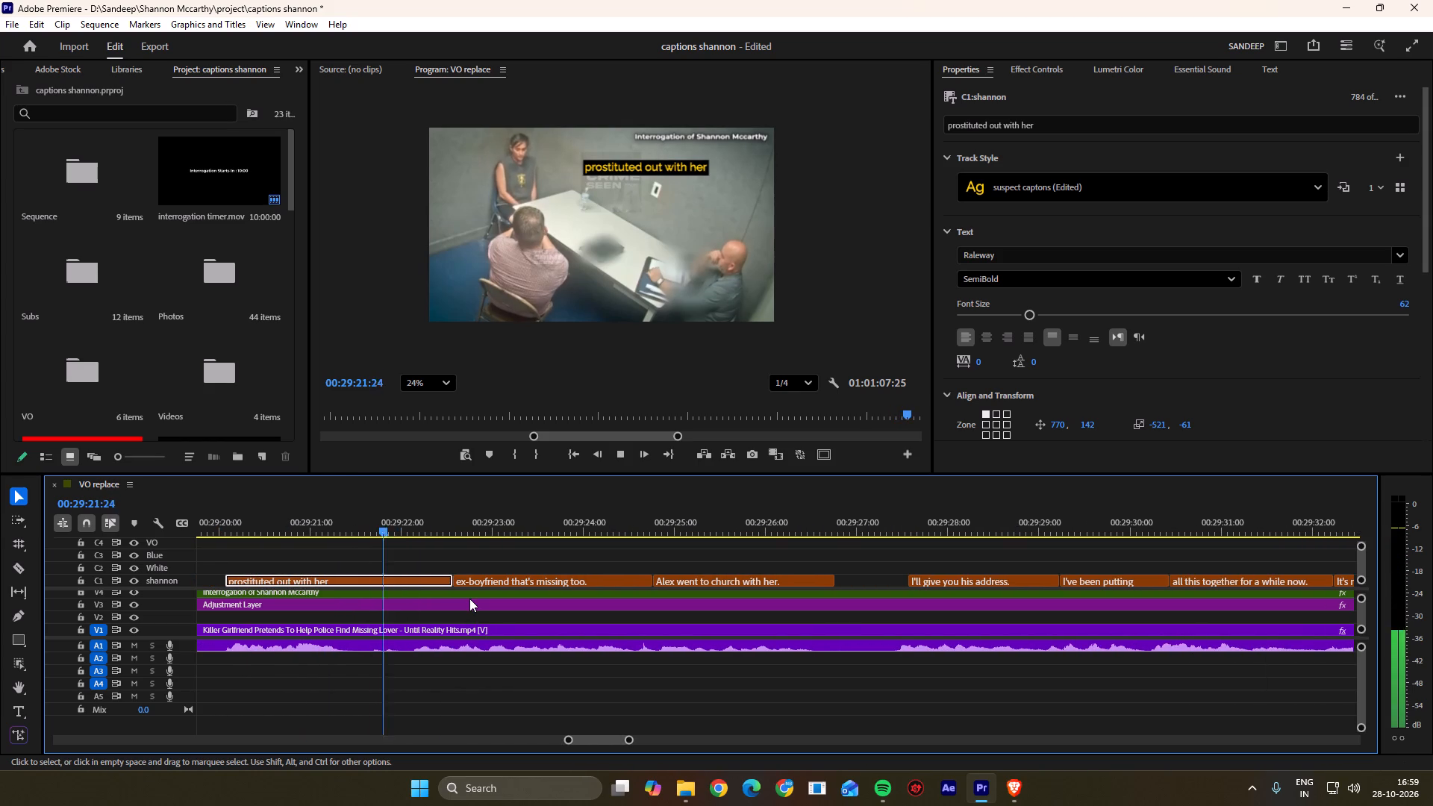
scroll(469, 599, "up", 3)
key("space")
key("space")
key("space")
left_click_drag(543, 537, 486, 538)
left_click_drag(493, 522, 449, 523)
key("space")
key("space")
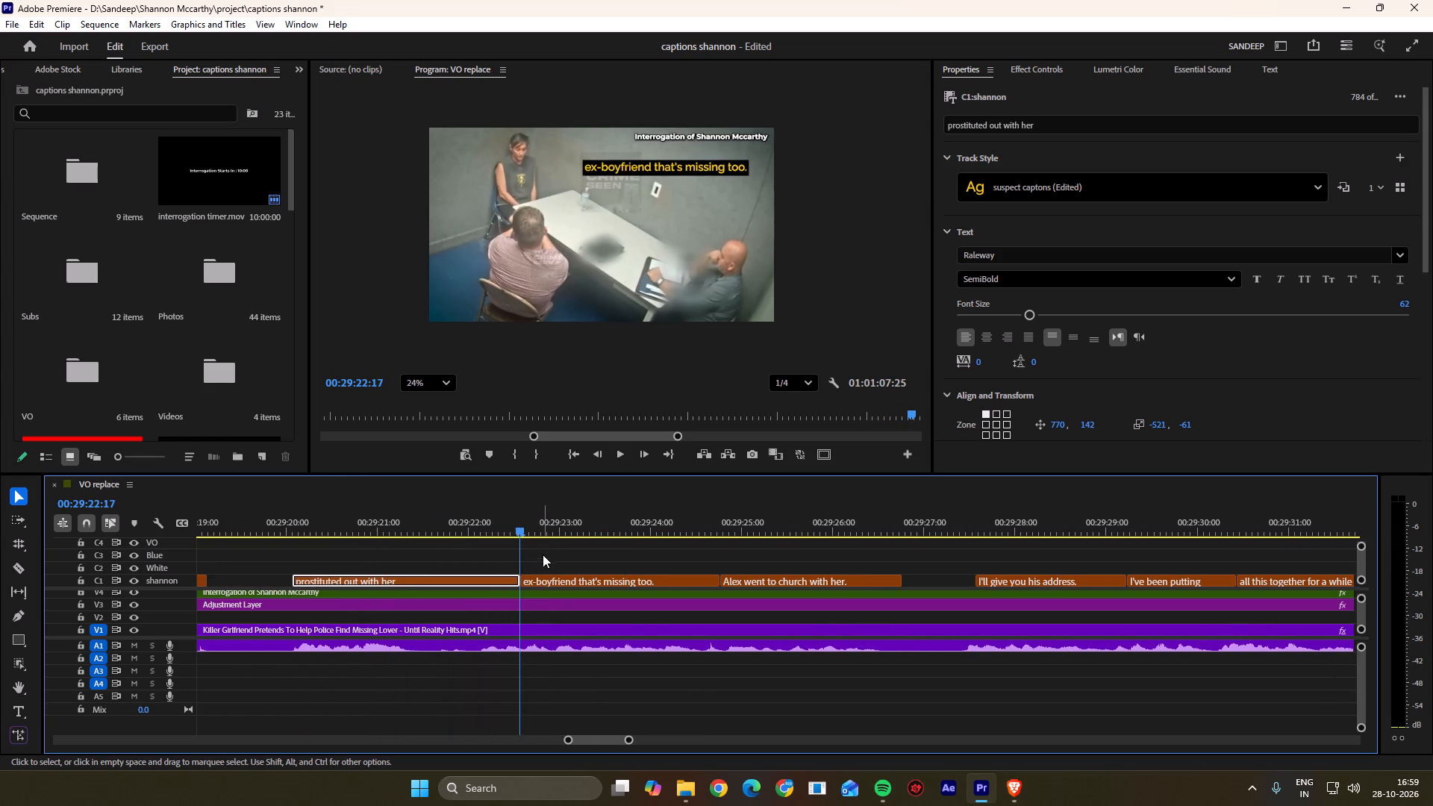
key("space")
key("space")
left_click(534, 533)
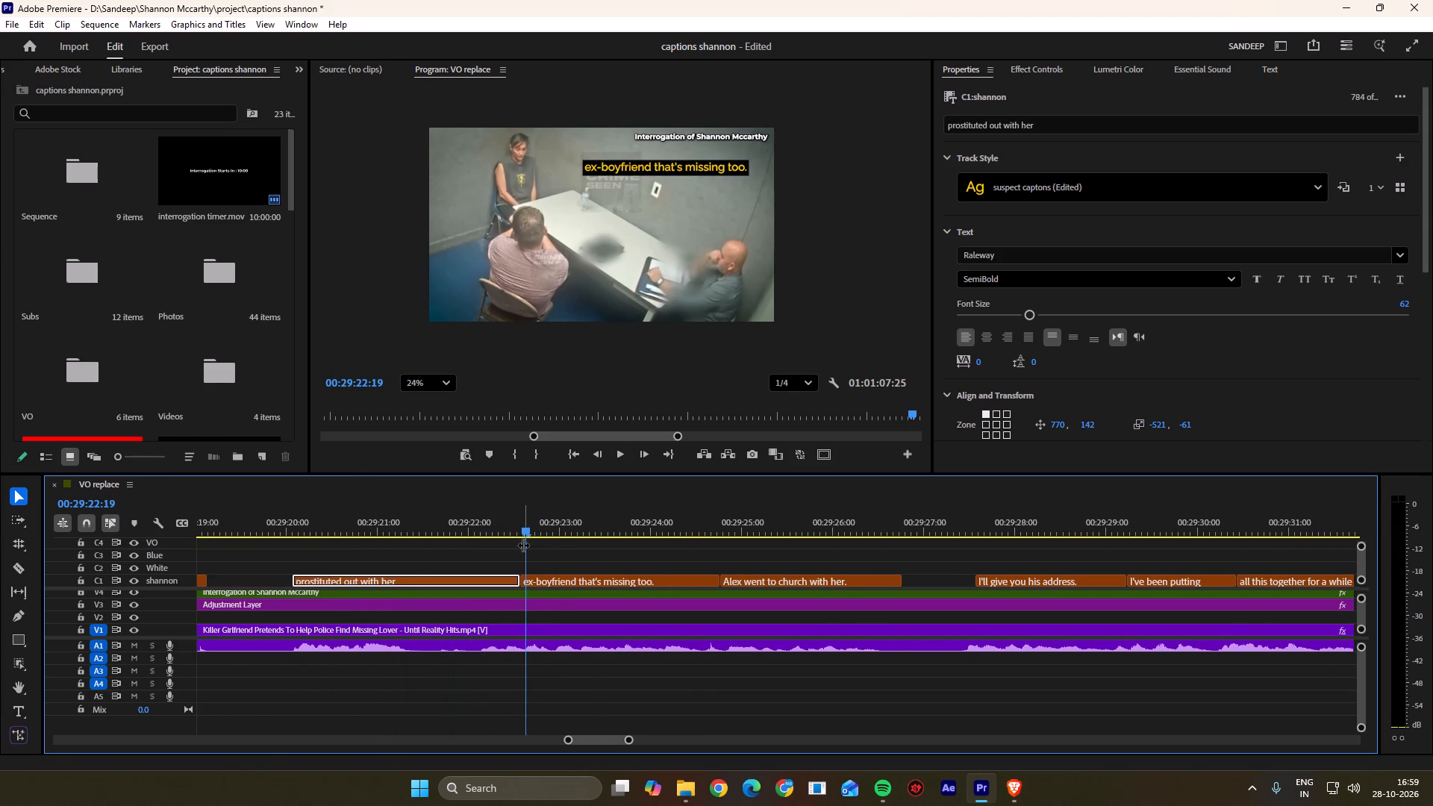
left_click(516, 582, "ctrl")
left_click(541, 565)
Play back "ex-boyfriend that's missing too." and move its cut with "Alex went to church with her." to about 00:29:24:25.
key("space")
scroll(537, 565, "down", 4)
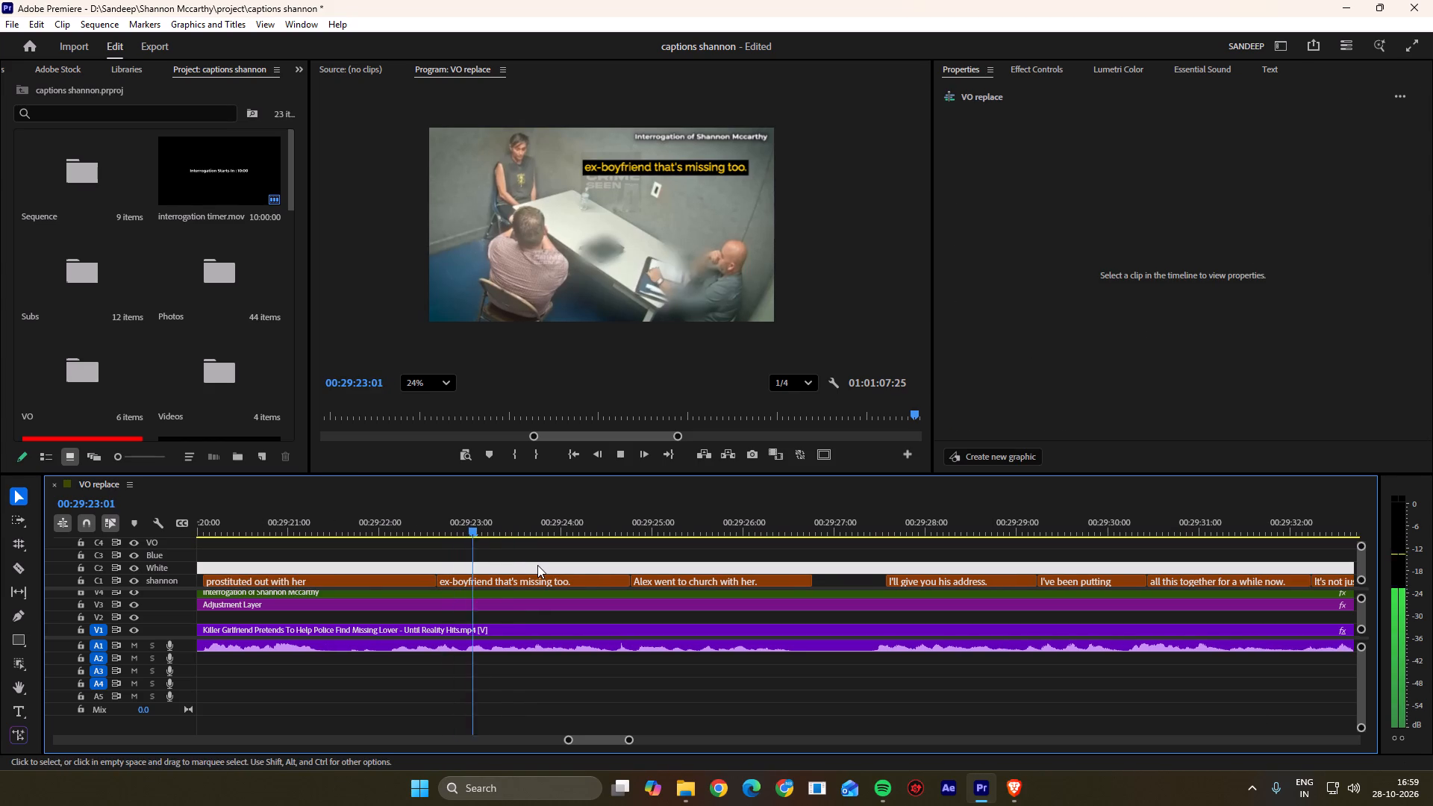
scroll(537, 565, "down", 4)
key("space")
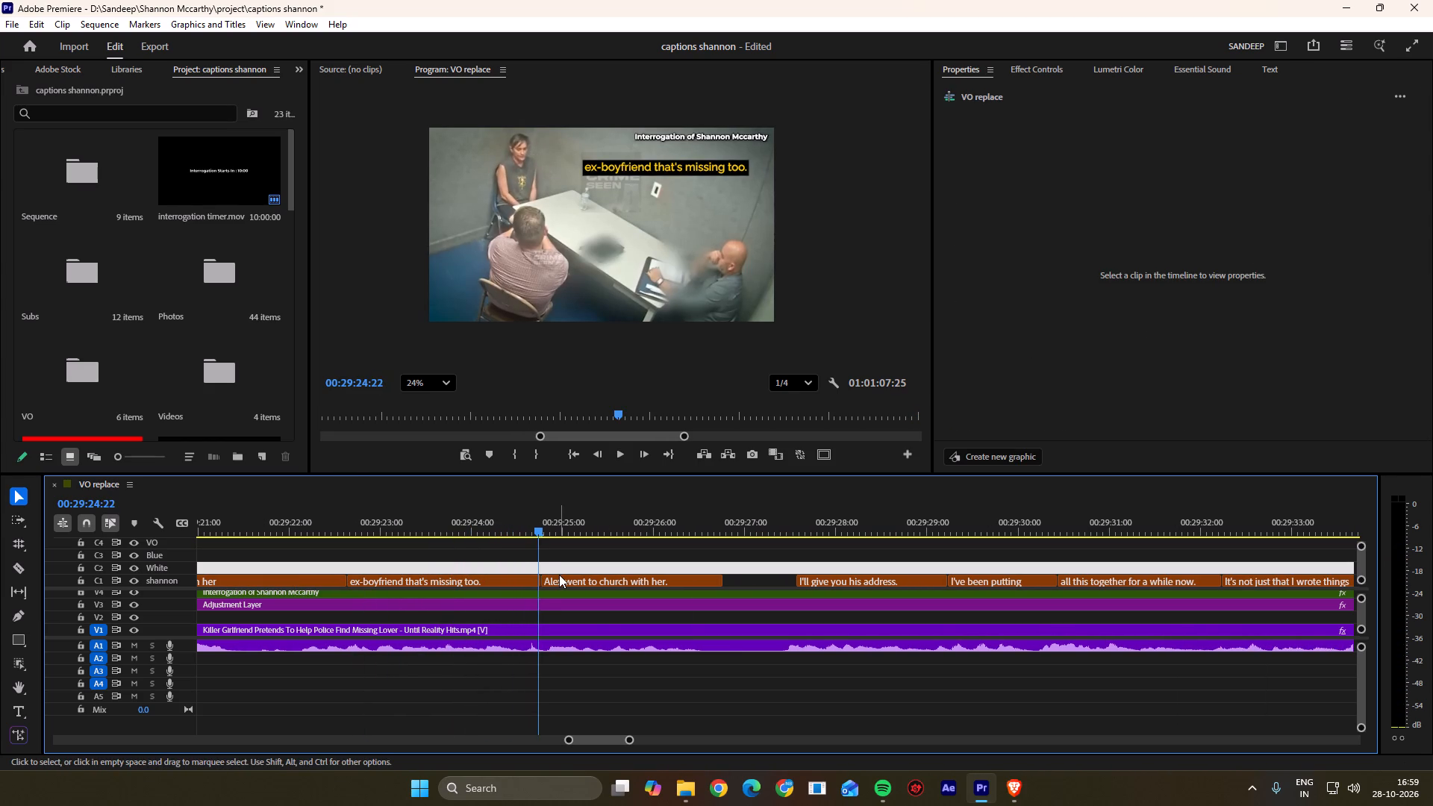
key("space")
key("space")
left_click(555, 523)
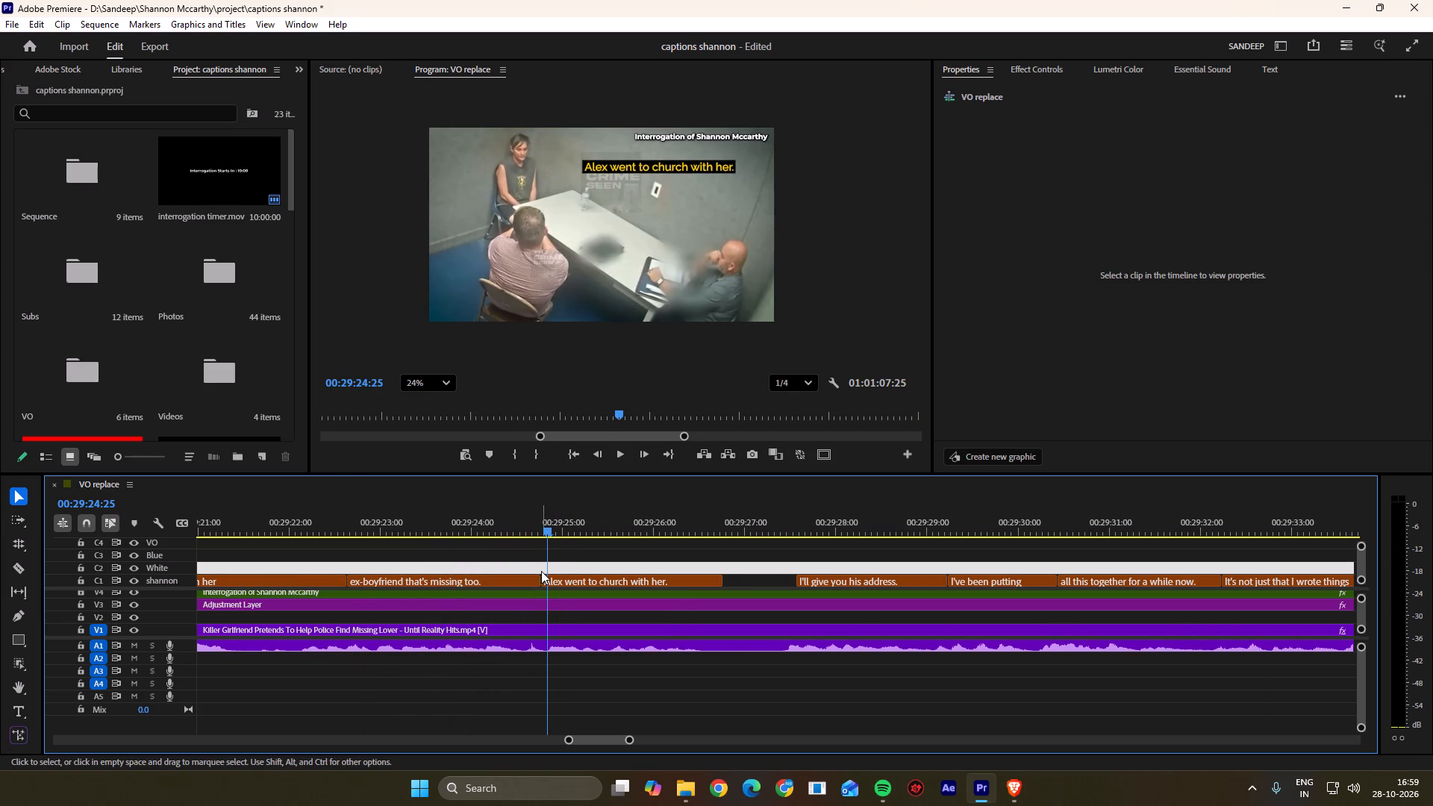
left_click(540, 575, "ctrl")
left_click(569, 559)
Play back "Alex went to church with her." and extend the end of that caption to about 00:29:27:09.
key("space")
scroll(569, 559, "down", 4)
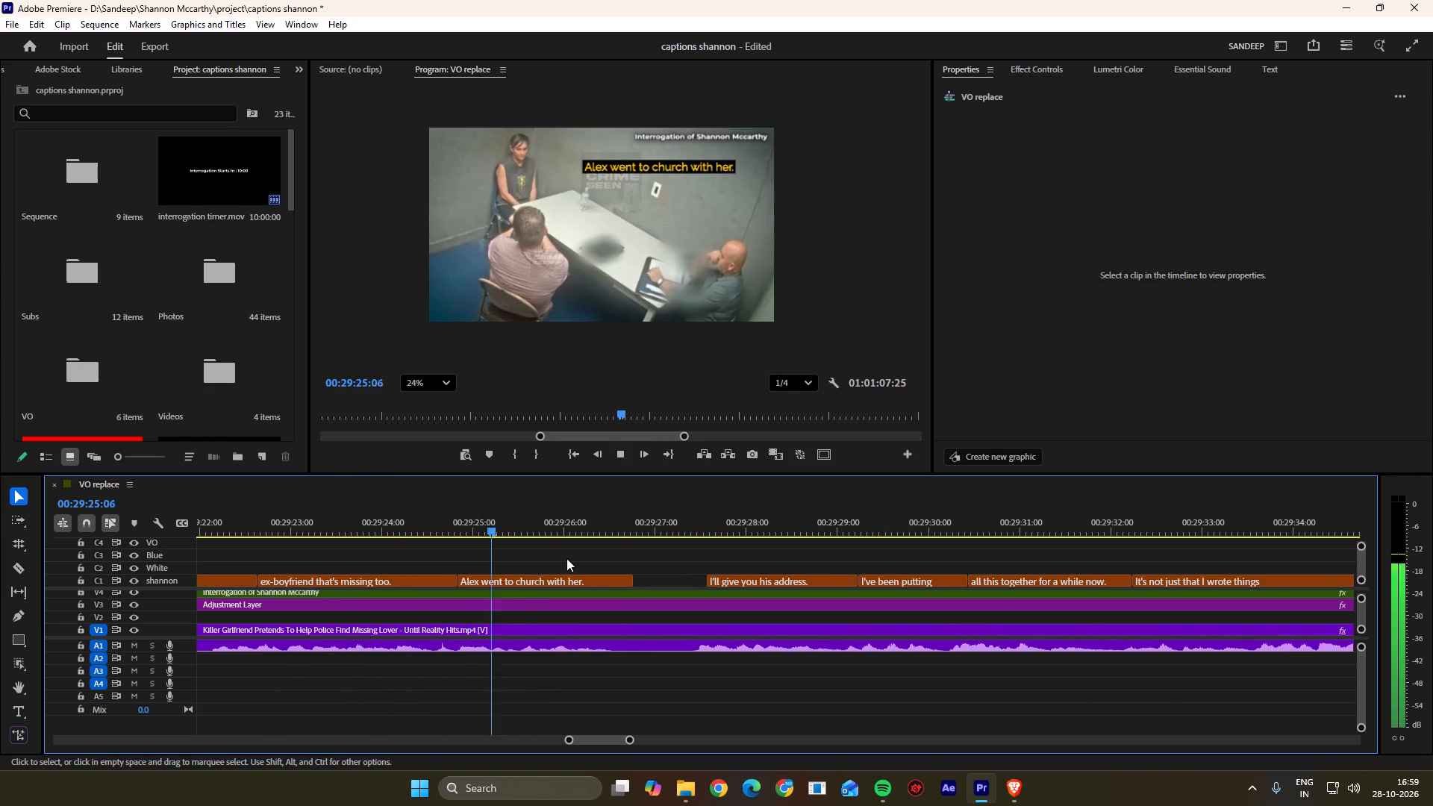
scroll(566, 558, "down", 4)
left_click_drag(546, 580, 599, 581)
Extend the start of the "I'll give you his address." caption back to about 00:29:27:14.
scroll(595, 596, "down", 3)
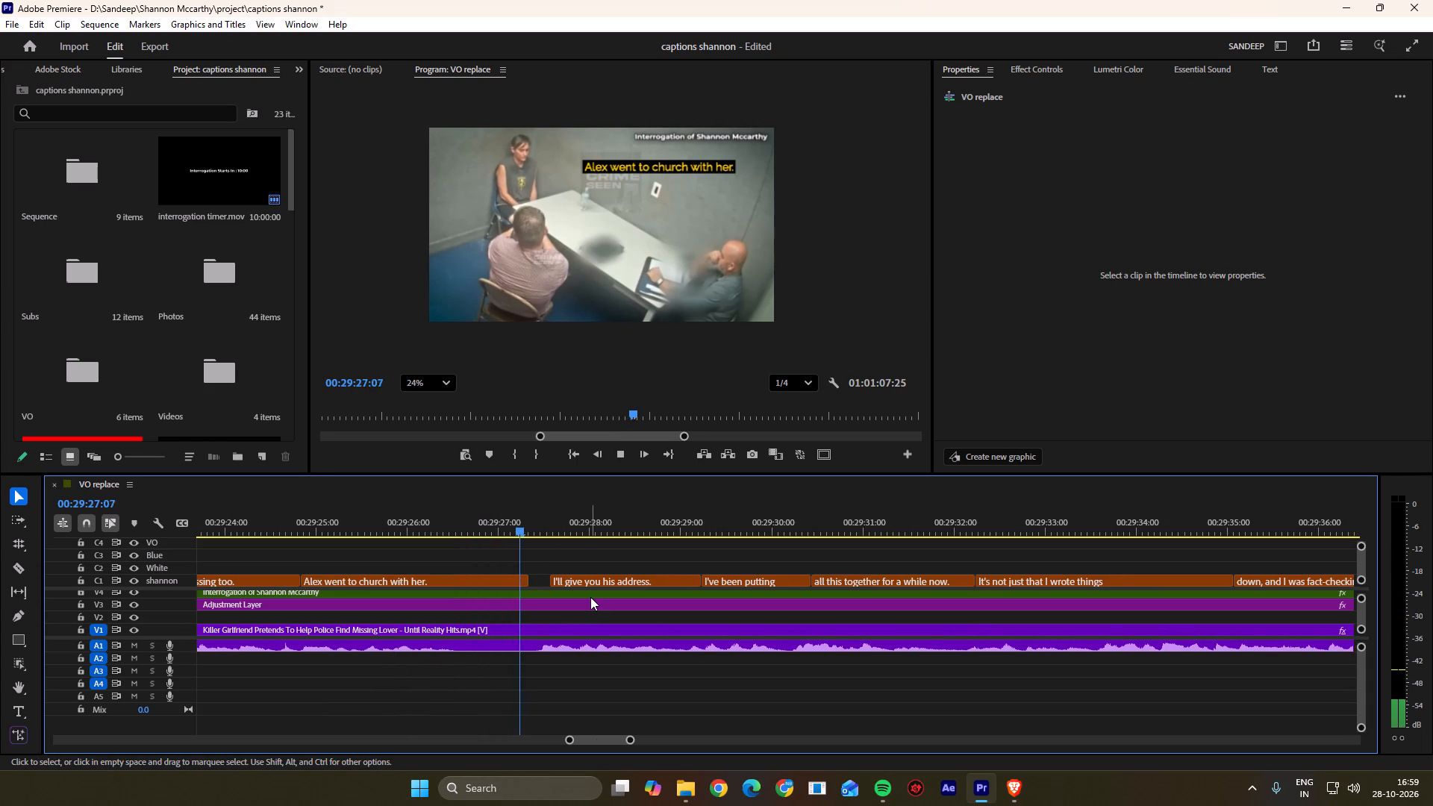
key("space")
key("space")
key("space")
left_click_drag(552, 528, 540, 529)
left_click(550, 583)
left_click(553, 556)
Play back from "Alex went to church with her." into "I'll give you his address." to check the timing and wording.
key("space")
scroll(552, 555, "down", 4)
scroll(534, 560, "down", 3, "alt")
scroll(543, 565, "up", 3)
key("space")
left_click_drag(563, 520, 377, 537)
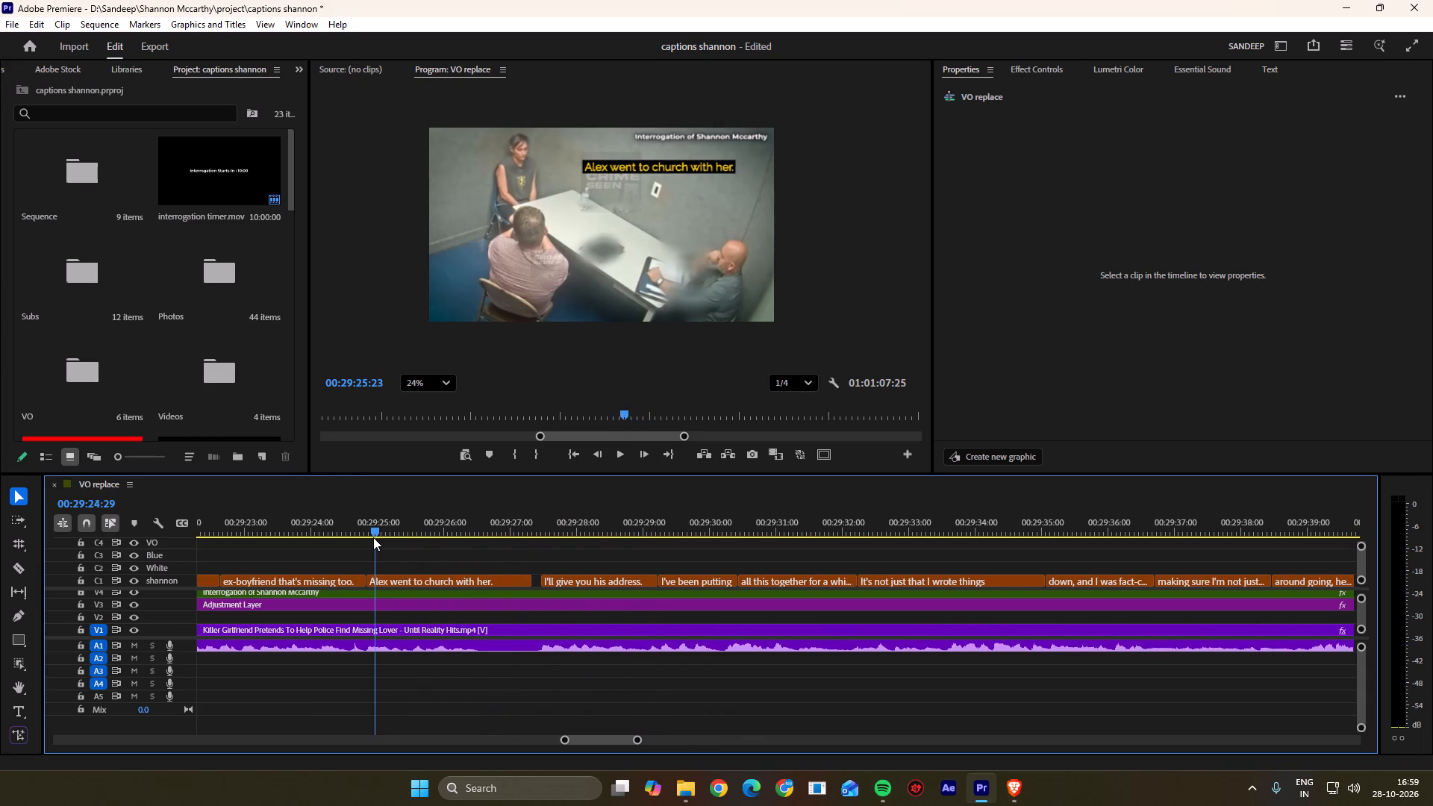
key("space")
scroll(497, 572, "up", 7, "alt")
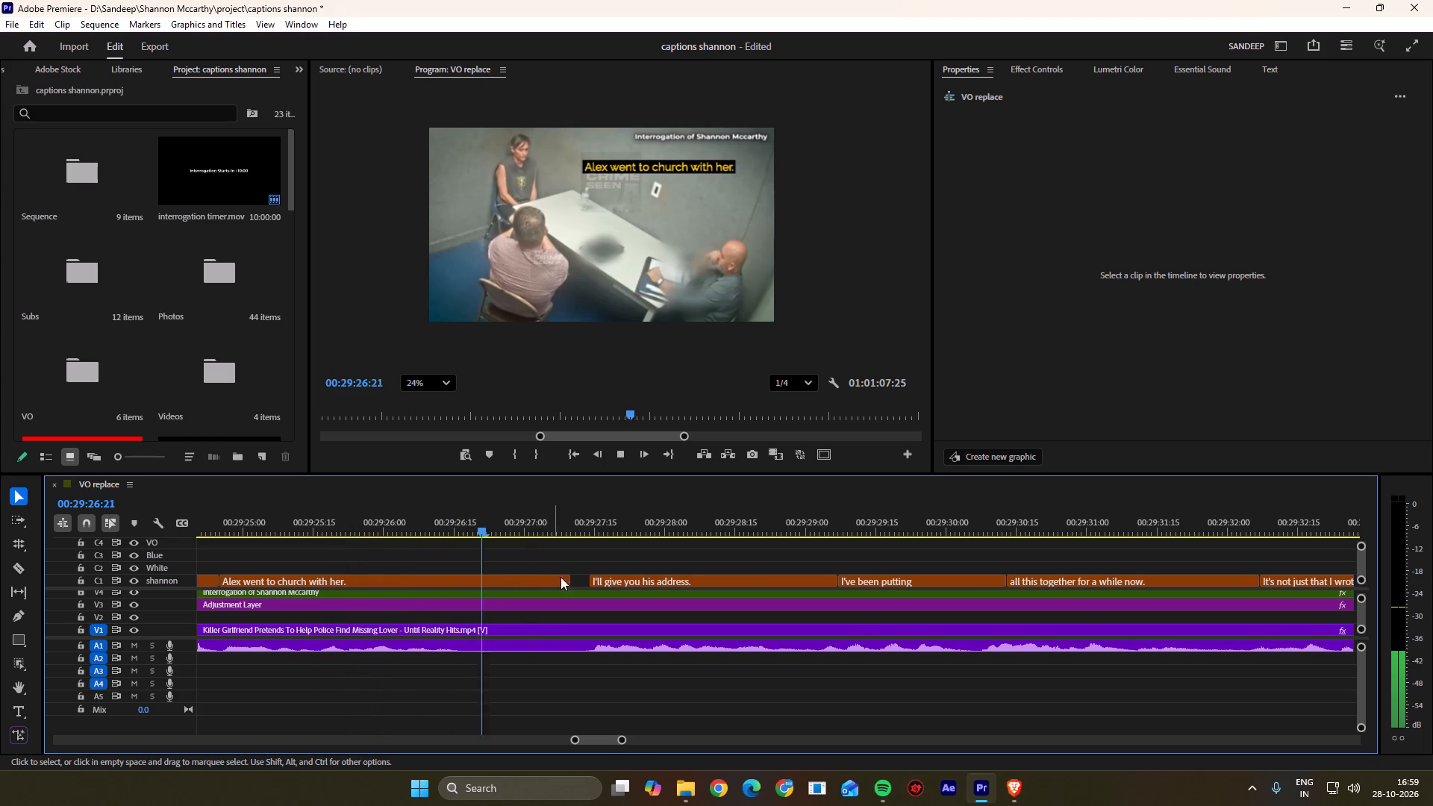
key("space")
scroll(563, 577, "down", 3)
key("space")
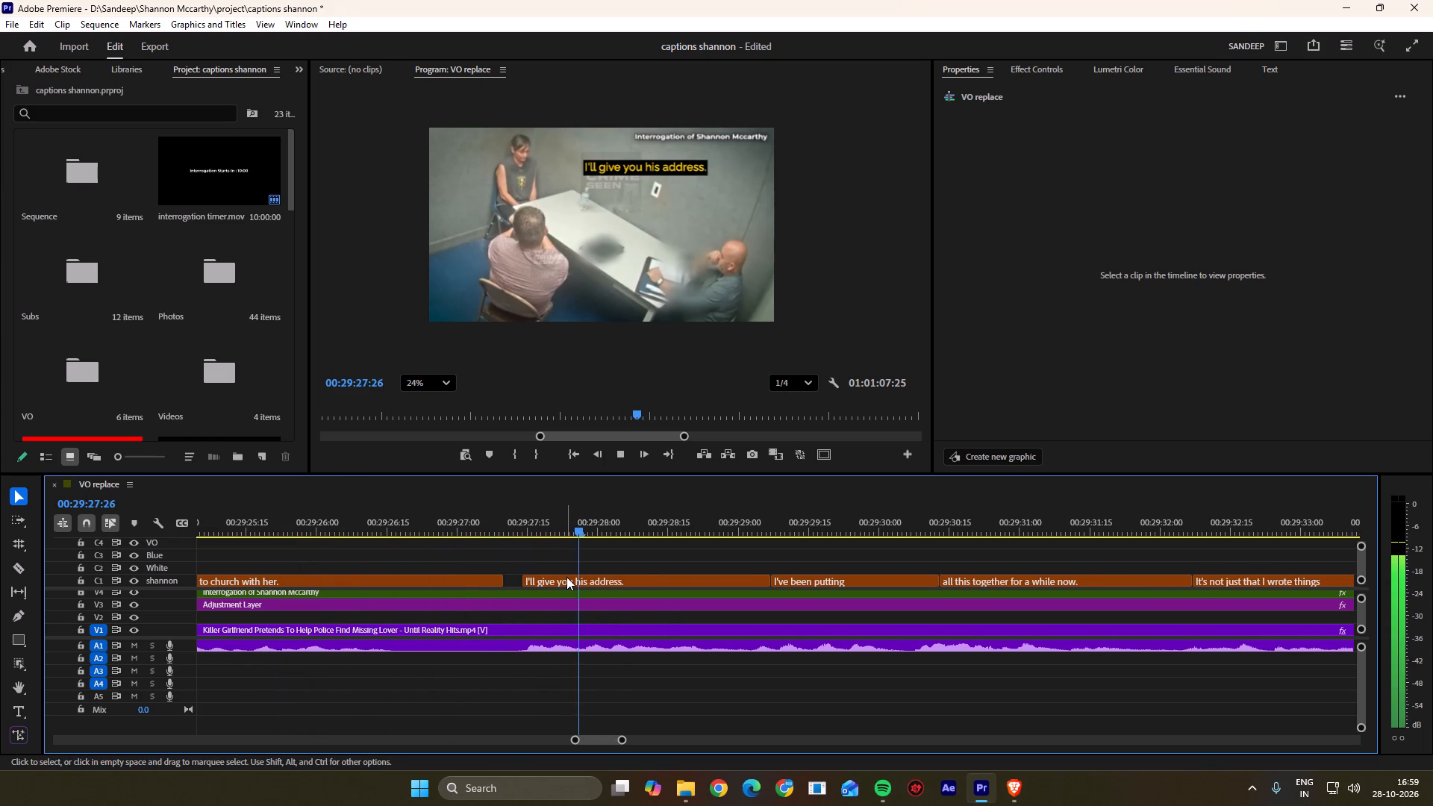
key("space")
Replay the "I'll give you his address." caption and change its text to "He has...I'll give you his address.".
left_click(568, 577)
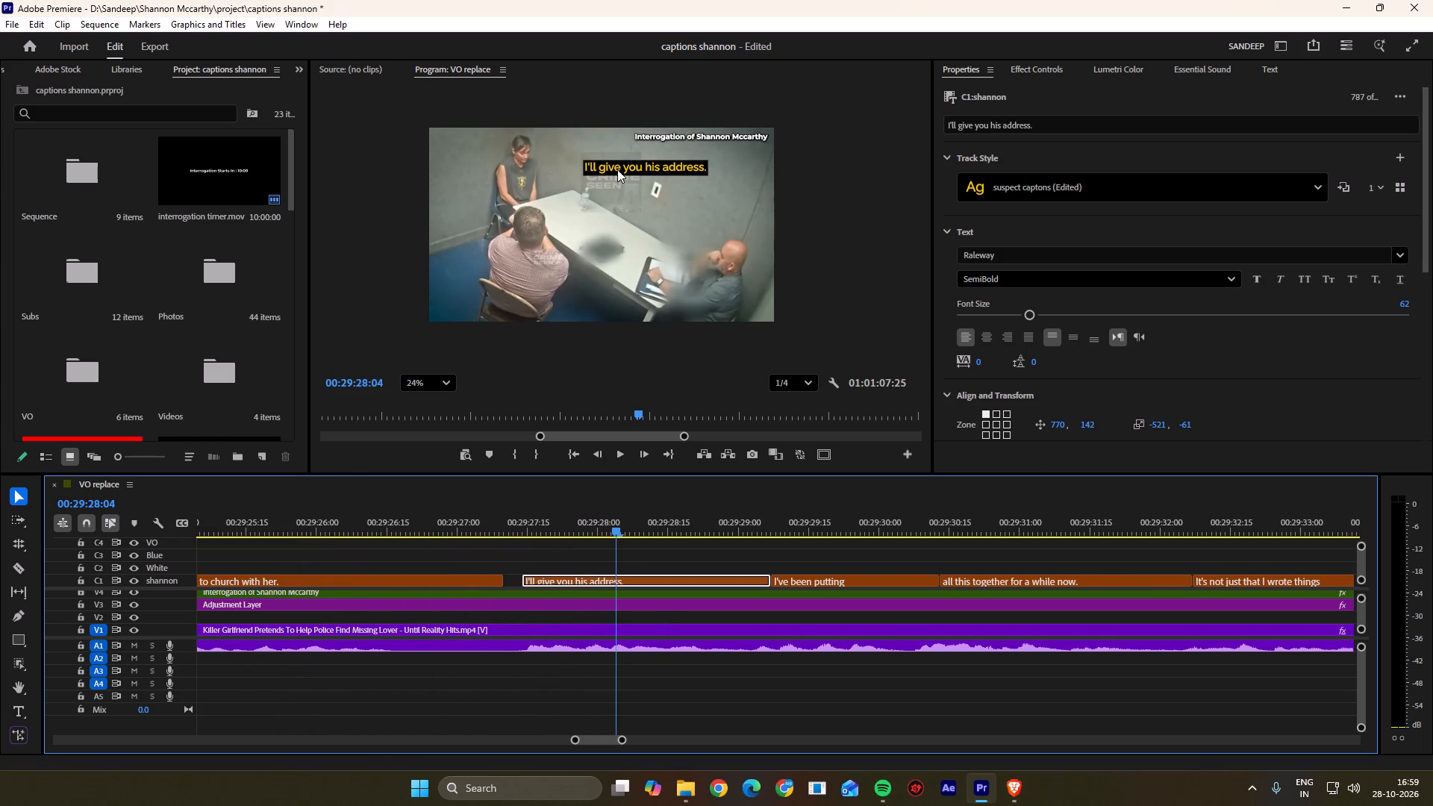
left_click_drag(570, 536, 486, 538)
key("space")
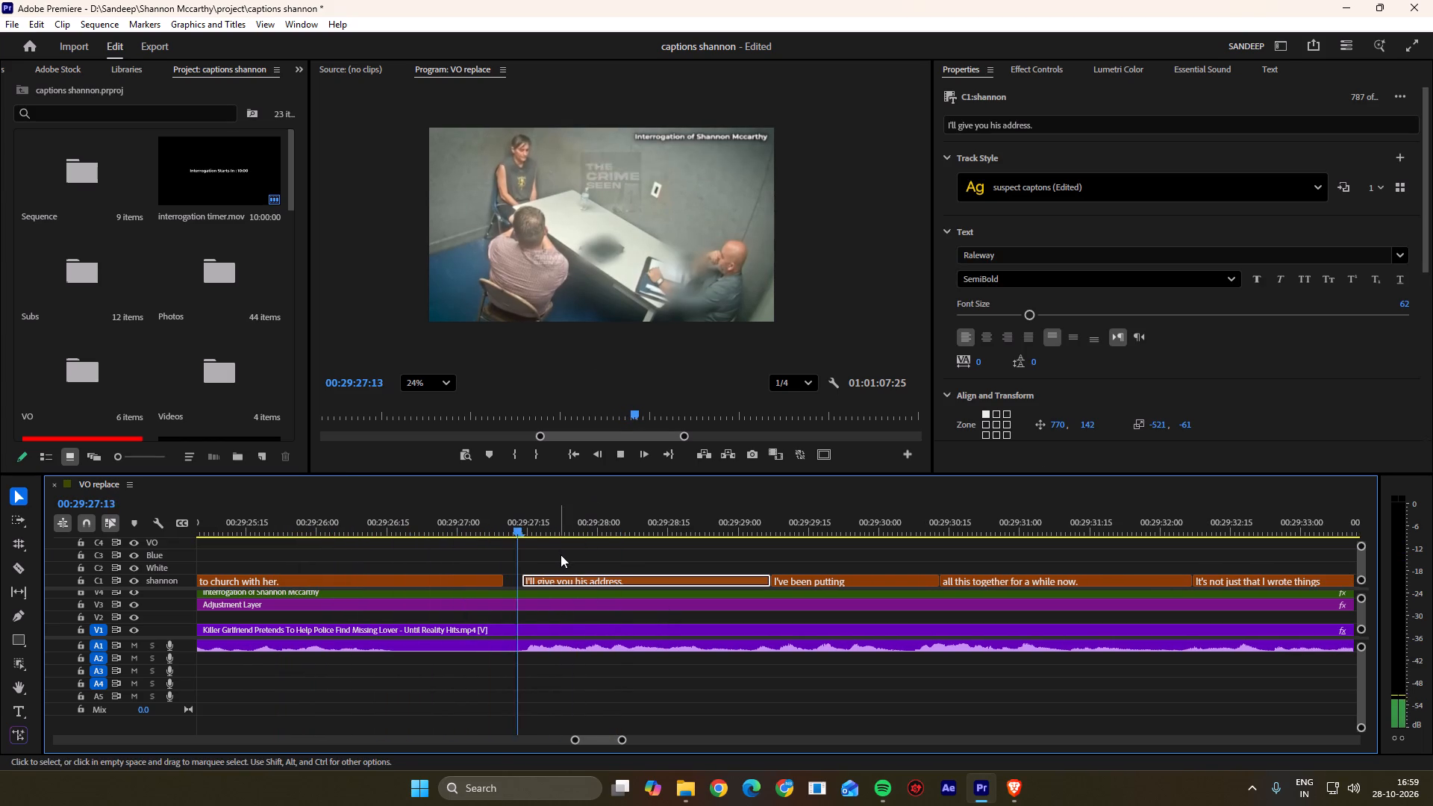
key("space")
double_click(616, 162)
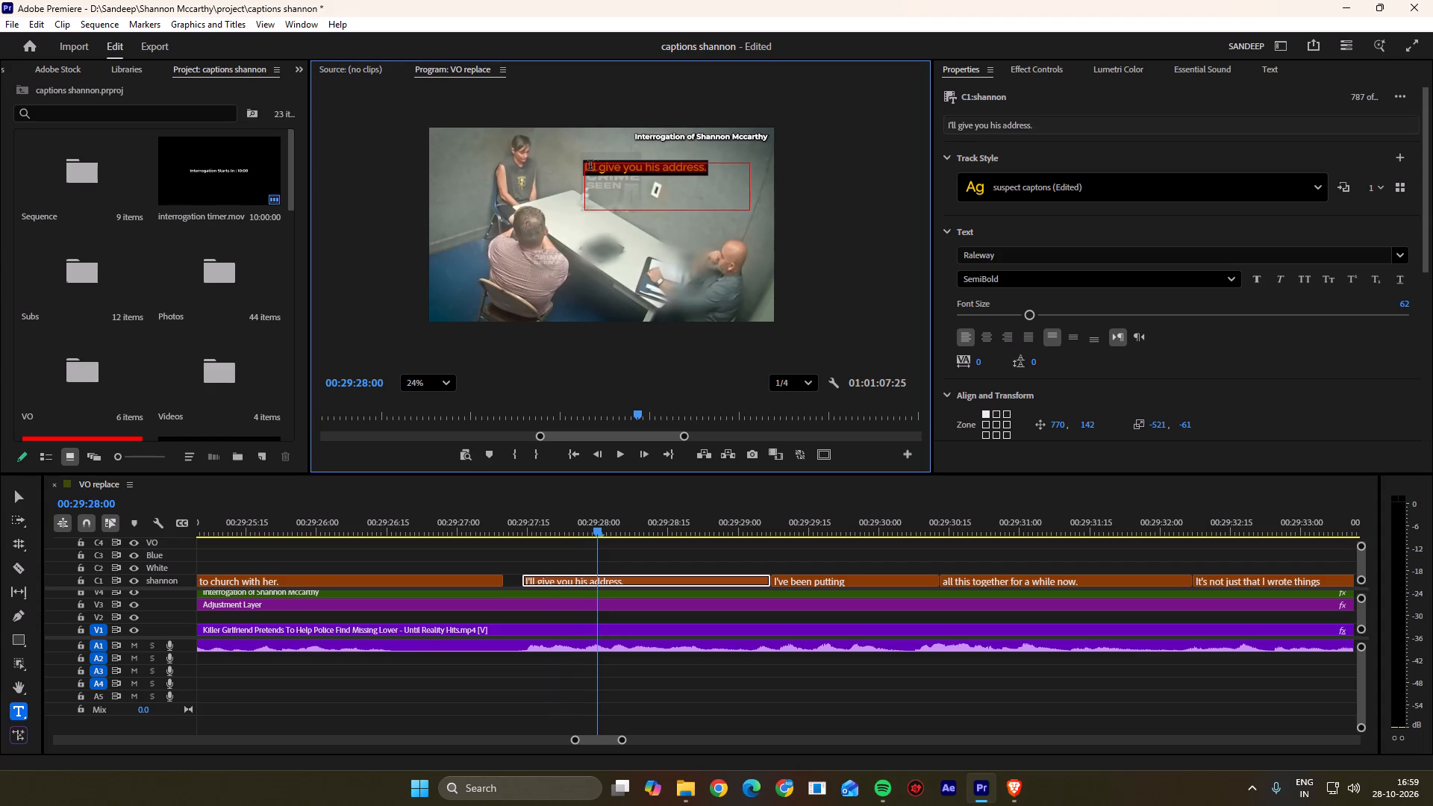
left_click(589, 166)
key("Left")
key("Left")
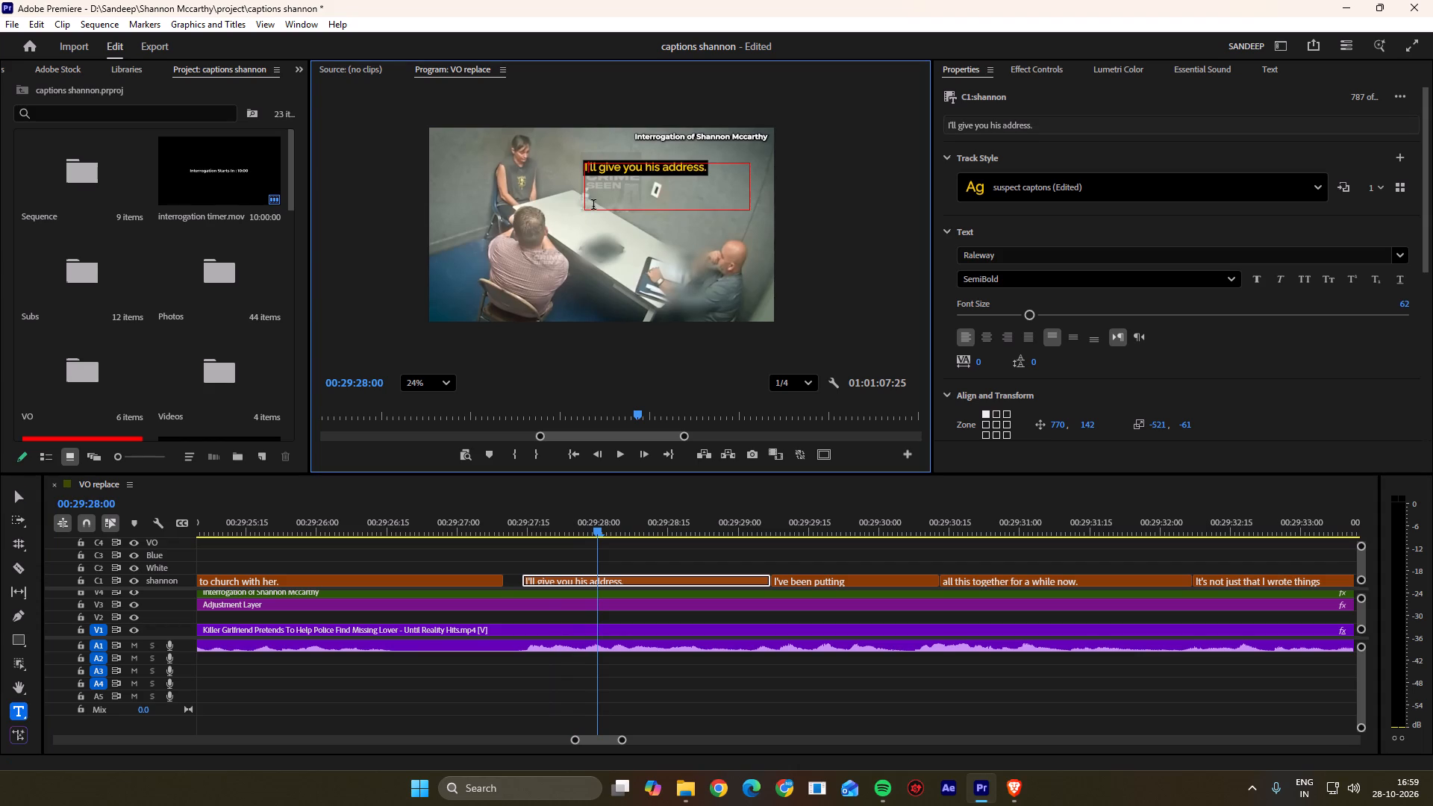
type("He")
key("space")
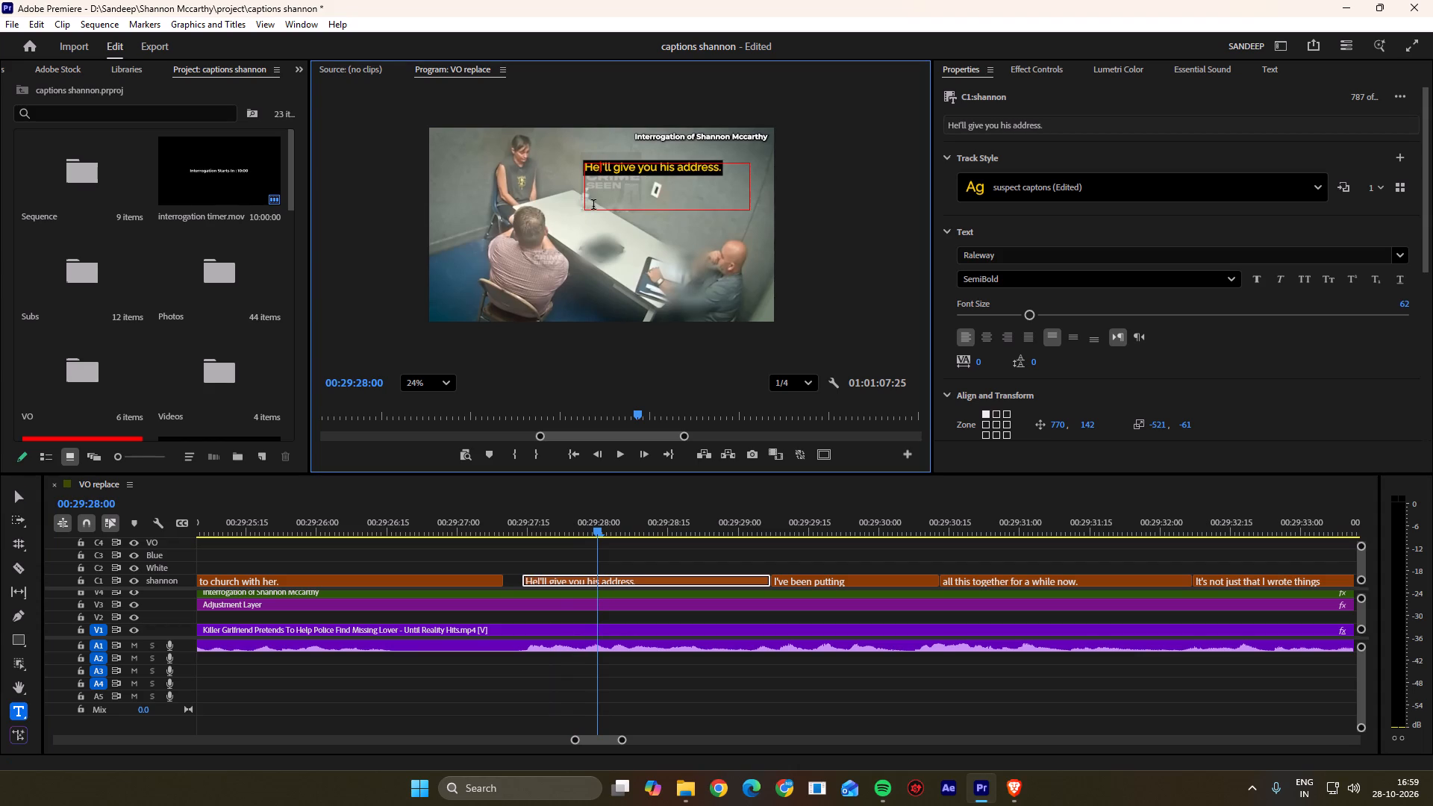
type("had")
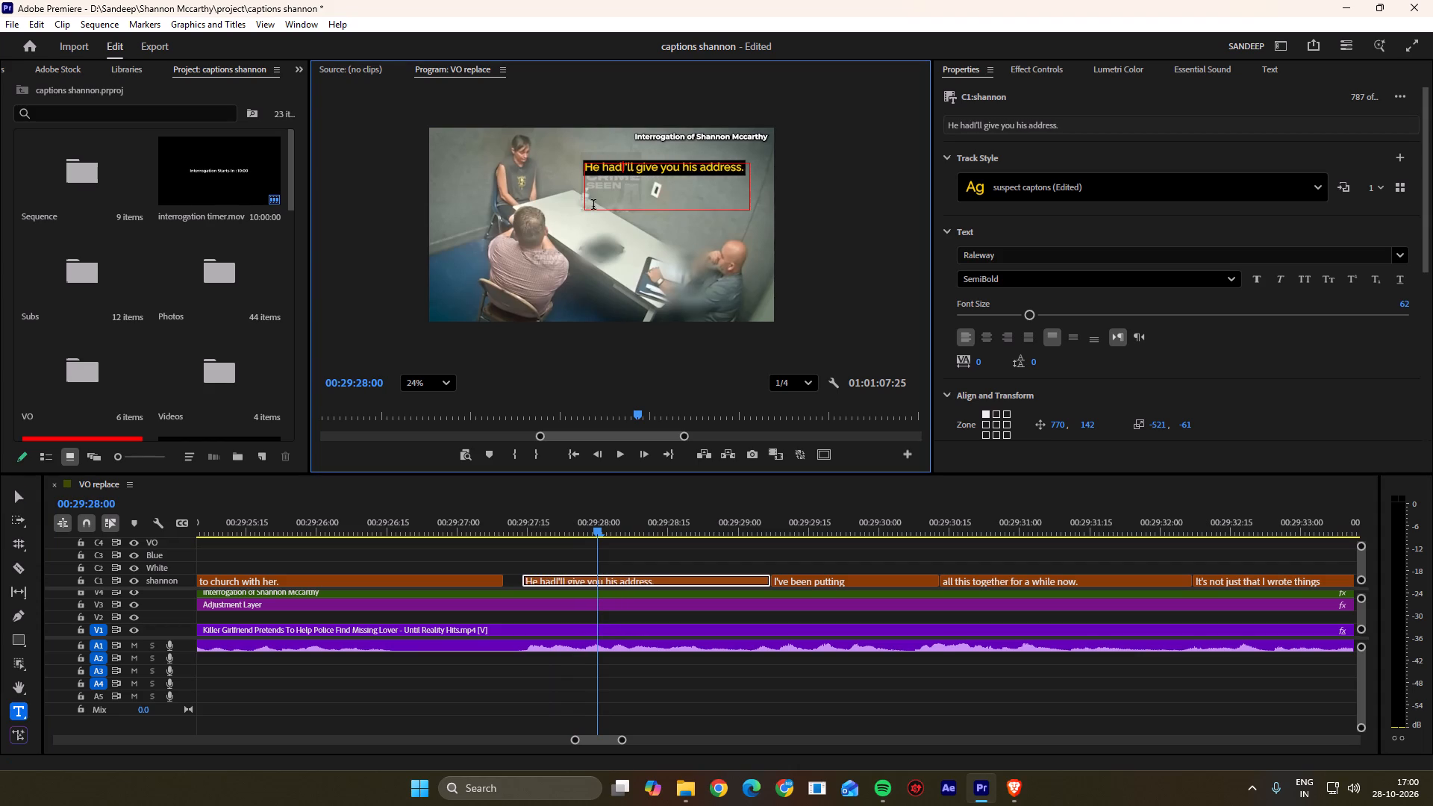
key("BackSpace")
key("s")
type("...")
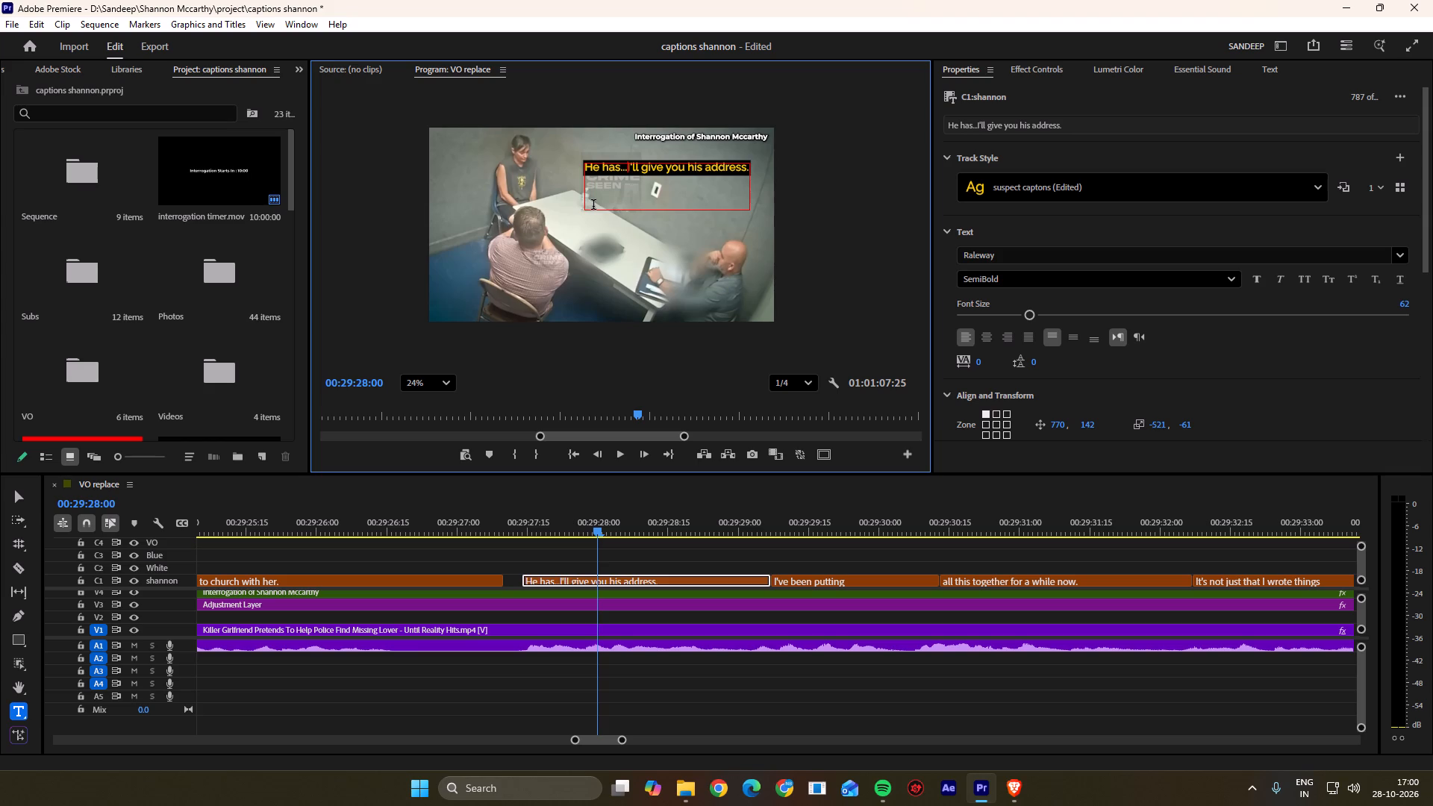
left_click(796, 201)
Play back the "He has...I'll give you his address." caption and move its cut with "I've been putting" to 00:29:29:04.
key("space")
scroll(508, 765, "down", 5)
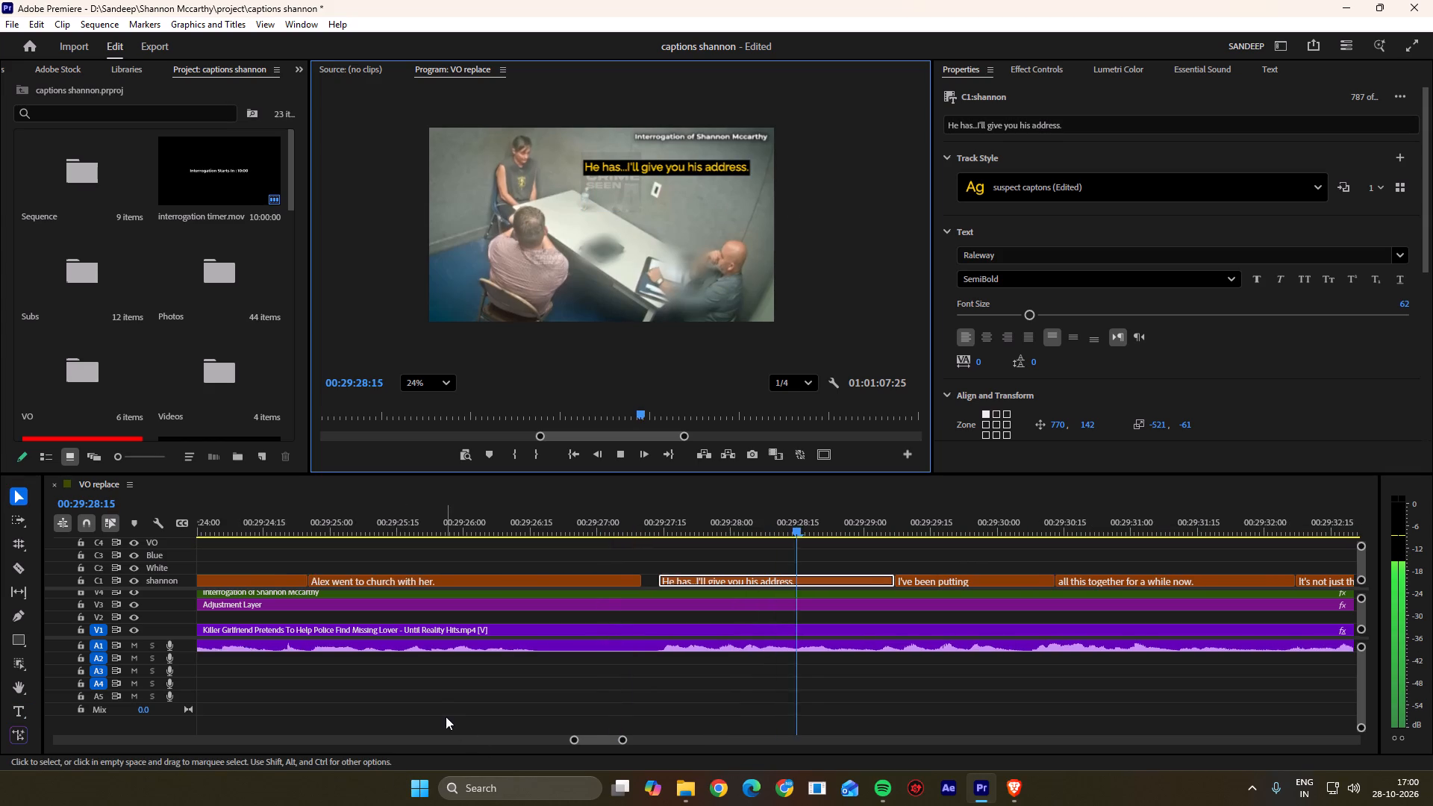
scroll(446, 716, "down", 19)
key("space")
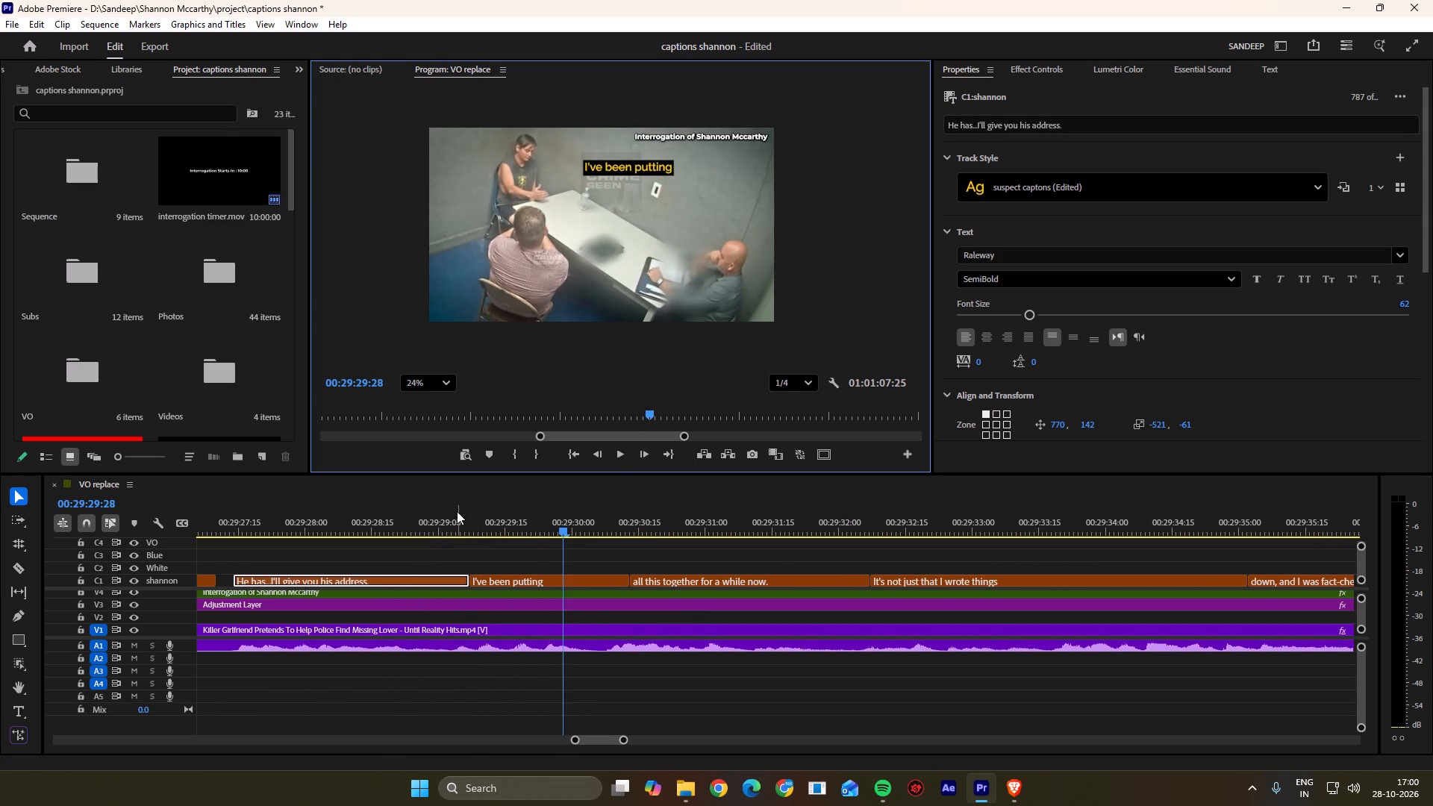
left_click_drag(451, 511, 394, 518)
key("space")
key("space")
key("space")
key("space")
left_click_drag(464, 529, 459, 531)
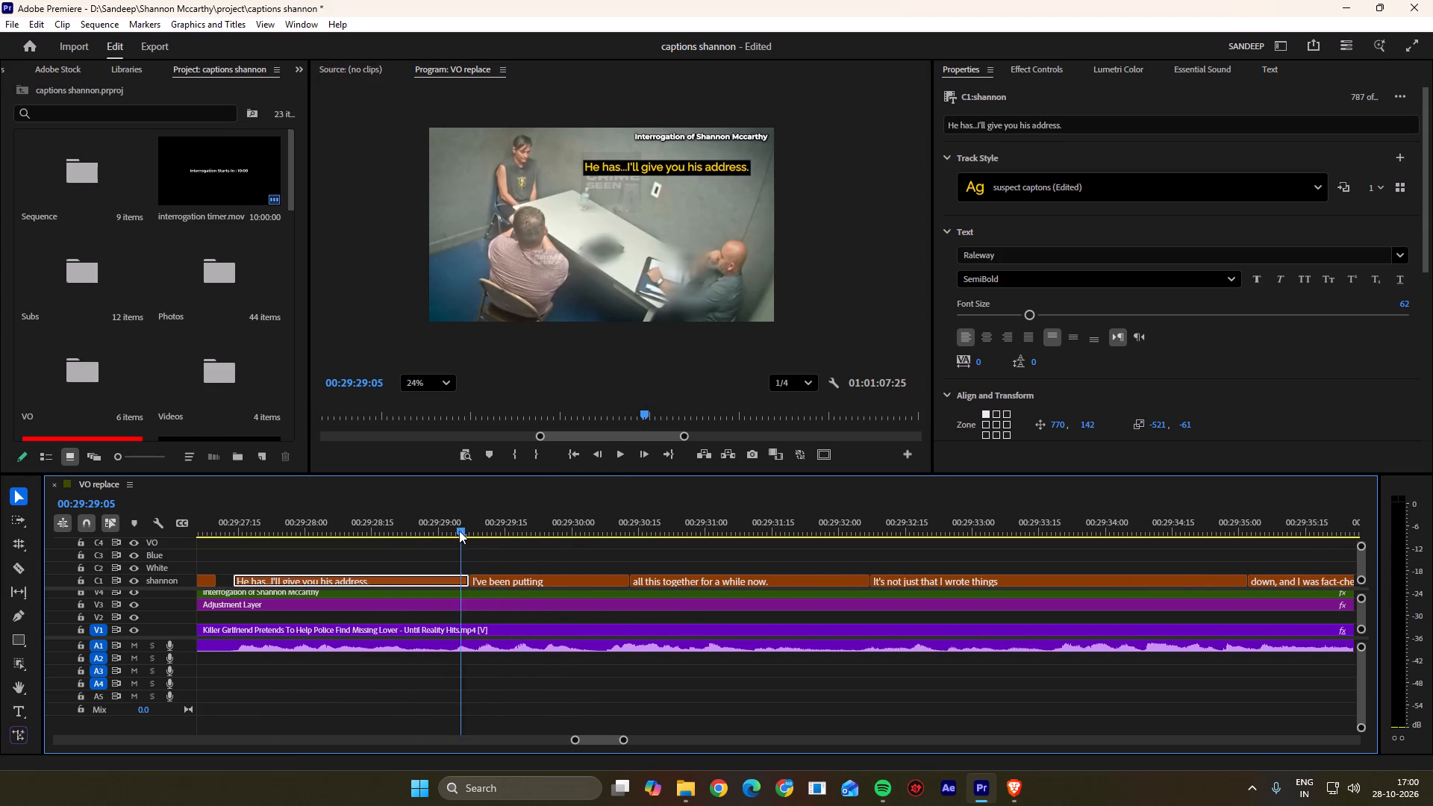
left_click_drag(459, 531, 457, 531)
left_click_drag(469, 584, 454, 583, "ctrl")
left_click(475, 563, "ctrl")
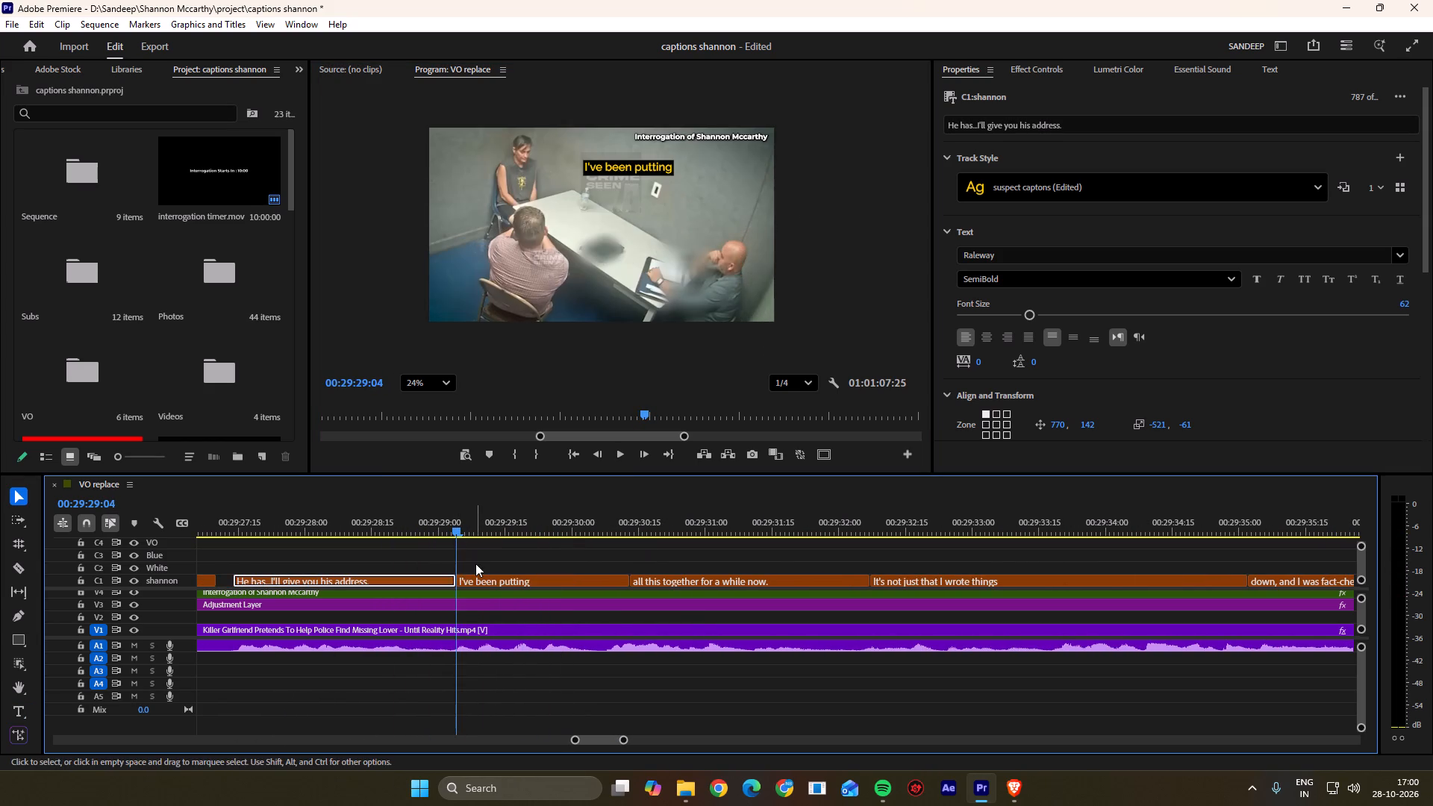
Save the project.
key("ctrl+s")
Replay the transition into "I've been putting" and move its cut with "He has...I'll give you his address." to 00:29:29:03.
left_click(477, 563)
key("space")
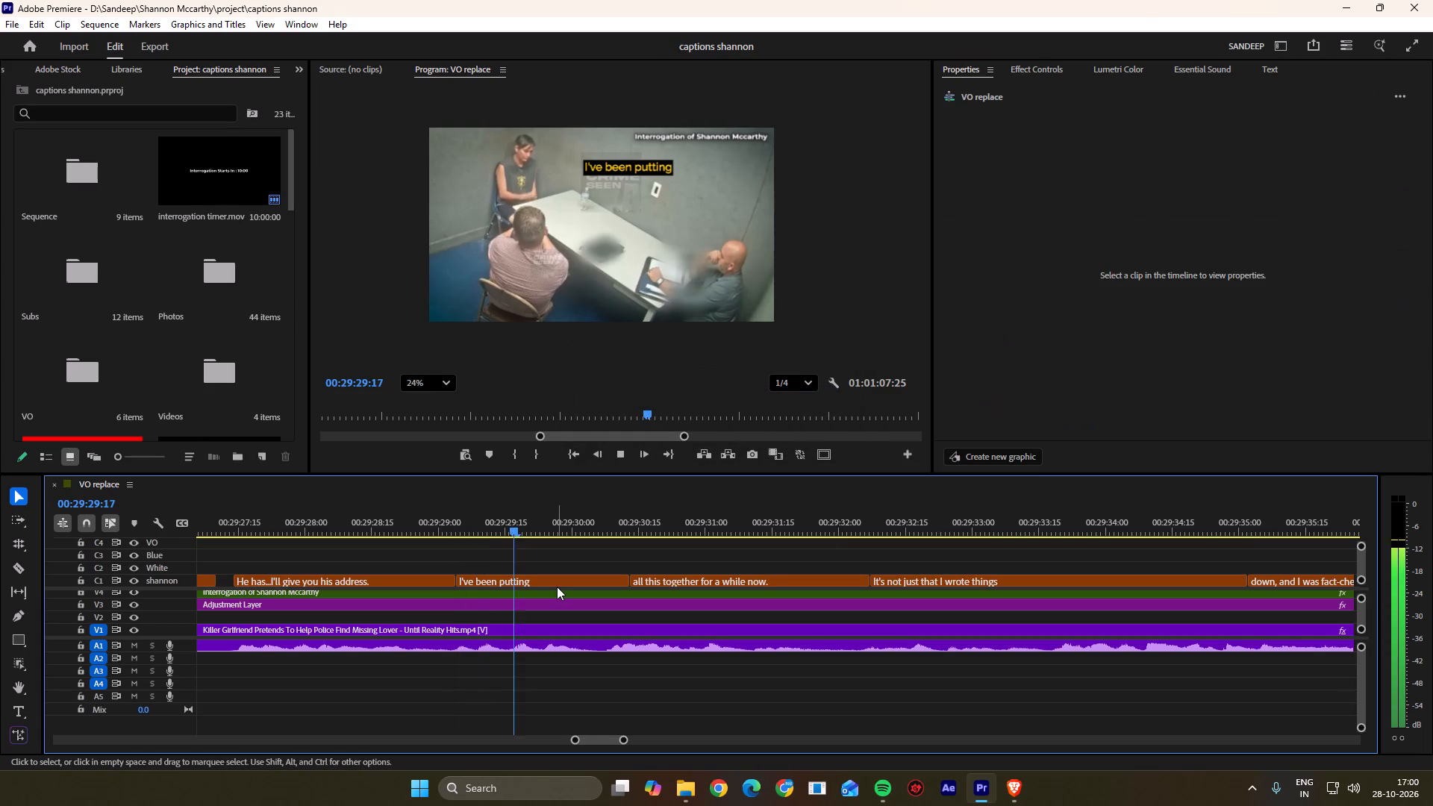
key("space")
left_click_drag(508, 518, 371, 531)
key("space")
key("space")
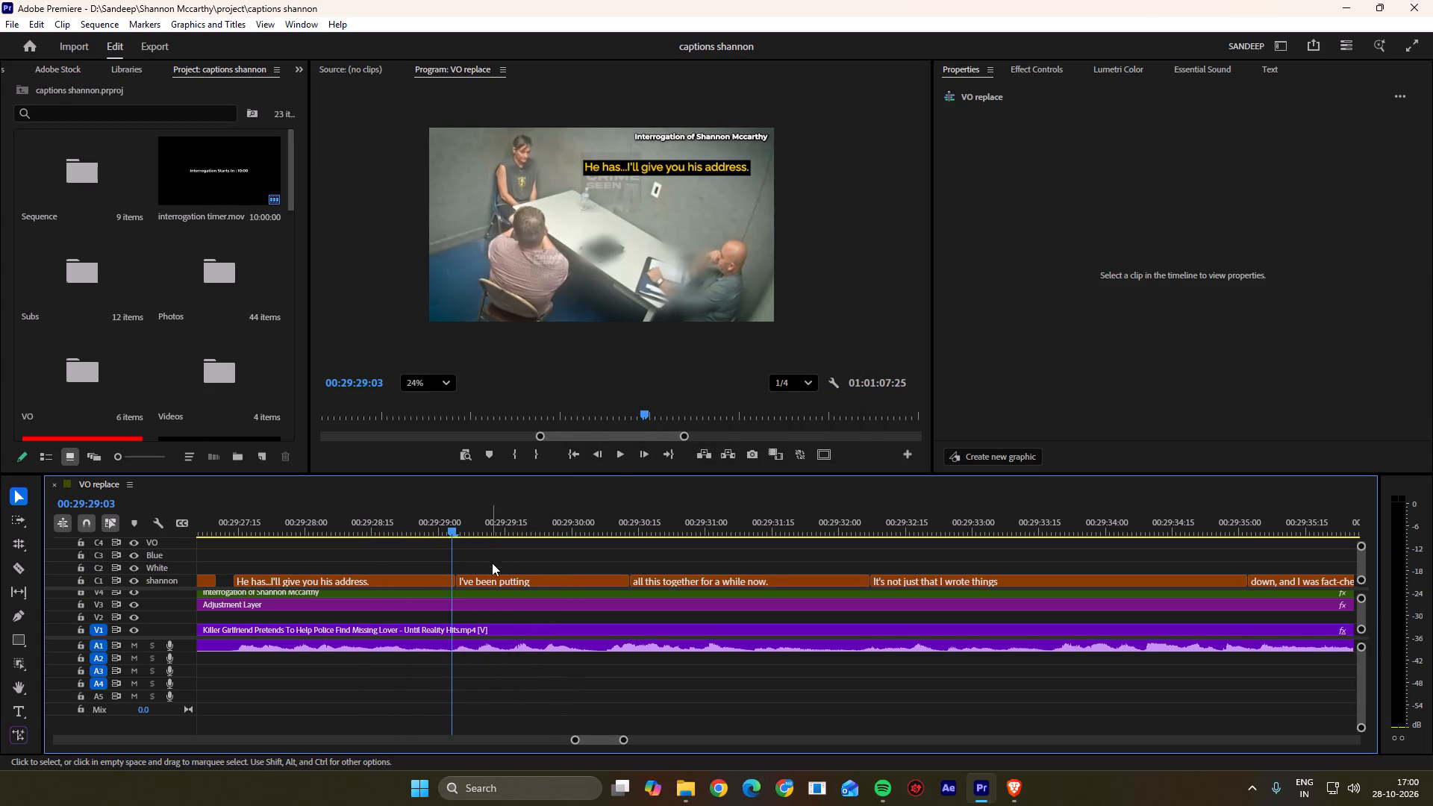
left_click(499, 577)
left_click(458, 581, "ctrl")
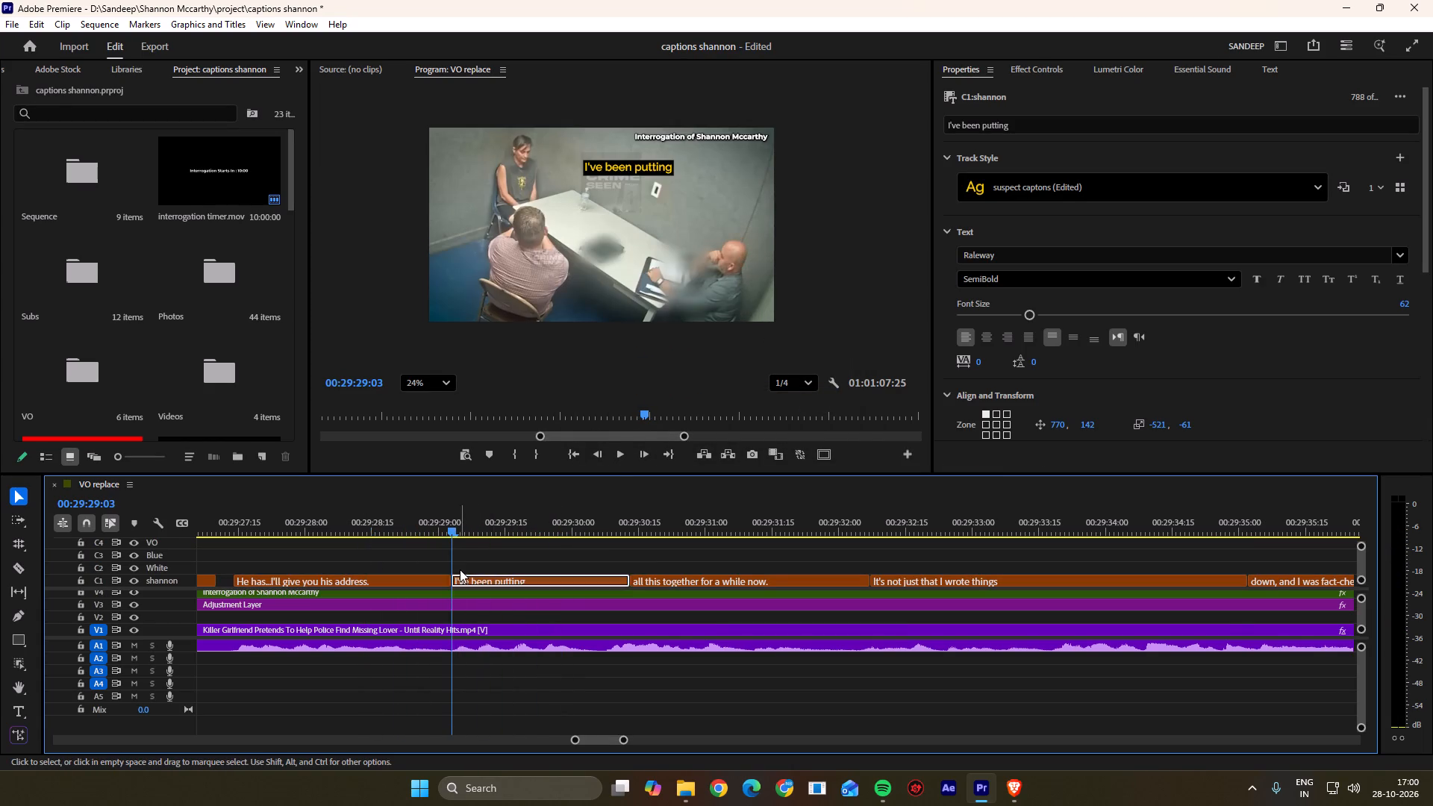
left_click(460, 569)
left_click(478, 575)
left_click(488, 563)
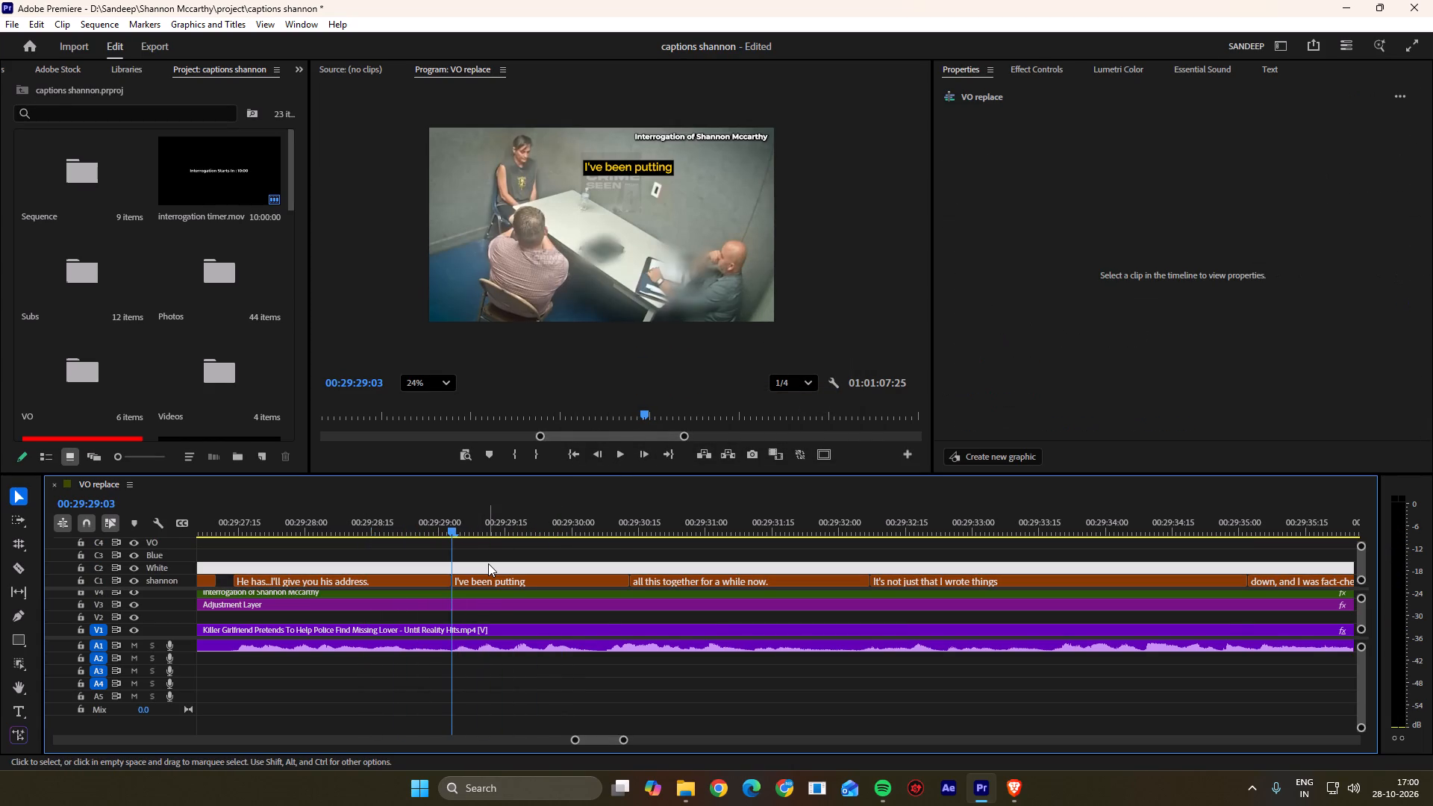
Play back from the end of "He has...I'll give you his address." through "I've been putting" to check the caption timing.
left_click_drag(446, 529, 378, 528)
key("space")
key("space")
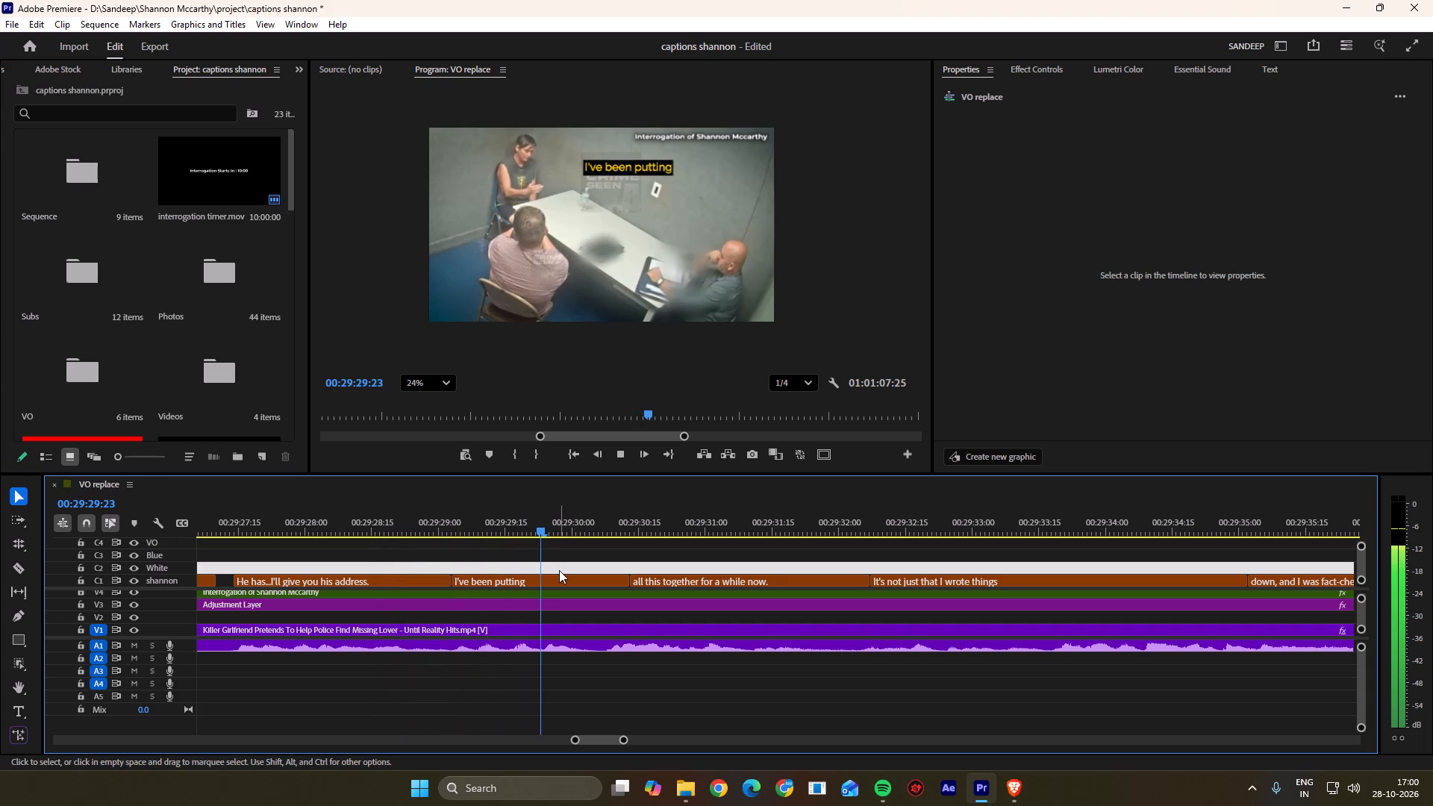
scroll(566, 584, "down", 3)
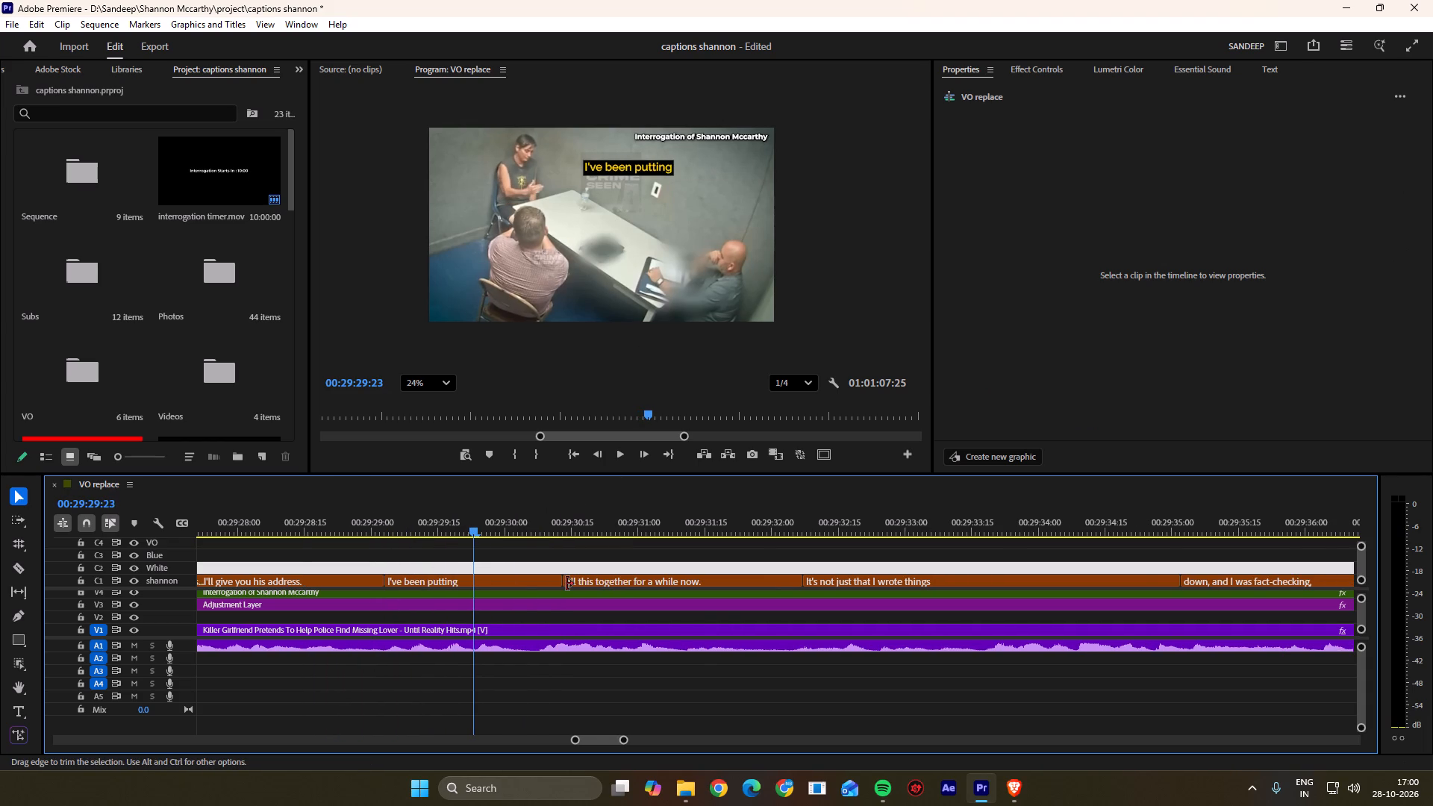
key("space")
scroll(566, 584, "down", 3)
key("space")
Replay the transition from "I've been putting" to "all this together for a while now." in short bursts to check its timing.
left_click_drag(517, 537, 434, 531)
scroll(429, 534, "up", 4, "alt")
left_click_drag(486, 518, 420, 524)
key("space")
key("space")
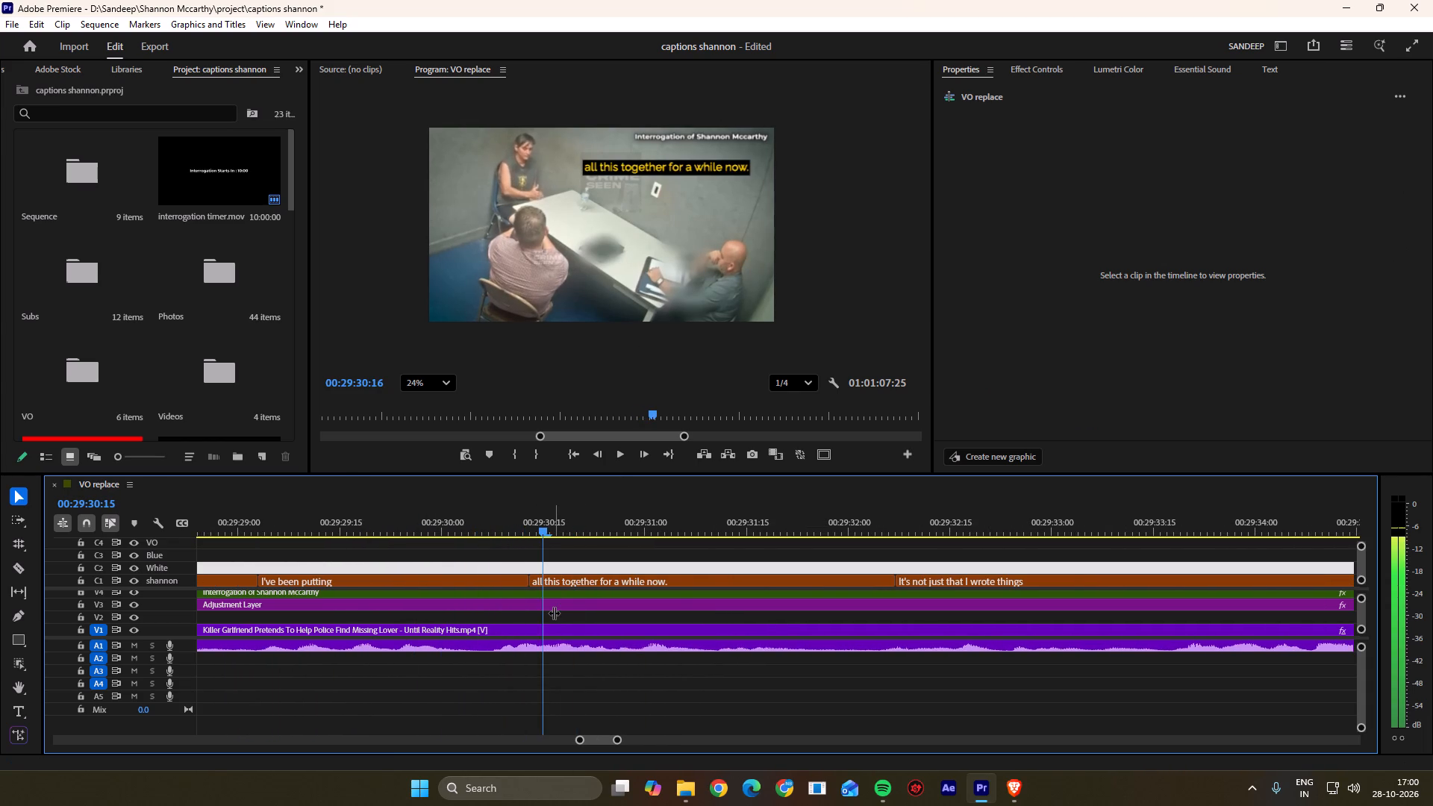
left_click_drag(548, 525, 484, 525)
key("space")
key("space")
left_click_drag(545, 528, 521, 527)
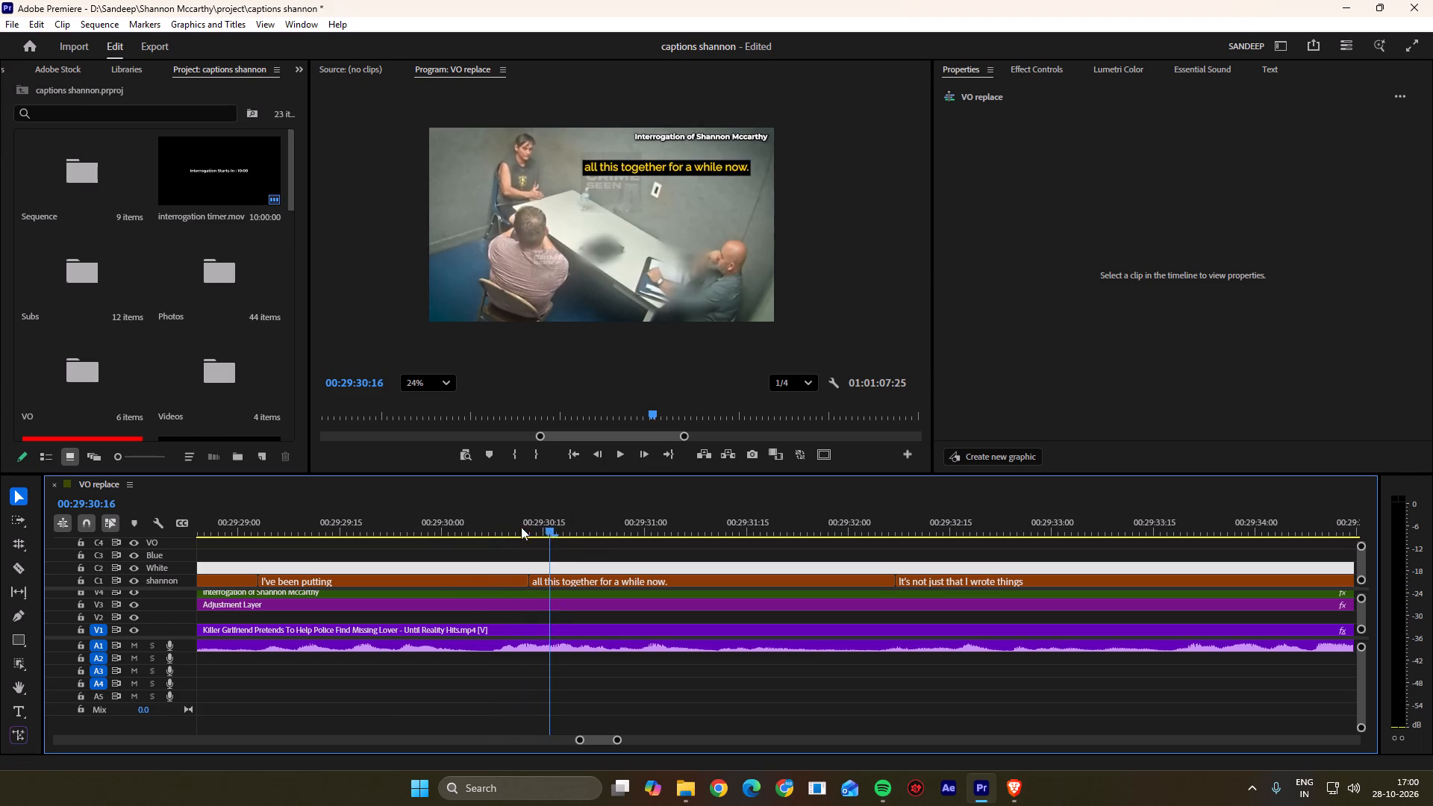
left_click_drag(521, 527, 426, 527)
key("space")
key("space")
key("space")
key("space")
Replay the end of "I've been putting" and move its cut with "all this together for a while now." to 00:29:30:15.
left_click_drag(566, 531, 434, 531)
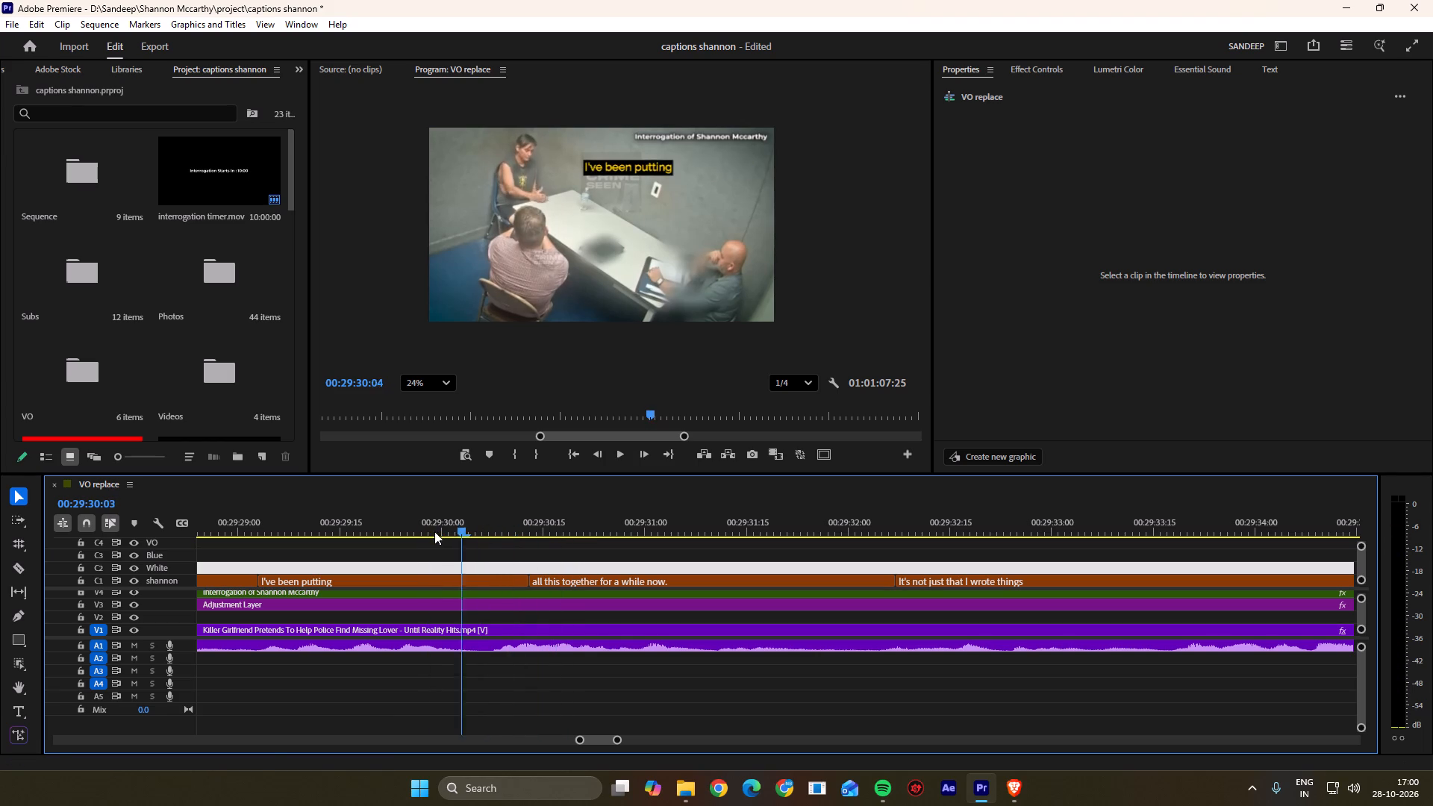
left_click_drag(434, 531, 414, 531)
key("space")
key("space")
left_click_drag(547, 519, 529, 522)
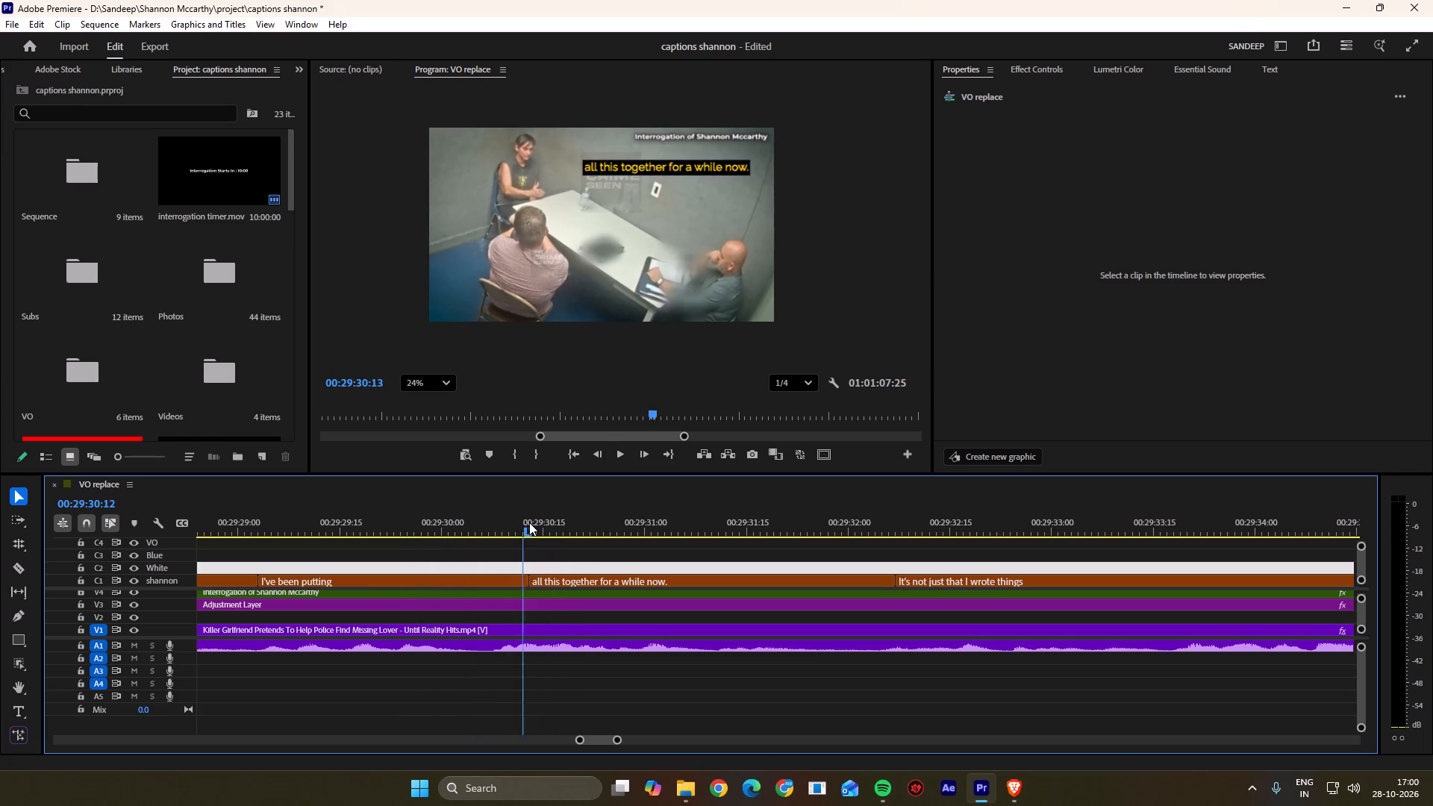
left_click_drag(529, 522, 545, 526)
left_click_drag(528, 576, 537, 576, "ctrl")
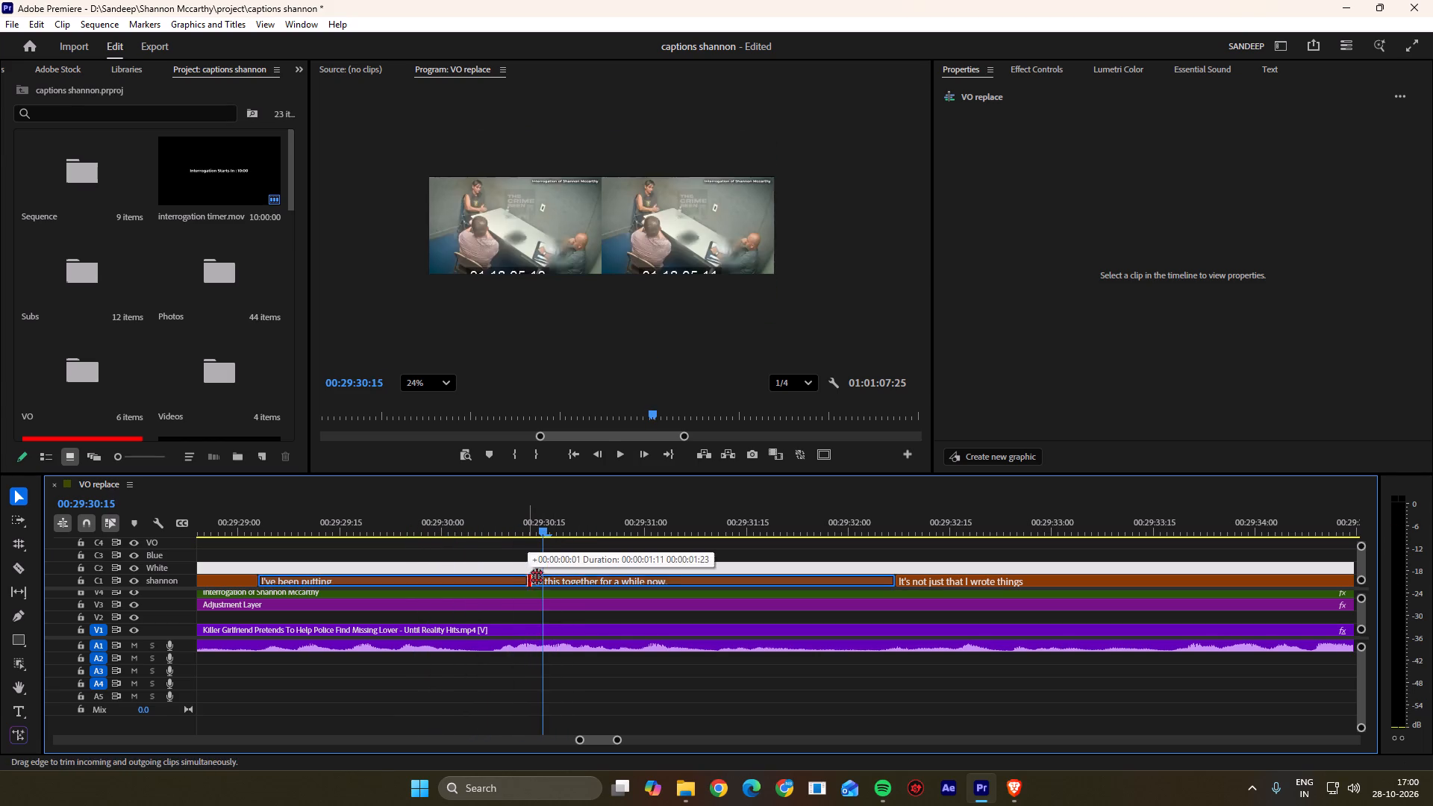
left_click_drag(537, 576, 540, 576, "ctrl")
left_click(558, 565)
Play through "all this together for a while now." and move its cut with "It's not just that I wrote things" to 00:29:32:05.
key("space")
scroll(537, 583, "down", 9)
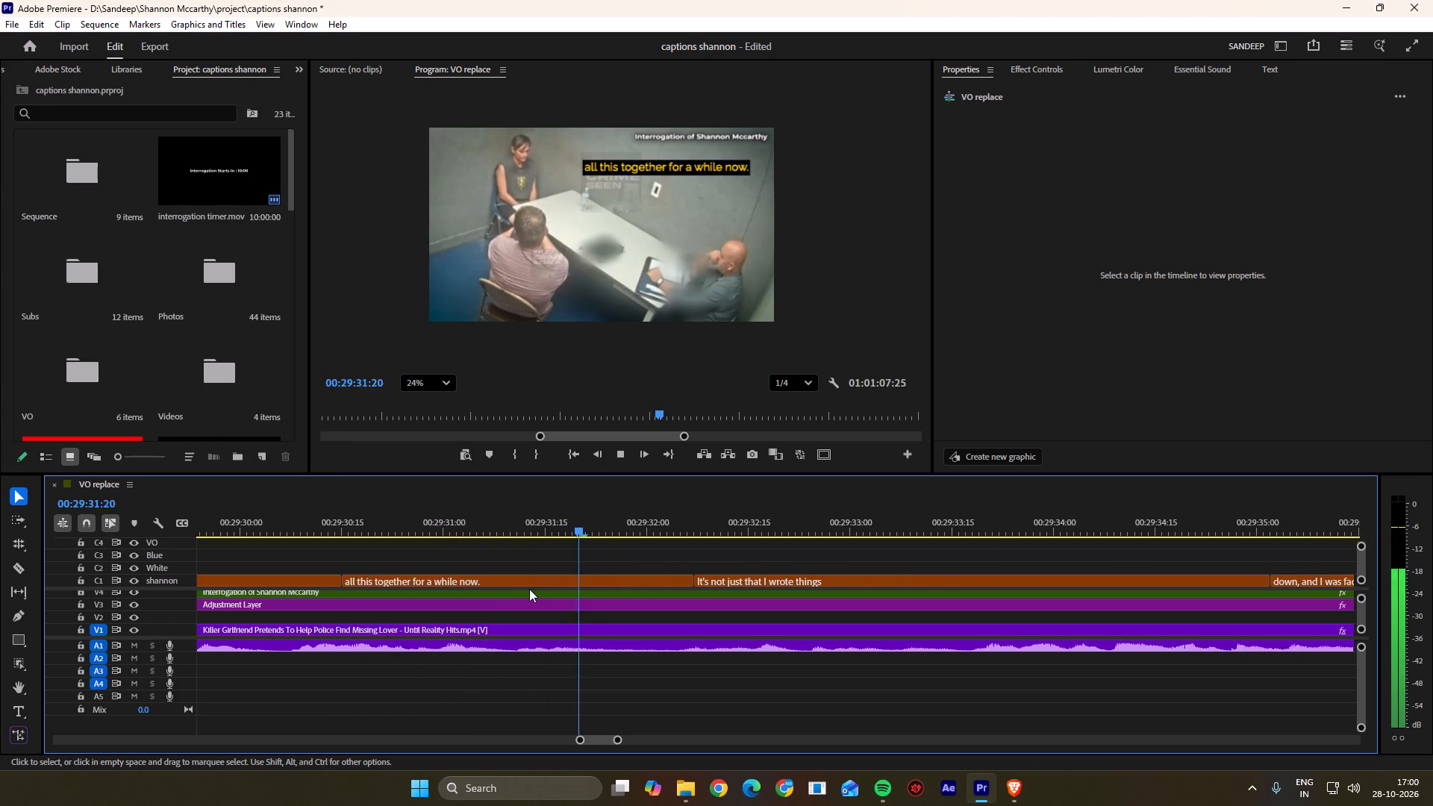
scroll(529, 589, "down", 9, "alt")
key("space")
left_click_drag(587, 521, 434, 526)
key("space")
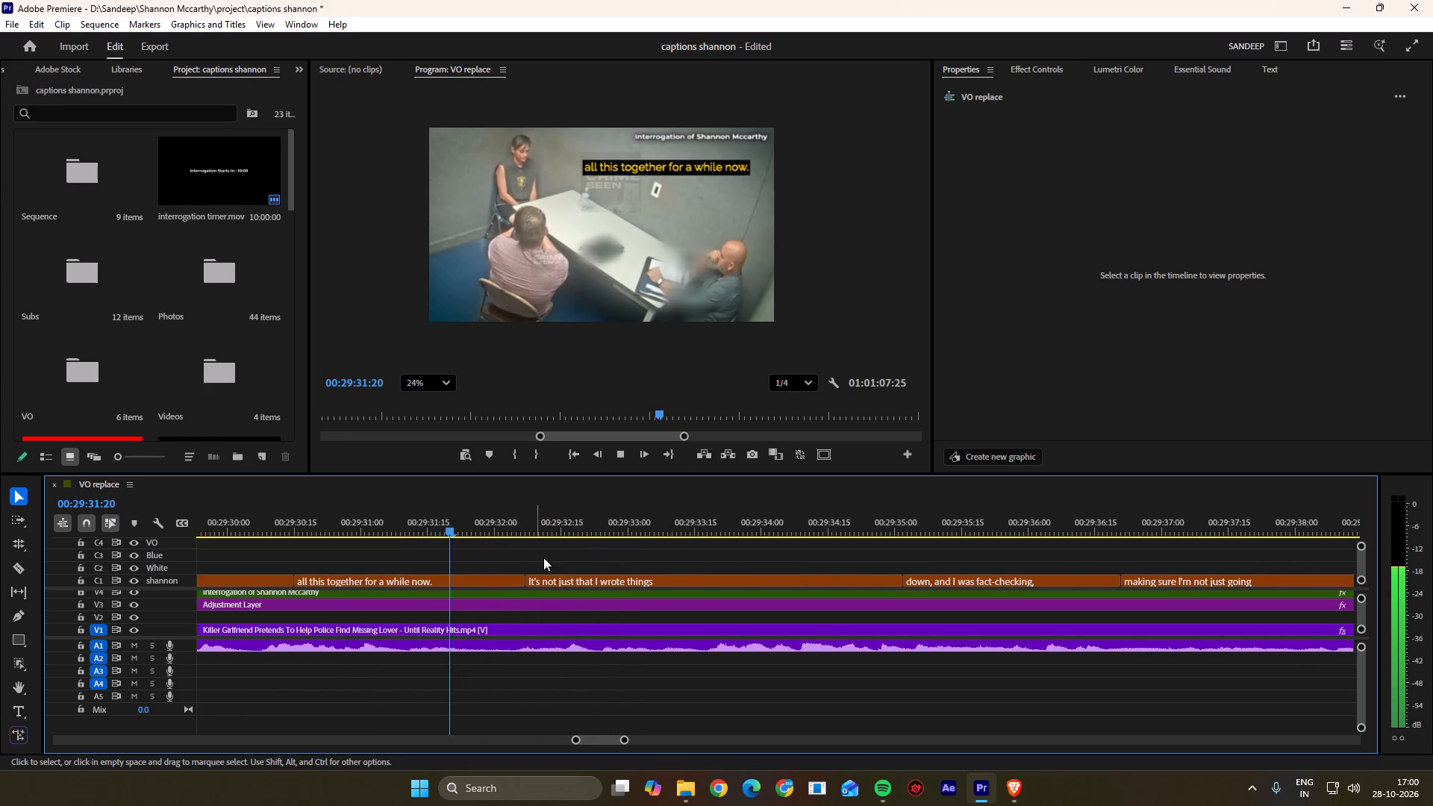
key("space")
left_click_drag(525, 578, 517, 576, "ctrl")
left_click(534, 569)
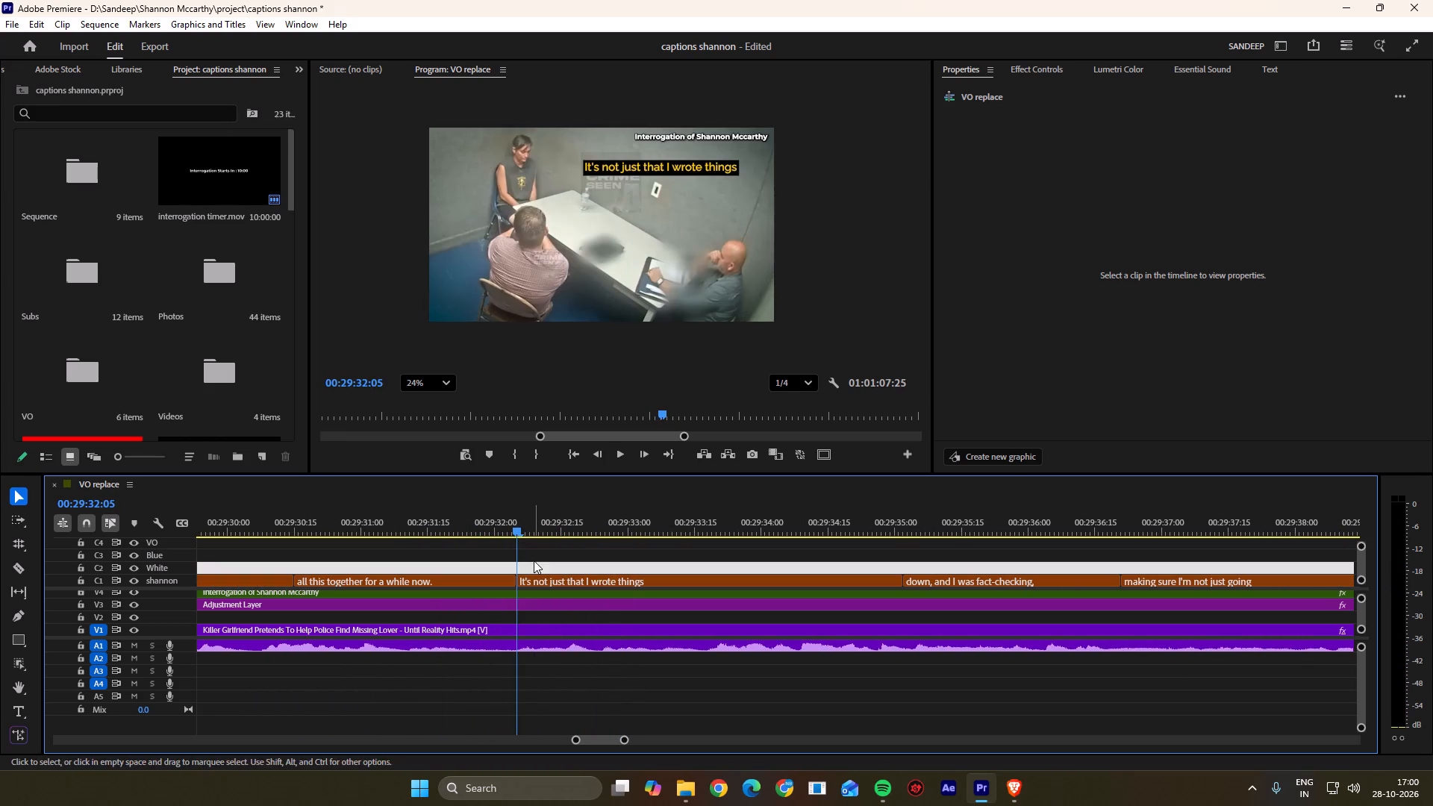
Play back from 00:29:31:10 through most of "It's not just that I wrote things" to check the caption timing.
left_click_drag(481, 528, 401, 526)
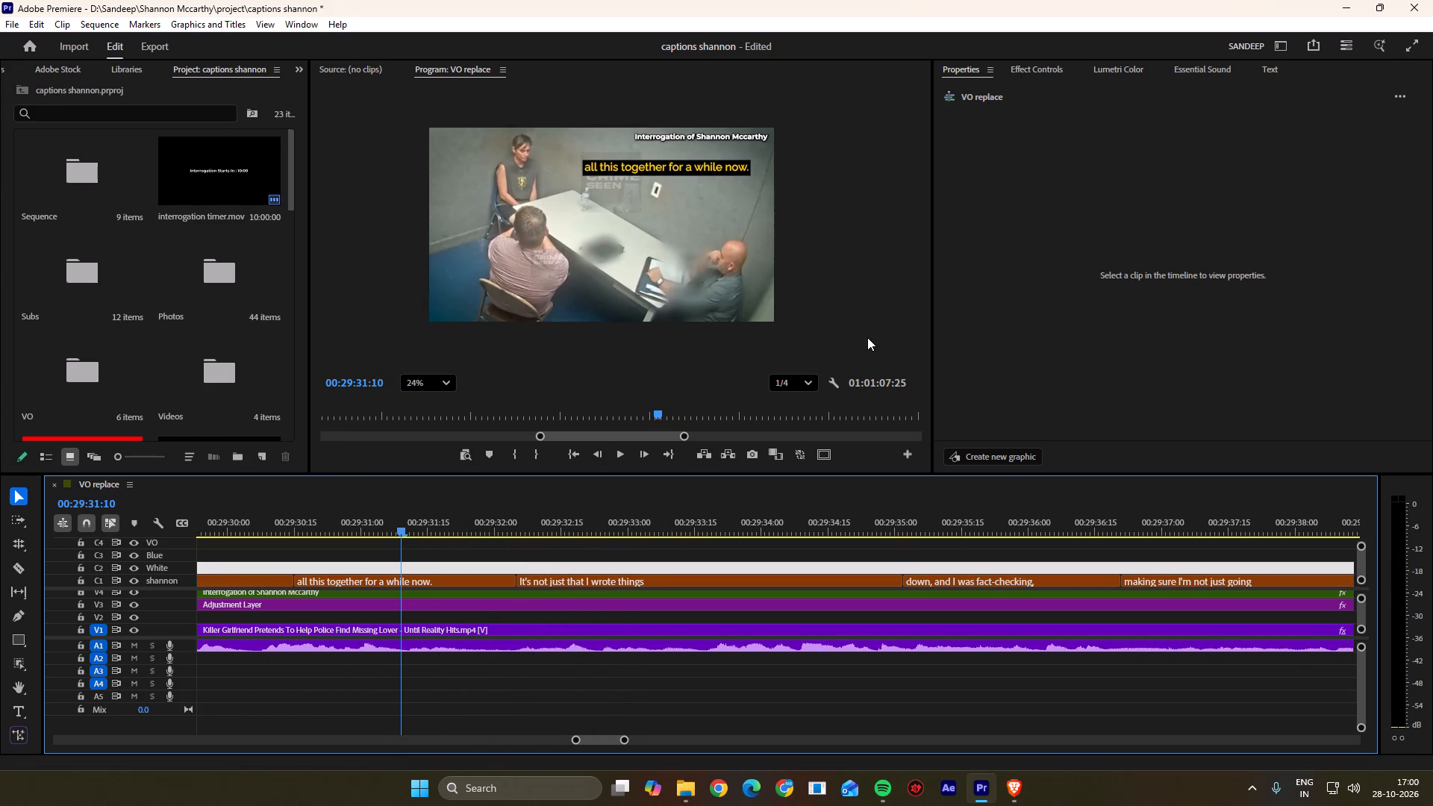
left_click(866, 334)
key("space")
scroll(538, 592, "down", 6)
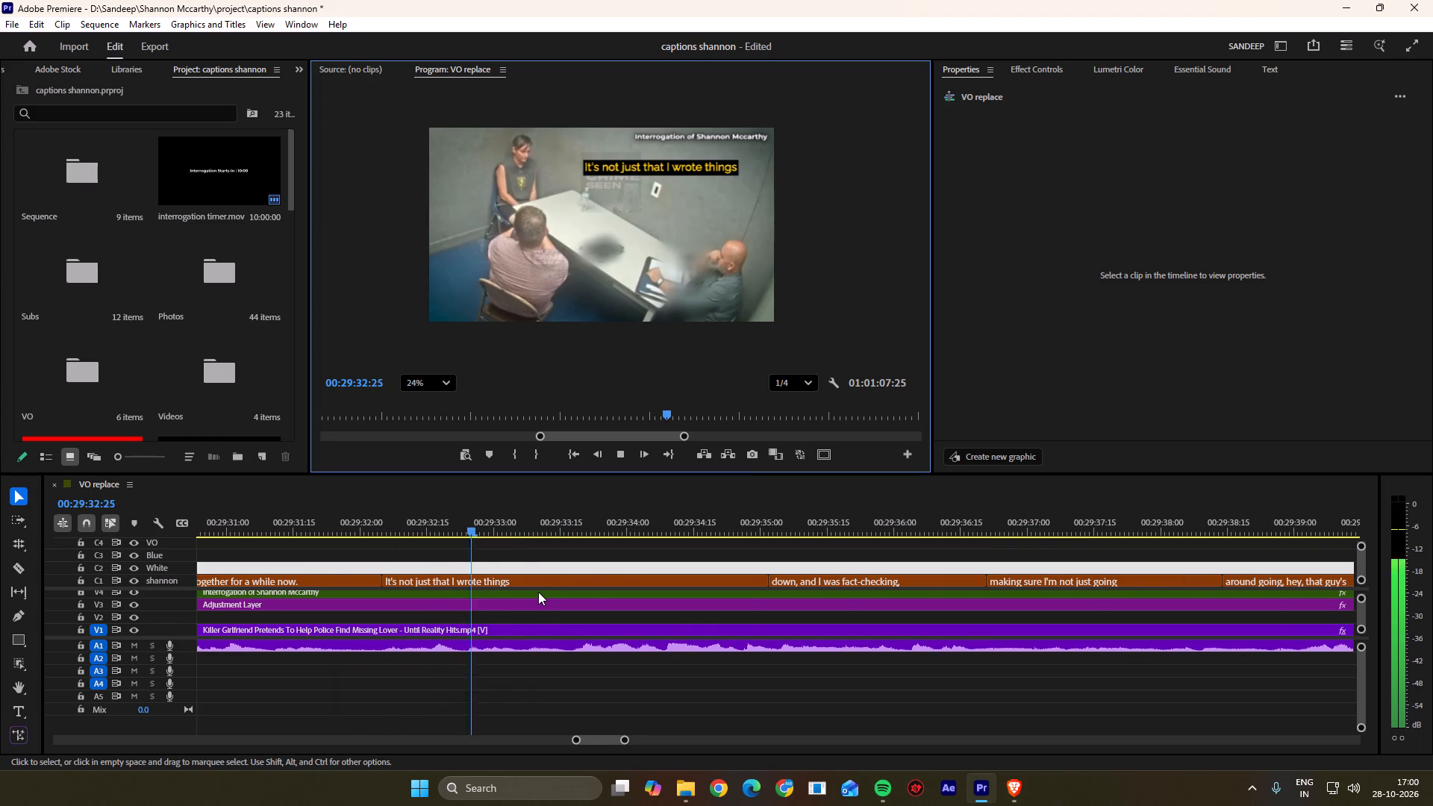
scroll(538, 592, "down", 5)
key("space")
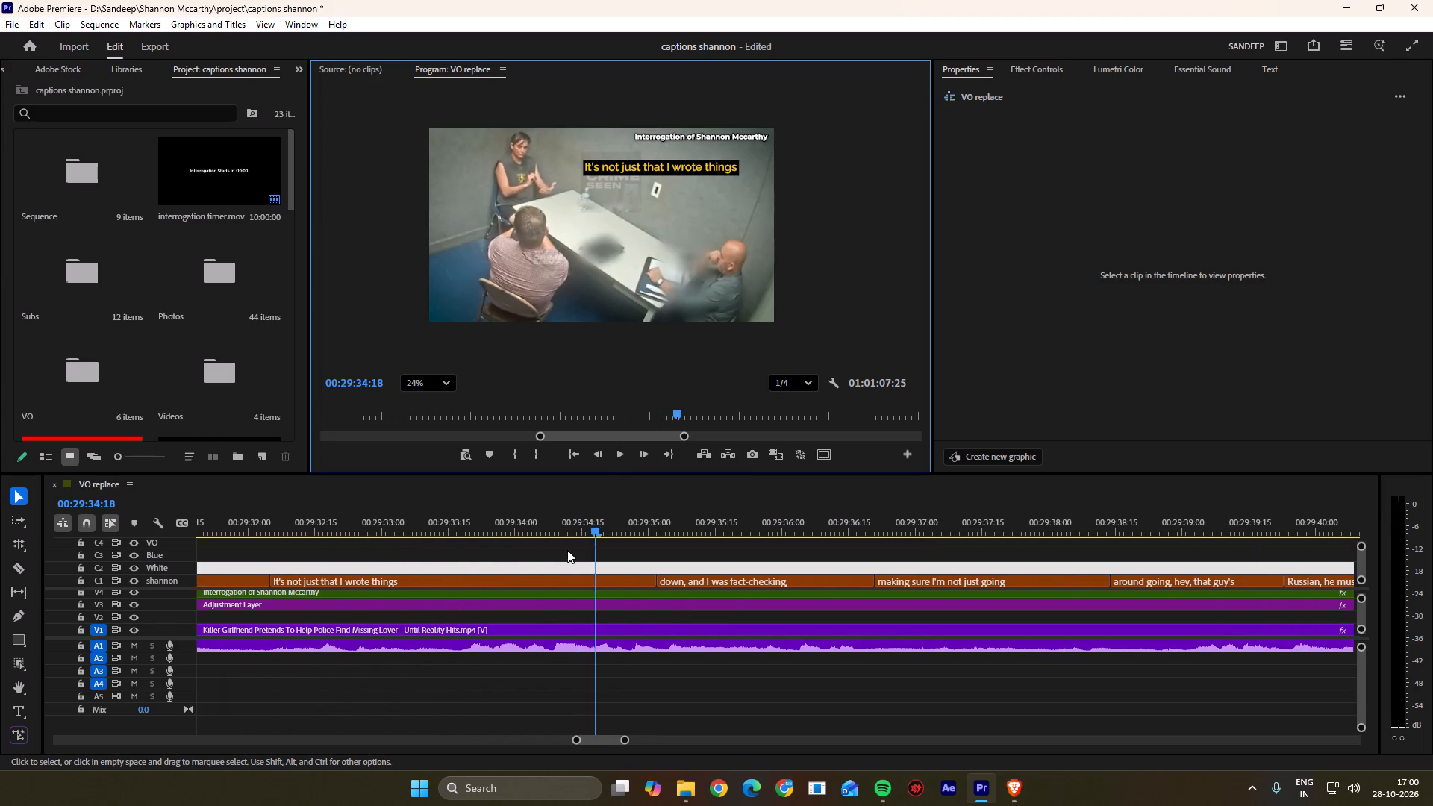
Replay the transition into "It's not just that I wrote things" in short bursts to check its timing and the dialogue.
scroll(720, 588, "down", 3, "alt")
scroll(652, 604, "up", 4)
left_click_drag(596, 522, 447, 534)
key("space")
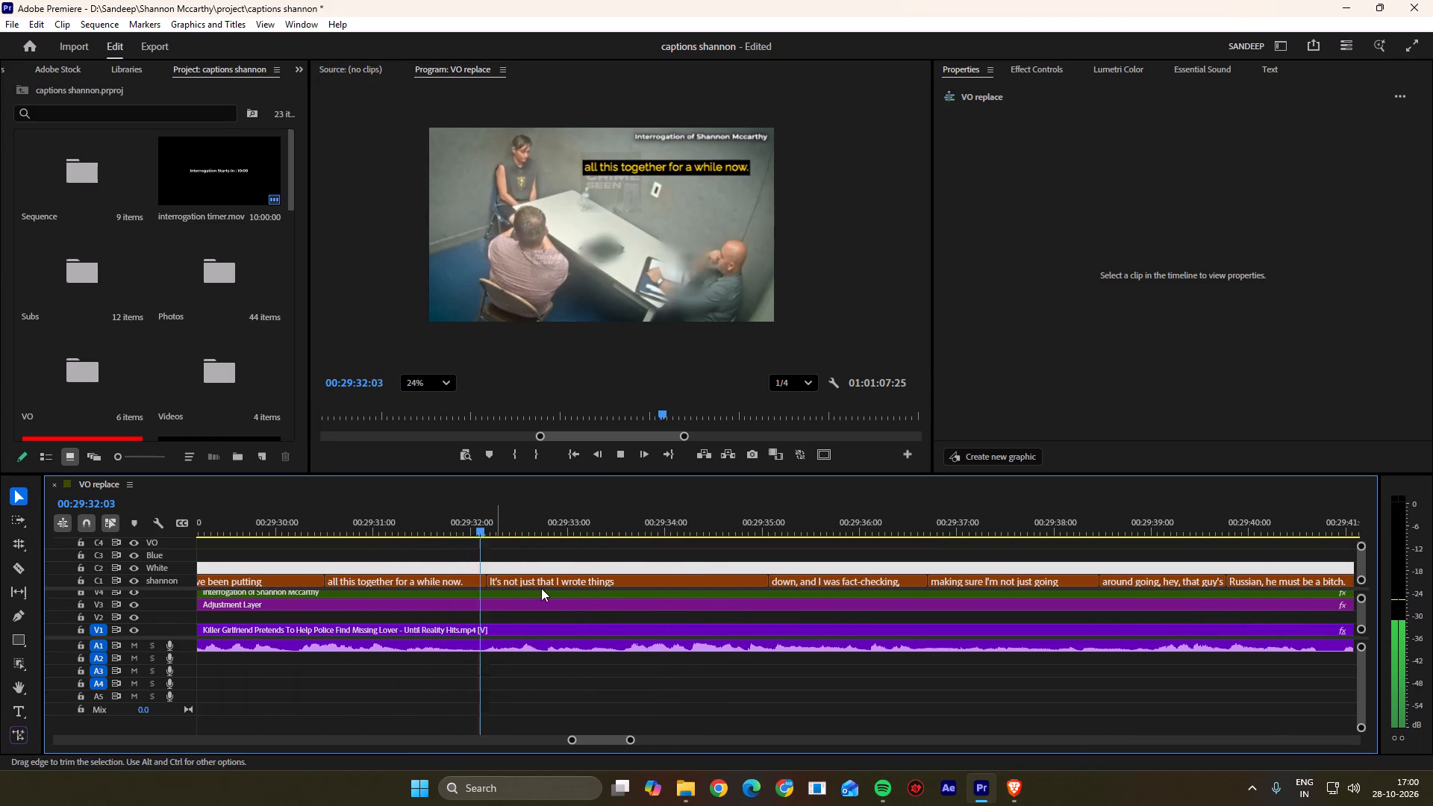
key("space")
left_click_drag(555, 521, 421, 530)
key("space")
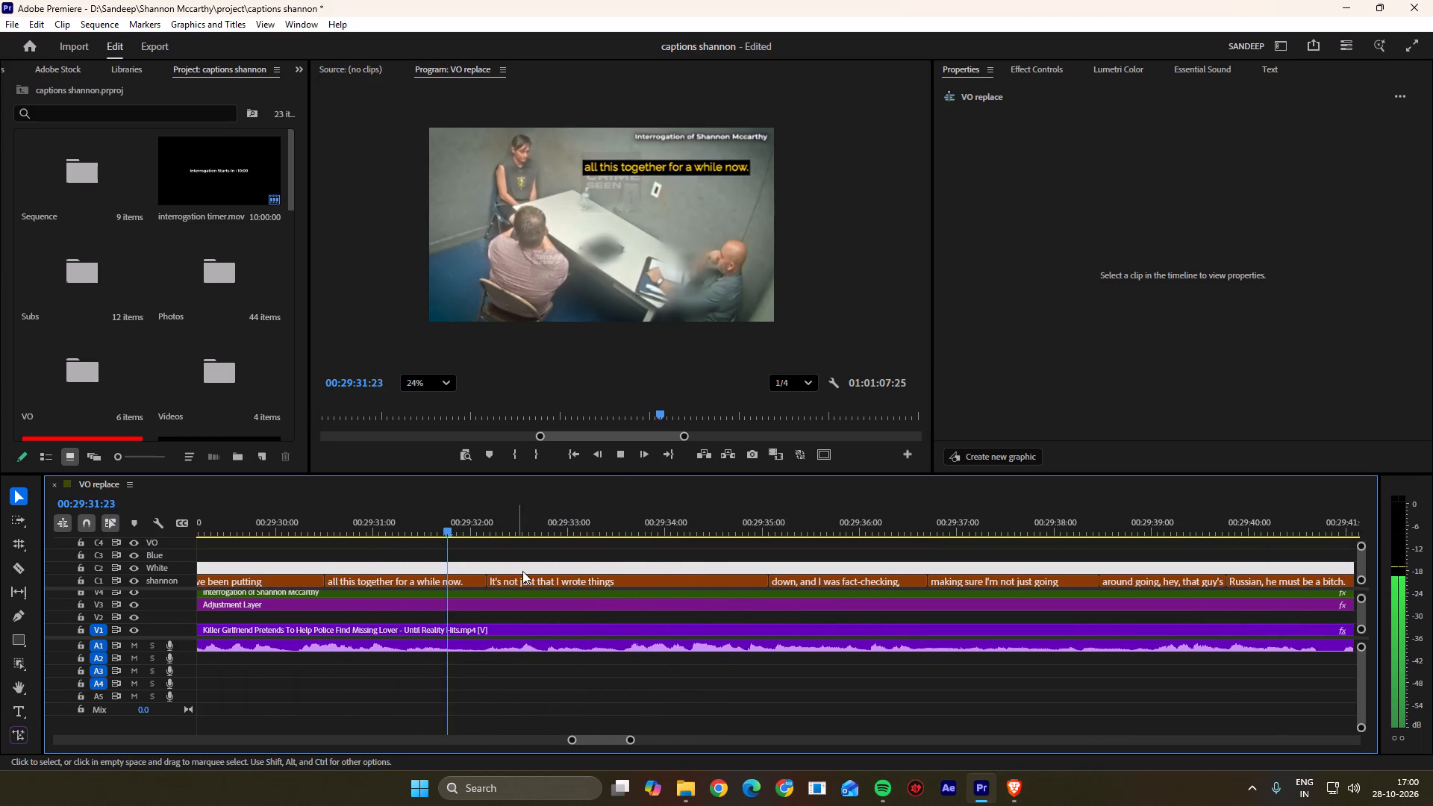
key("space")
left_click_drag(529, 536, 466, 536)
key("space")
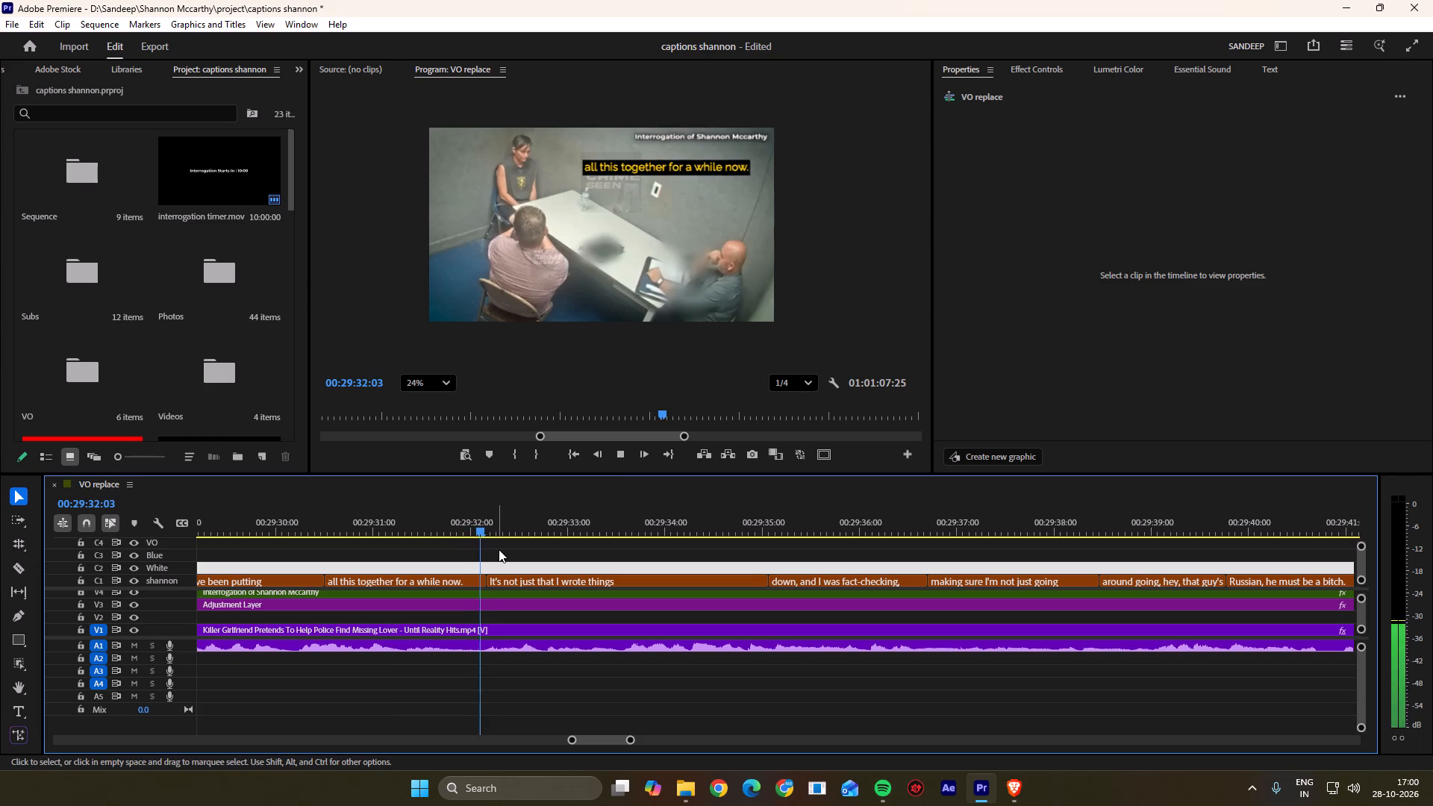
key("space")
Duplicate the "It's not just that I wrote things" caption from the shannon track onto the White caption track.
left_click_drag(506, 581, 511, 572, "alt")
left_click(514, 557)
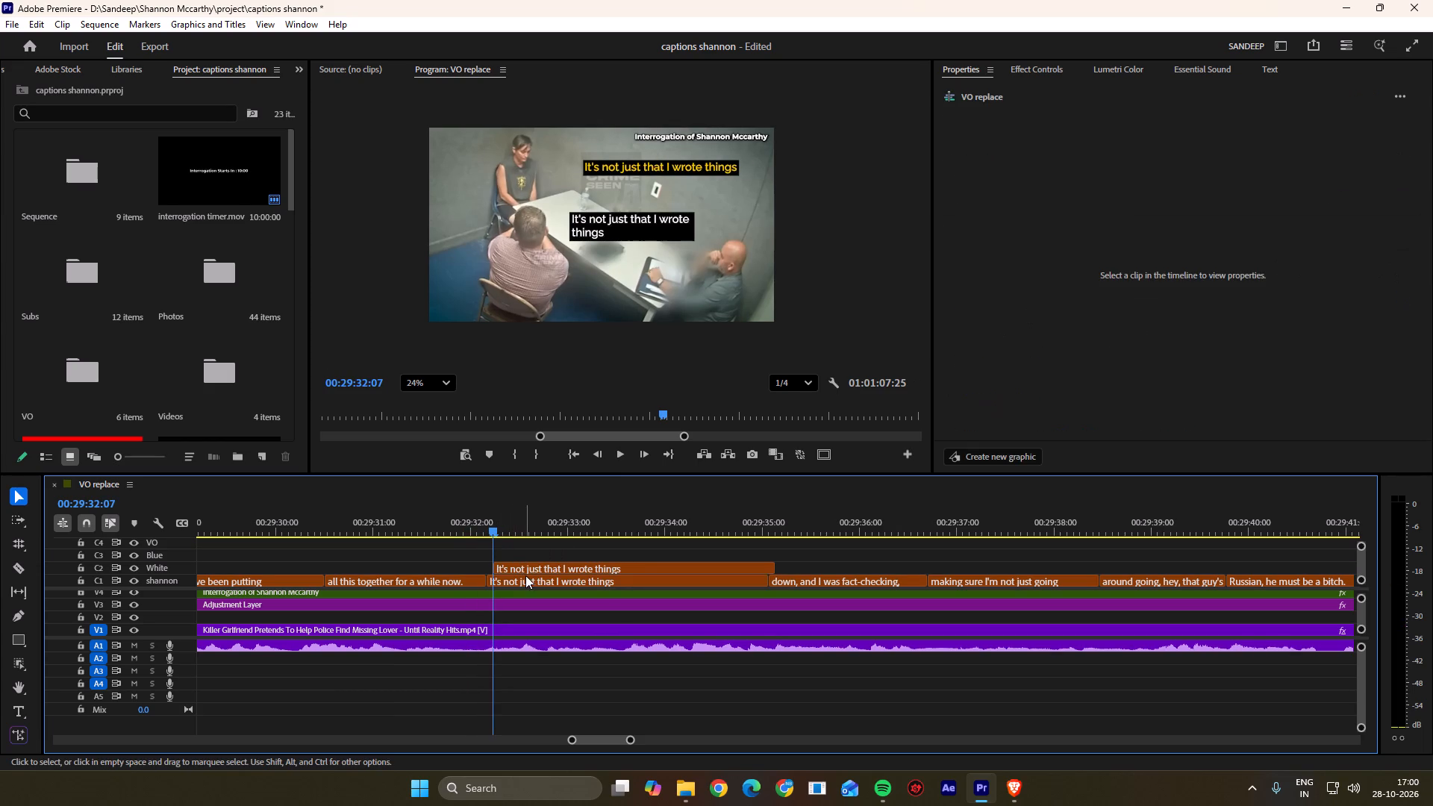
left_click(532, 568)
Play the dialogue under the White-track copy and move the copy so it starts at 00:29:32:24.
key("space")
key("space")
scroll(557, 571, "up", 2, "alt")
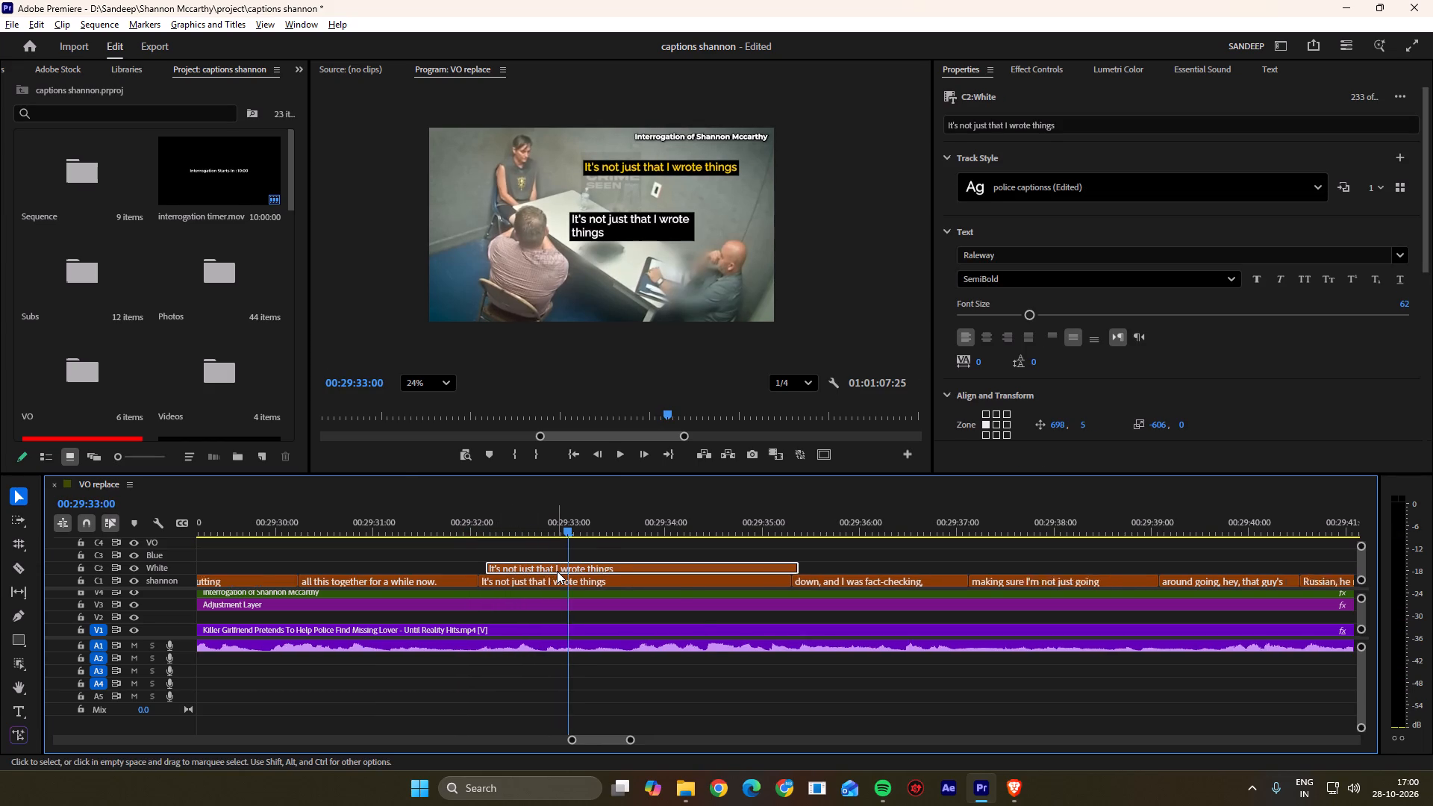
scroll(557, 571, "up", 2, "alt")
left_click_drag(565, 531, 491, 534)
key("space")
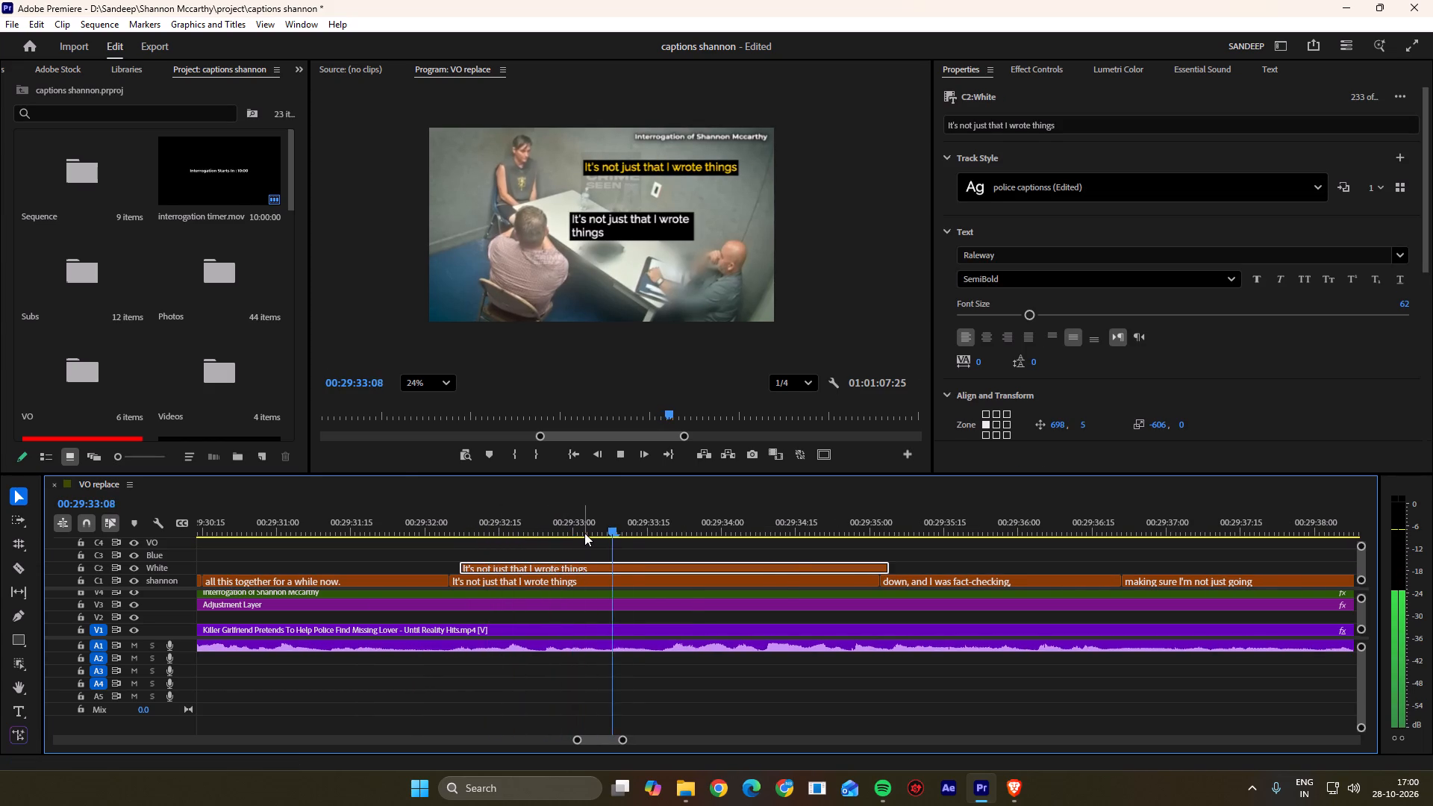
left_click_drag(584, 533, 546, 534)
left_click_drag(562, 566, 599, 566)
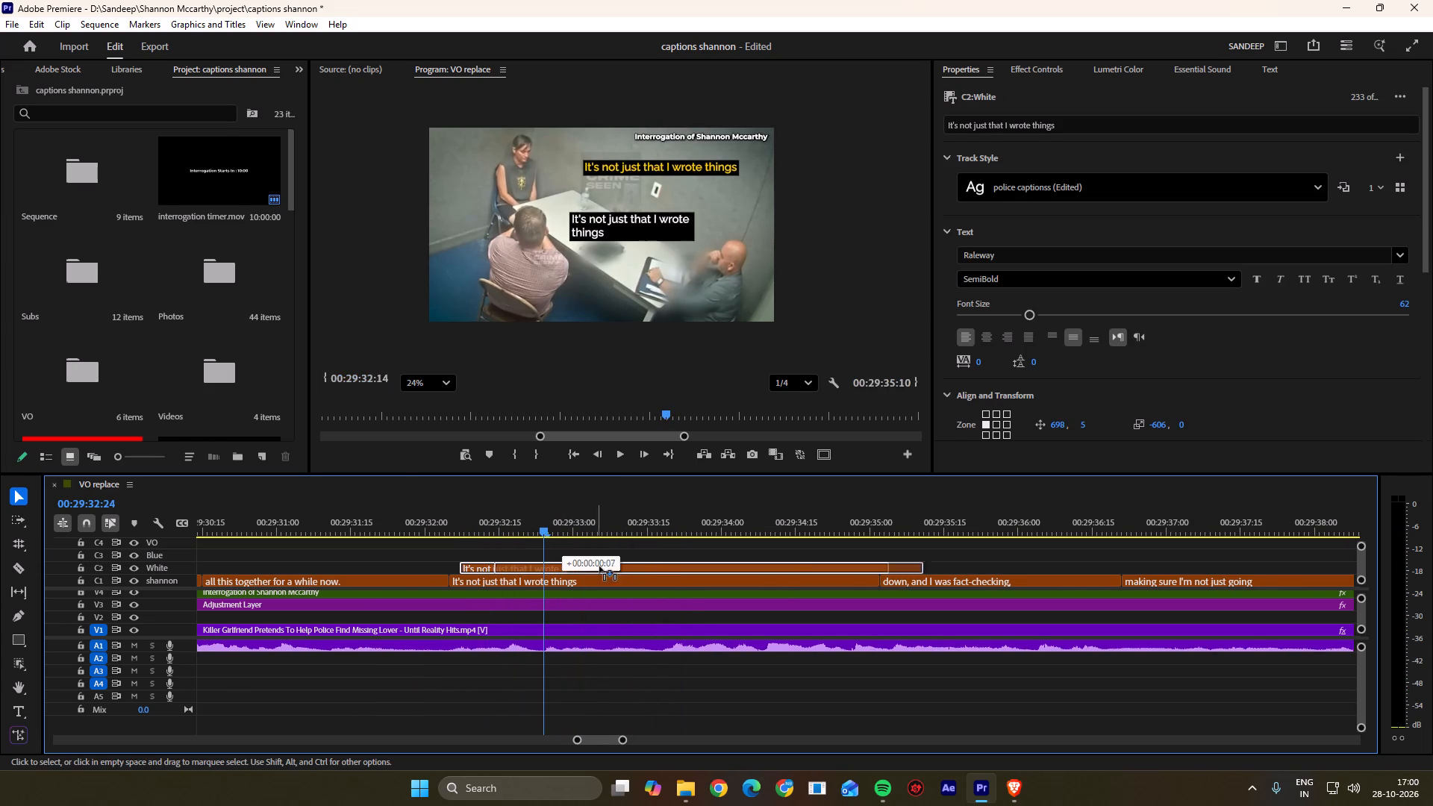
left_click_drag(599, 566, 647, 566)
left_click(647, 566)
Play to 00:29:33:29 and replace the White-track copy's text with "That's in your phone.".
key("space")
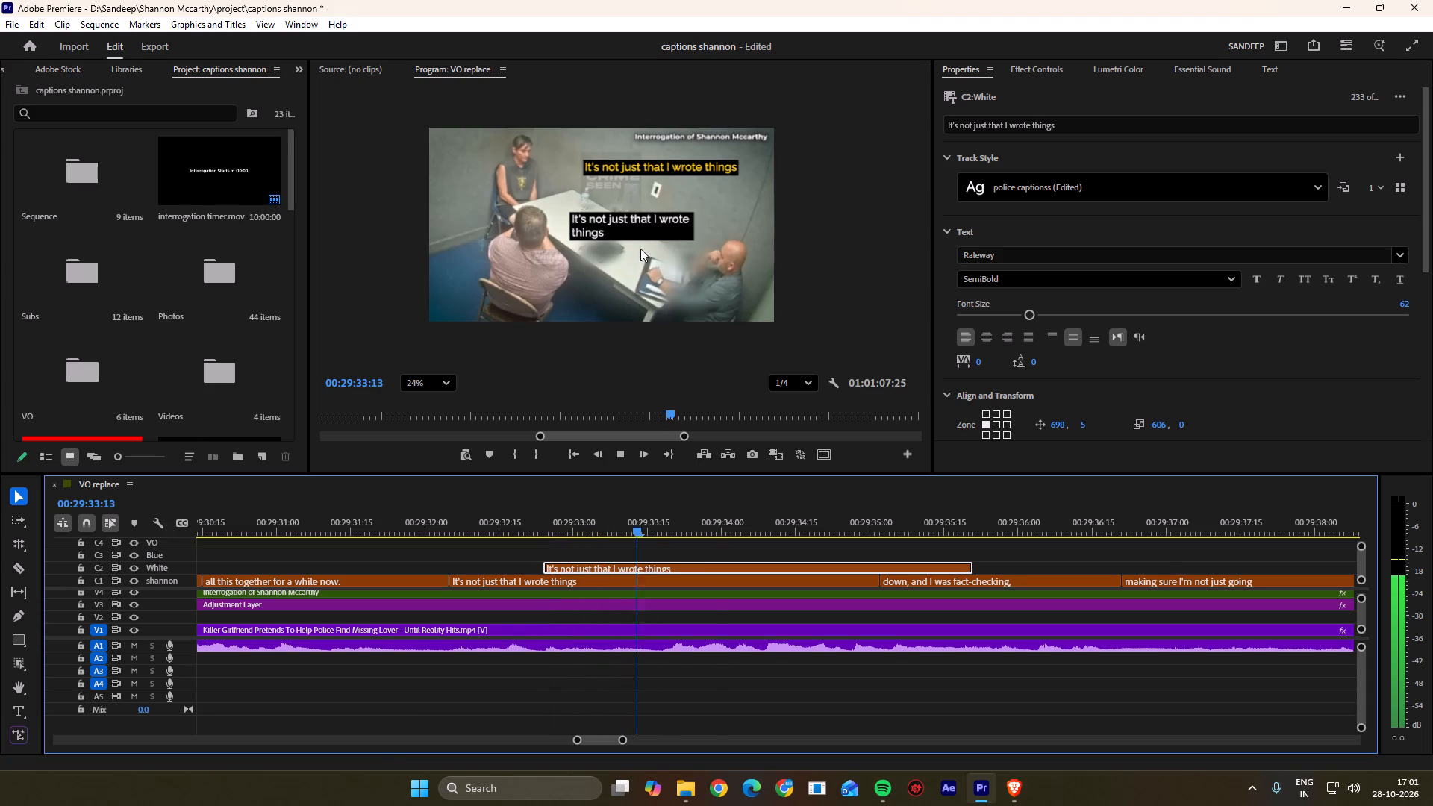
key("space")
double_click(640, 228)
key("BackSpace")
type("Tht")
key("BackSpace")
type("at's in your ph")
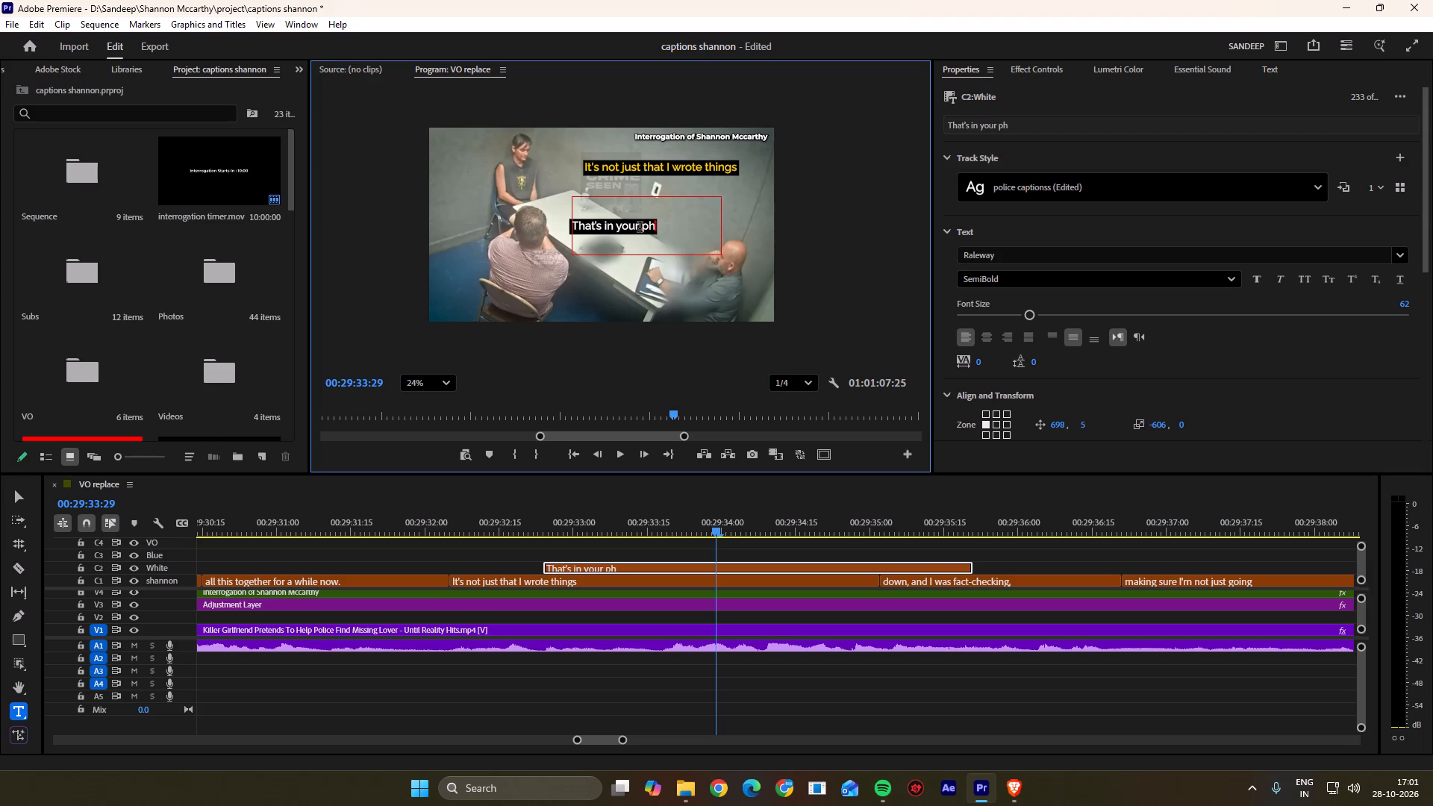
key("BackSpace")
type("hone")
key("period")
left_click(828, 294)
left_click(743, 616)
left_click(773, 683)
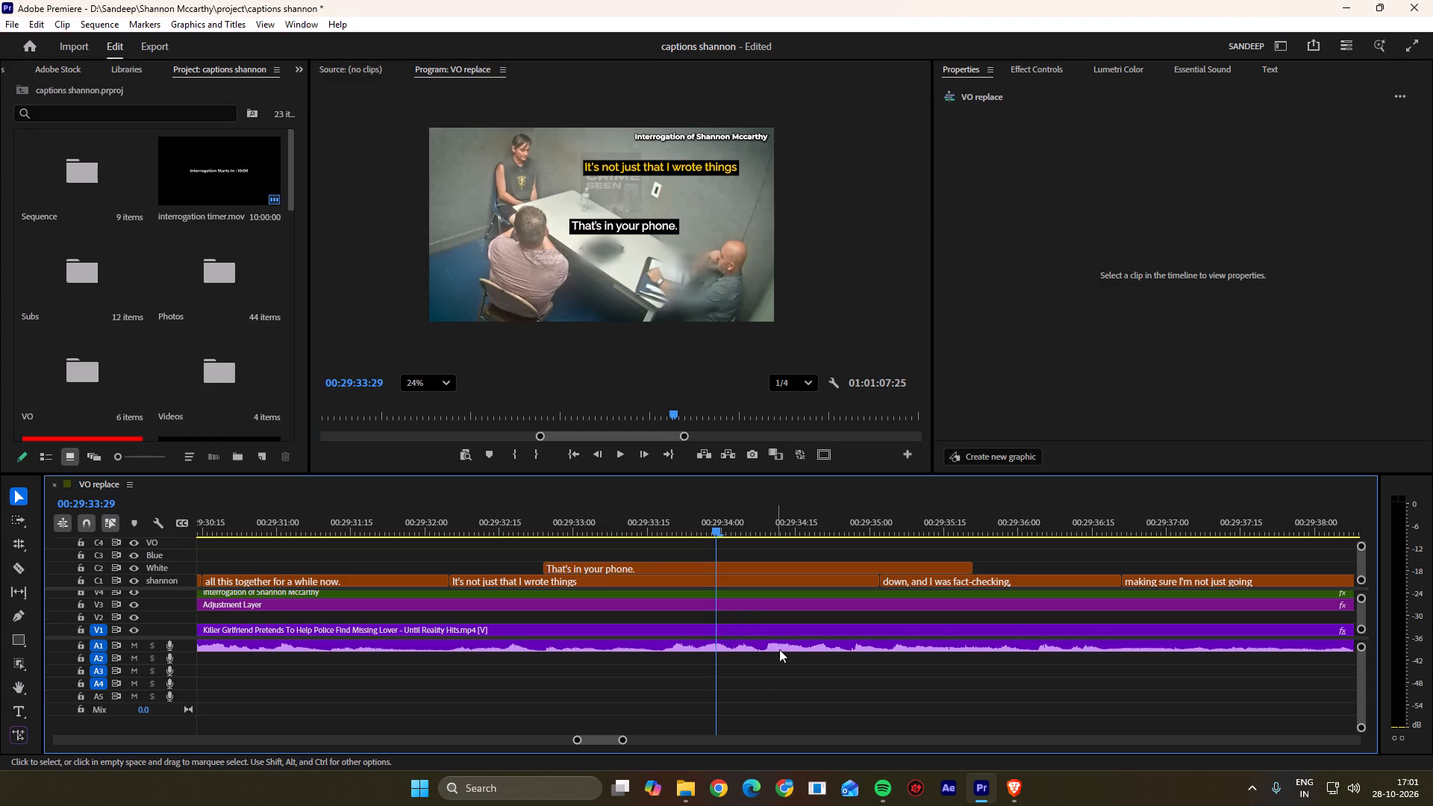
left_click(779, 648)
left_click(796, 678)
Play back from the end of "all this together for a while now." into "That's in your phone." to check both speakers' captions.
scroll(795, 676, "down", 8, "alt")
left_click_drag(667, 534, 610, 534)
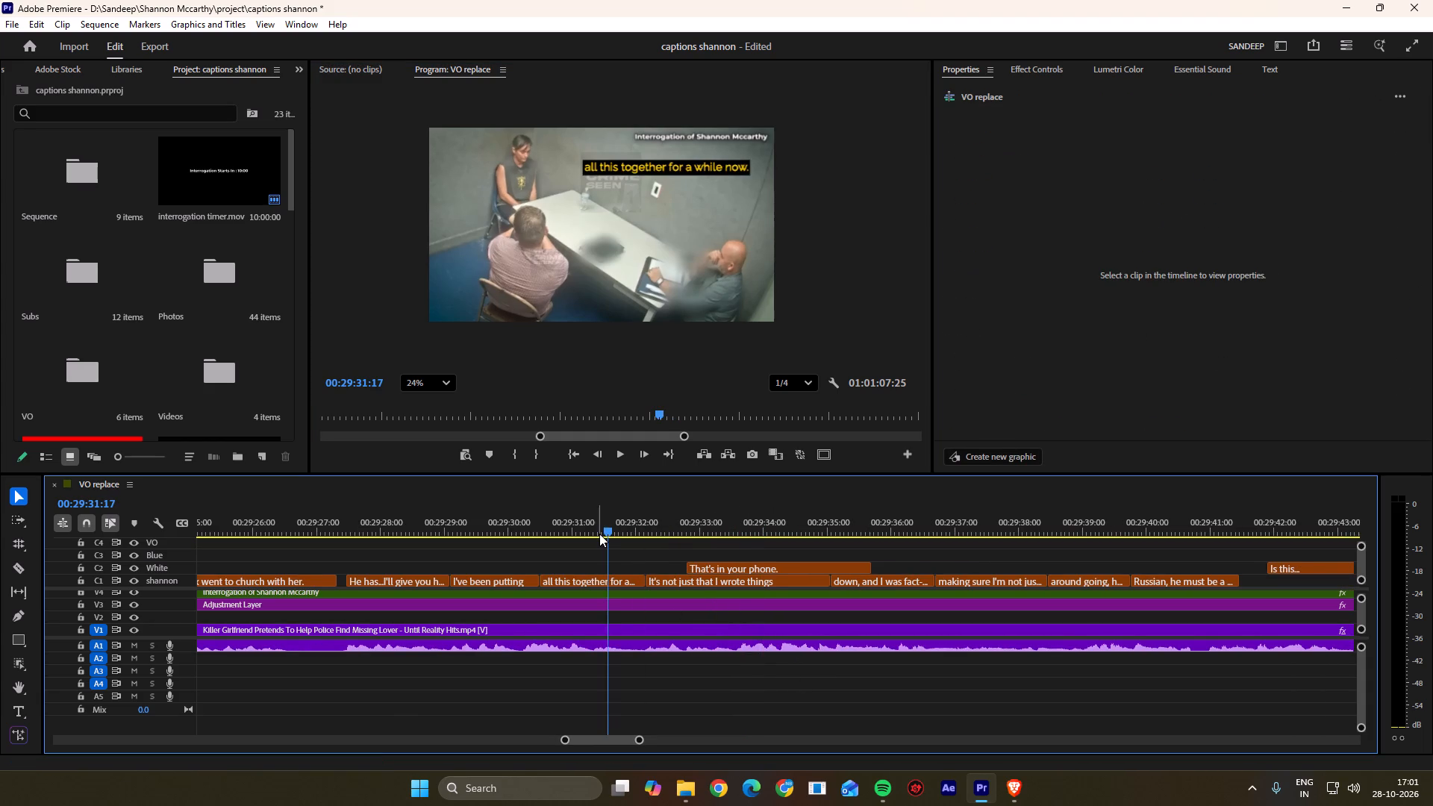
scroll(599, 534, "down", 4)
key("space")
scroll(627, 554, "up", 10, "alt")
key("space")
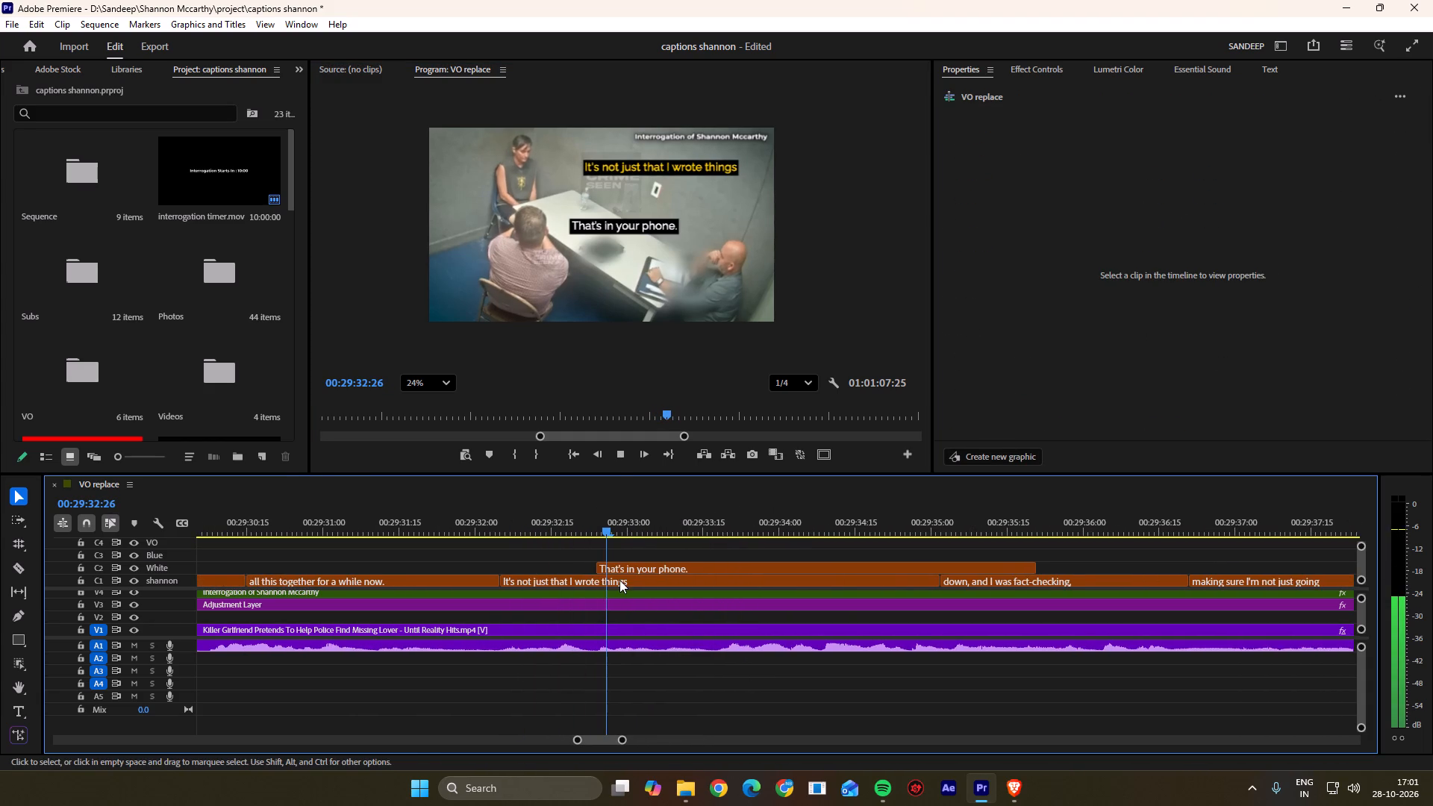
left_click(619, 580)
scroll(617, 546, "down", 4)
left_click_drag(482, 523, 347, 531)
key("space")
left_click(419, 566)
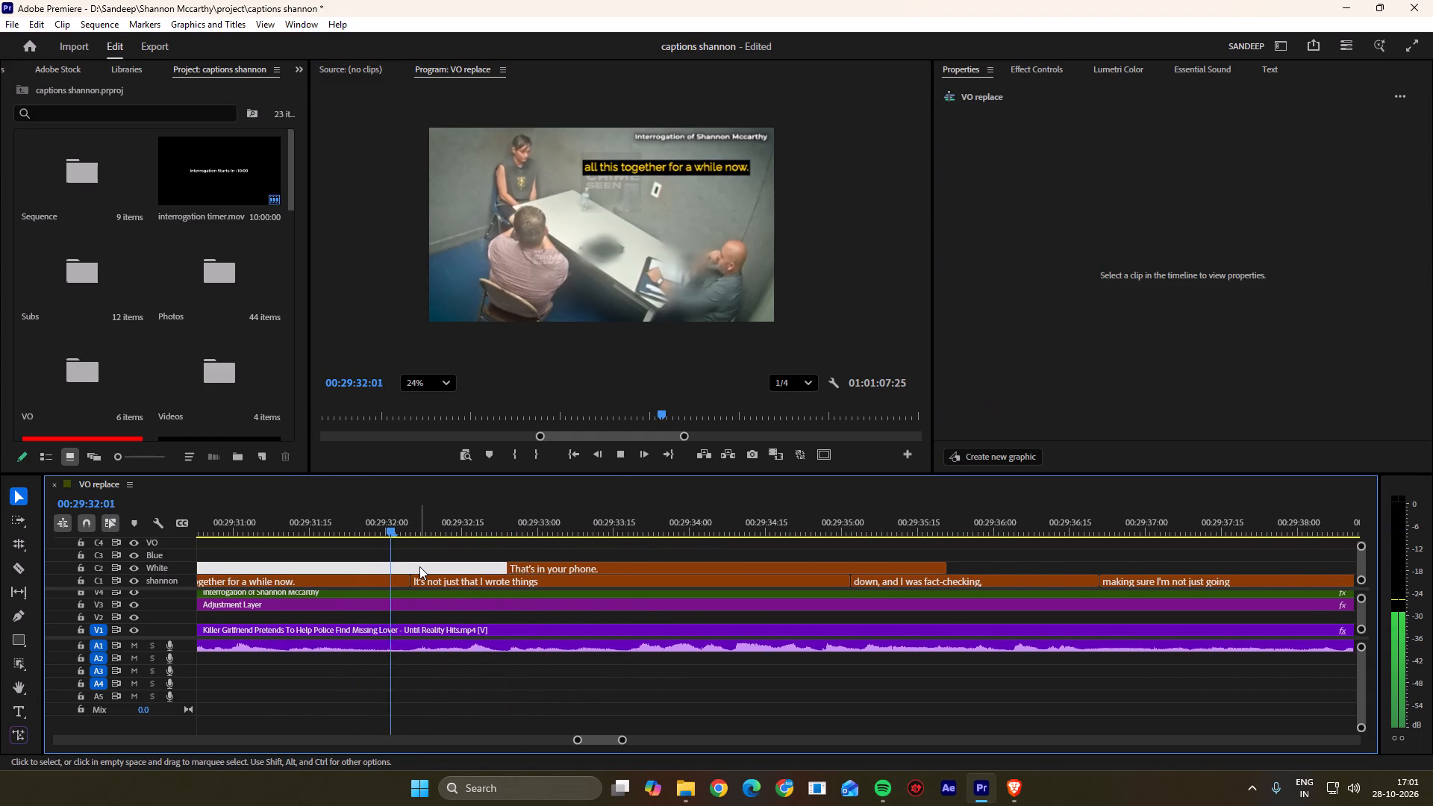
key("space")
Replay from about 00:29:31:23 to 00:29:33:08 to check the "It's not just that I wrote things" caption against the speech.
scroll(419, 566, "down", 2)
left_click(419, 566)
left_click(419, 581)
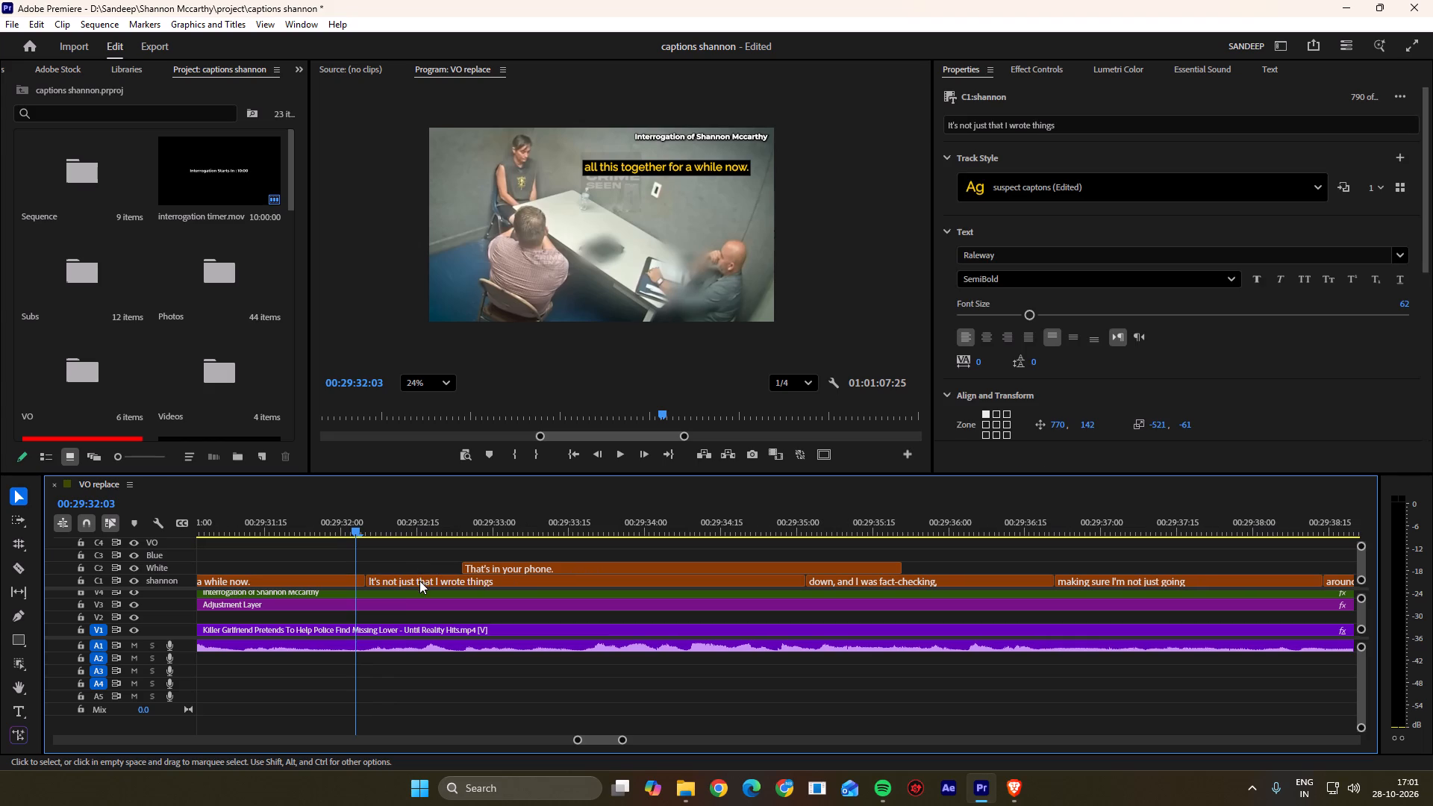
scroll(419, 569, "up", 1)
left_click(424, 562)
left_click_drag(345, 528, 322, 534)
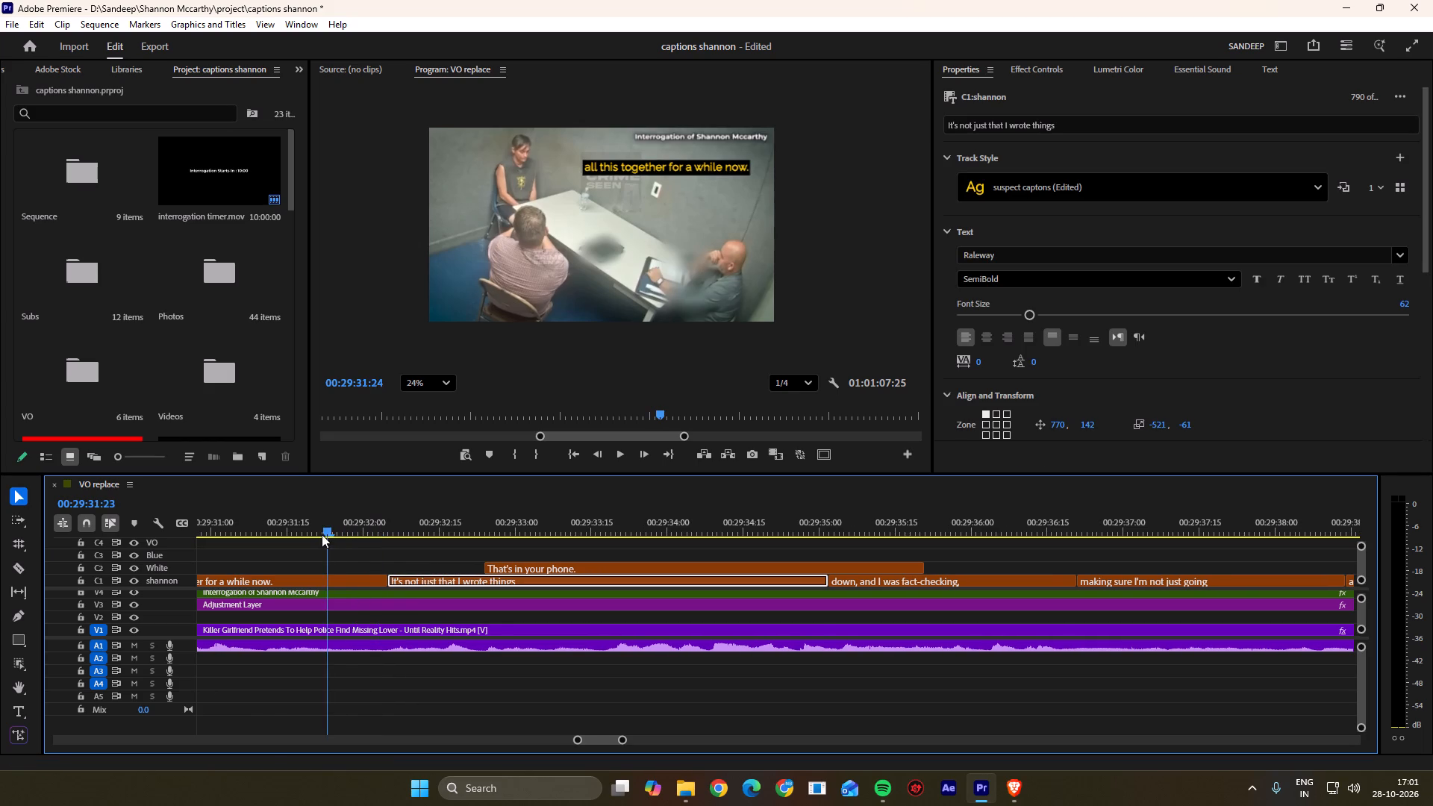
left_click_drag(322, 534, 323, 534)
key("space")
scroll(410, 561, "down", 4)
key("space")
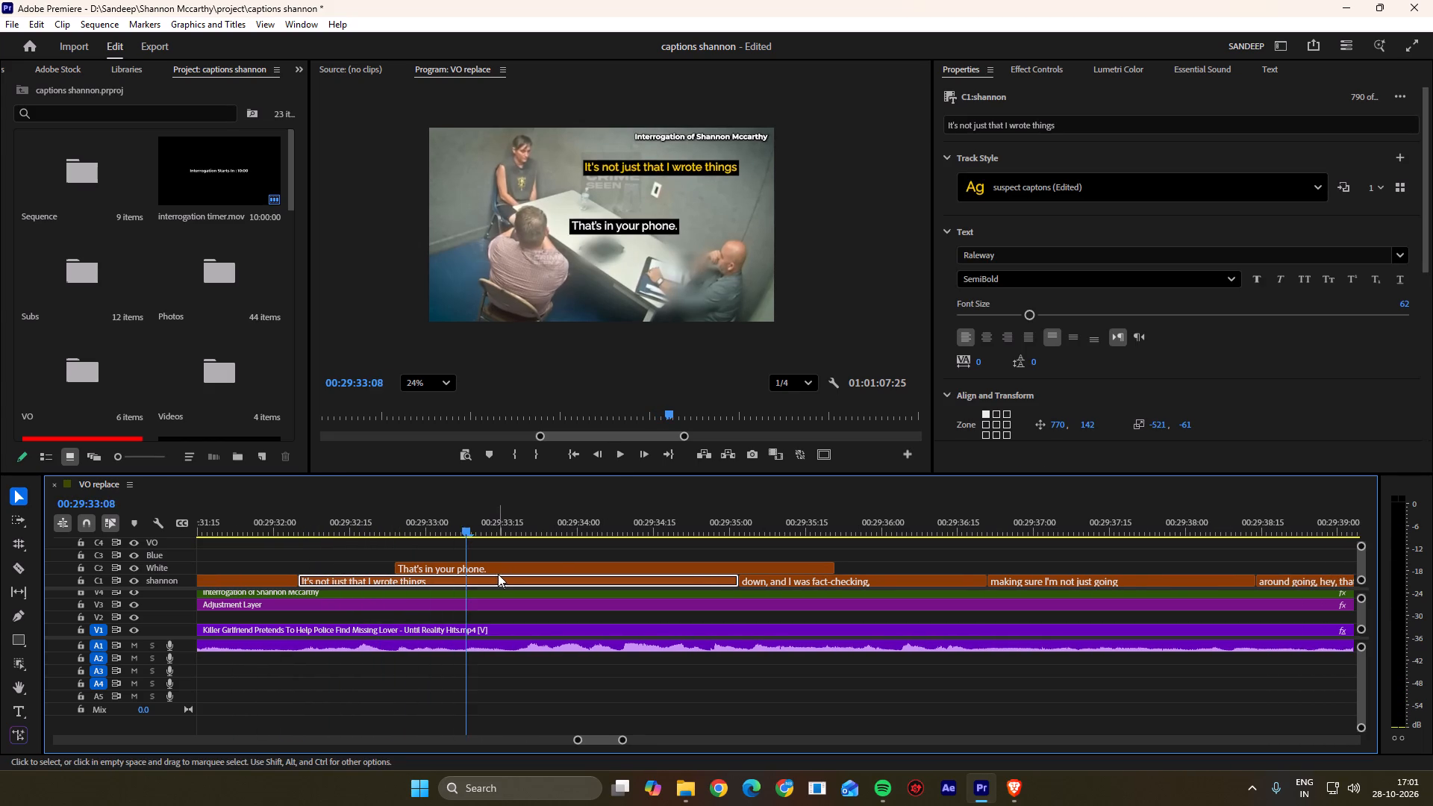
Replay the lead-in to "That's in your phone." in short bursts to check when the police line starts.
left_click_drag(447, 519, 353, 527)
key("space")
key("space")
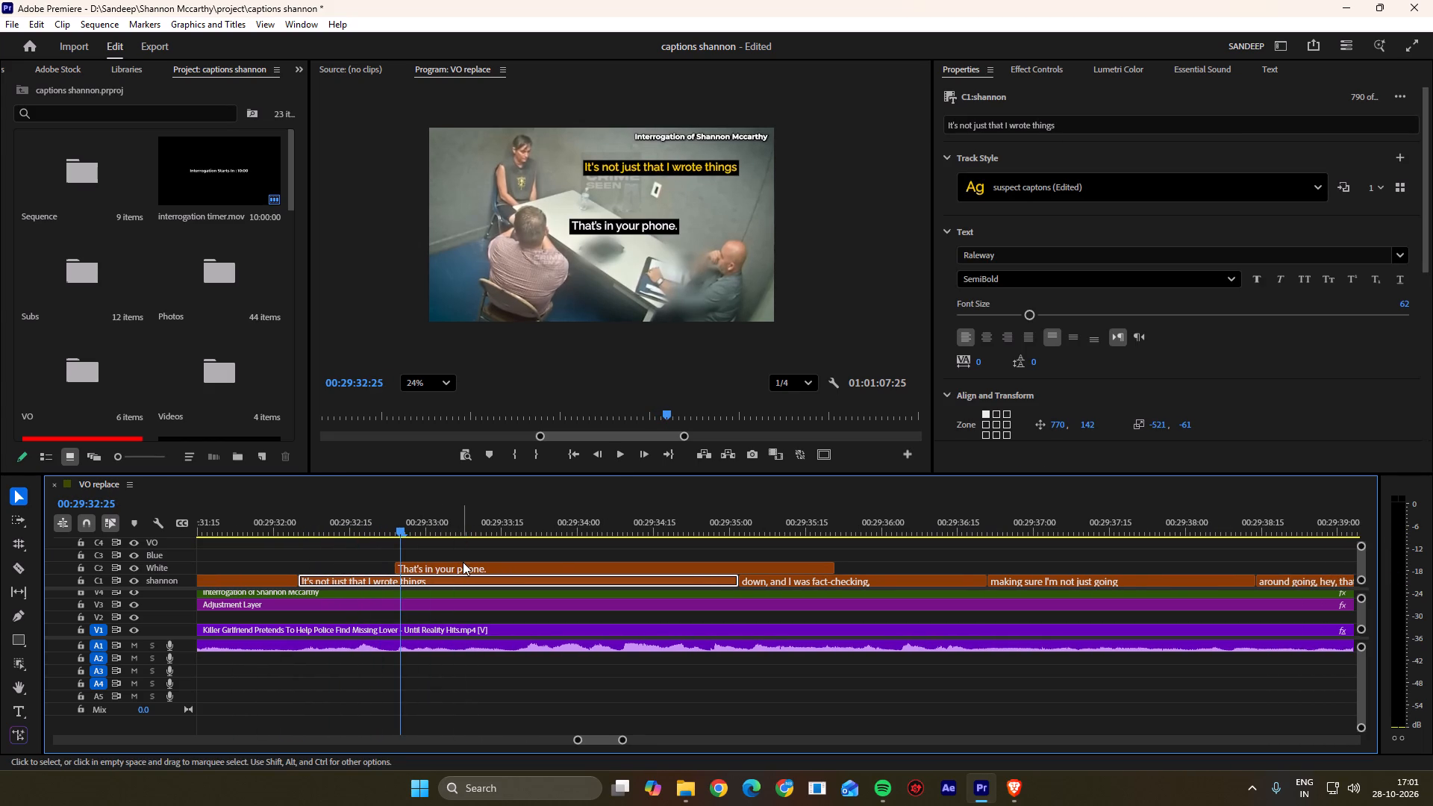
left_click(463, 562)
key("space")
key("space")
left_click_drag(425, 519, 313, 529)
key("space")
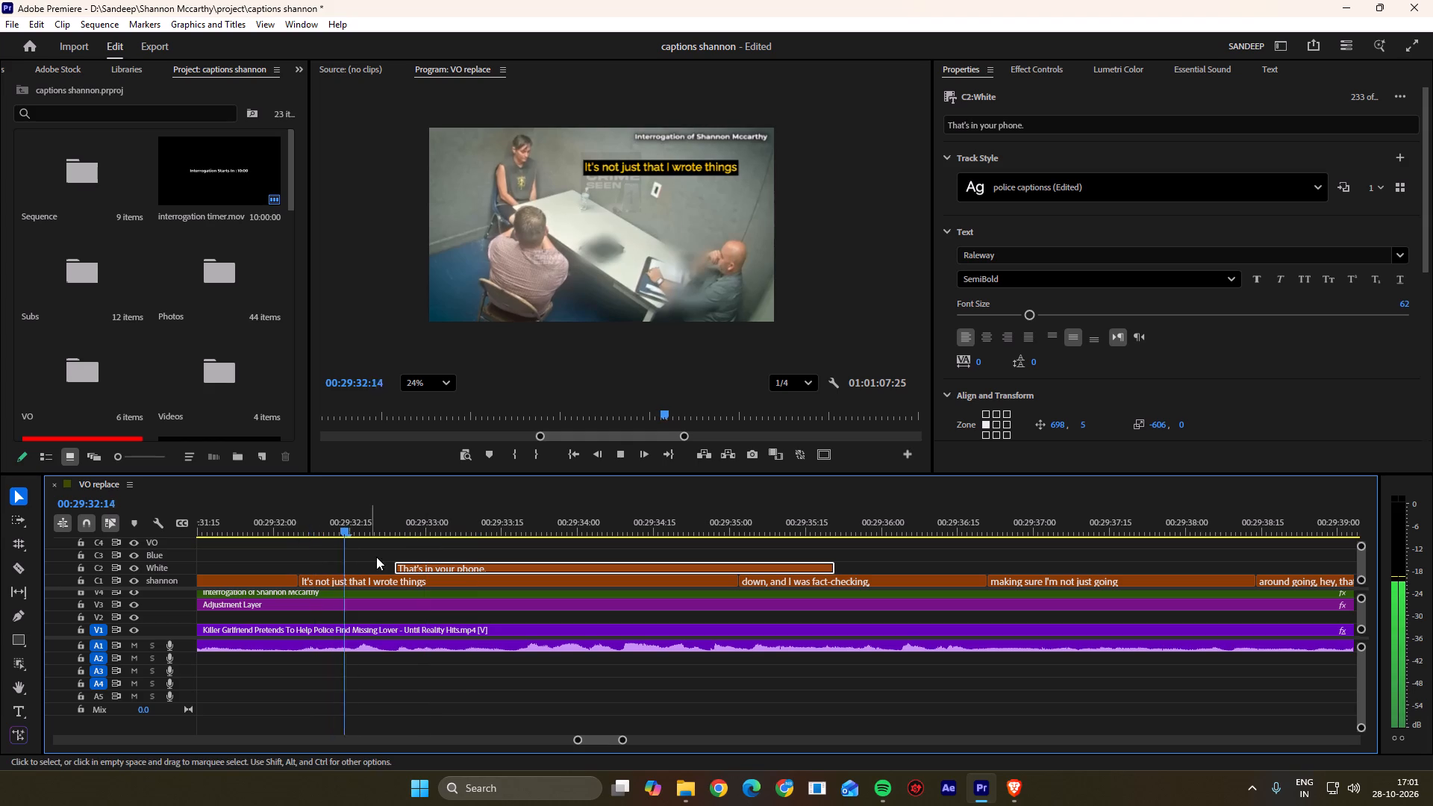
key("space")
key("space")
Replay the overlap of "It's not just that I wrote things" and "That's in your phone." to check the spoken wording.
scroll(452, 581, "down", 2)
scroll(630, 561, "up", 3)
key("space")
left_click_drag(604, 517, 387, 528)
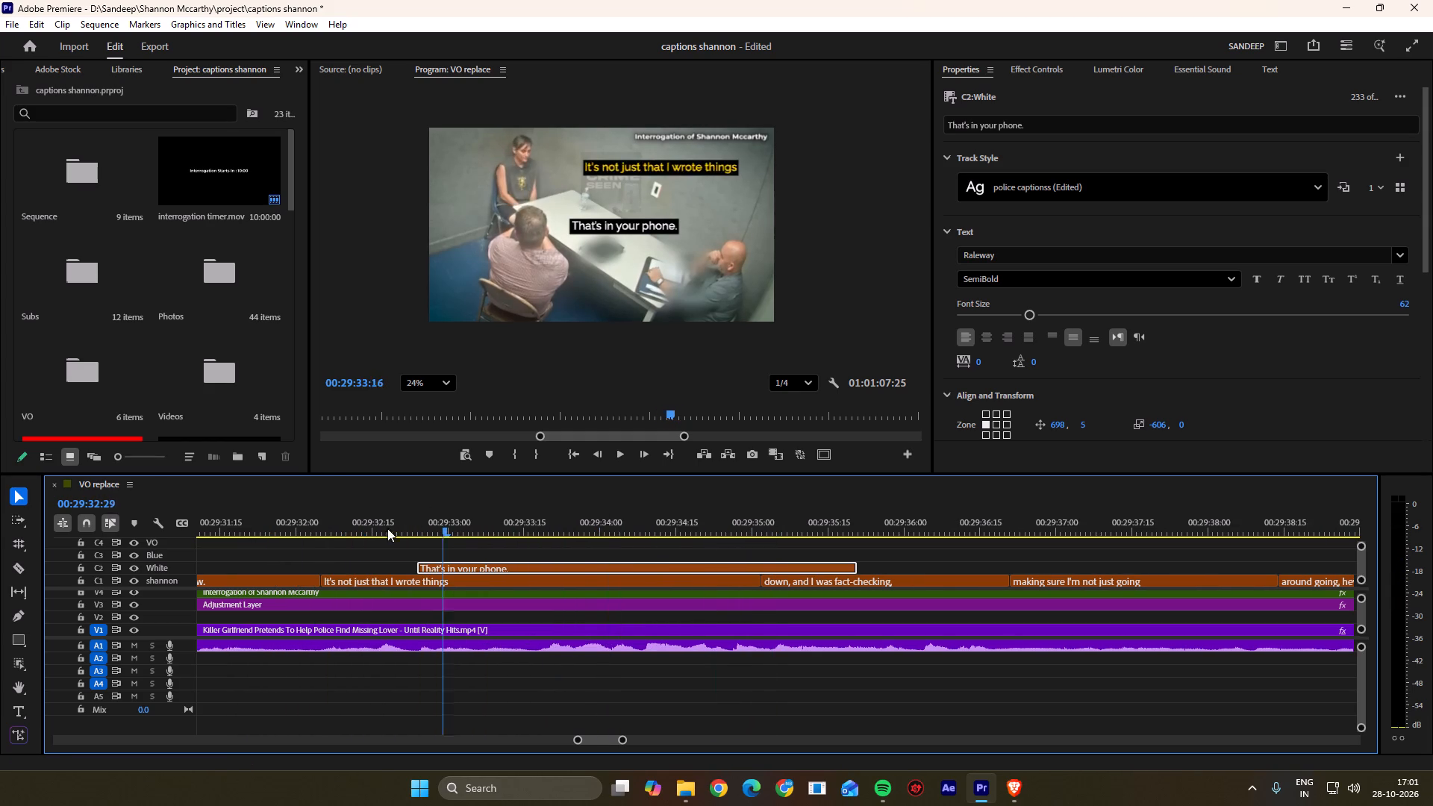
left_click_drag(387, 528, 312, 525)
key("space")
key("space")
scroll(563, 577, "down", 4, "alt")
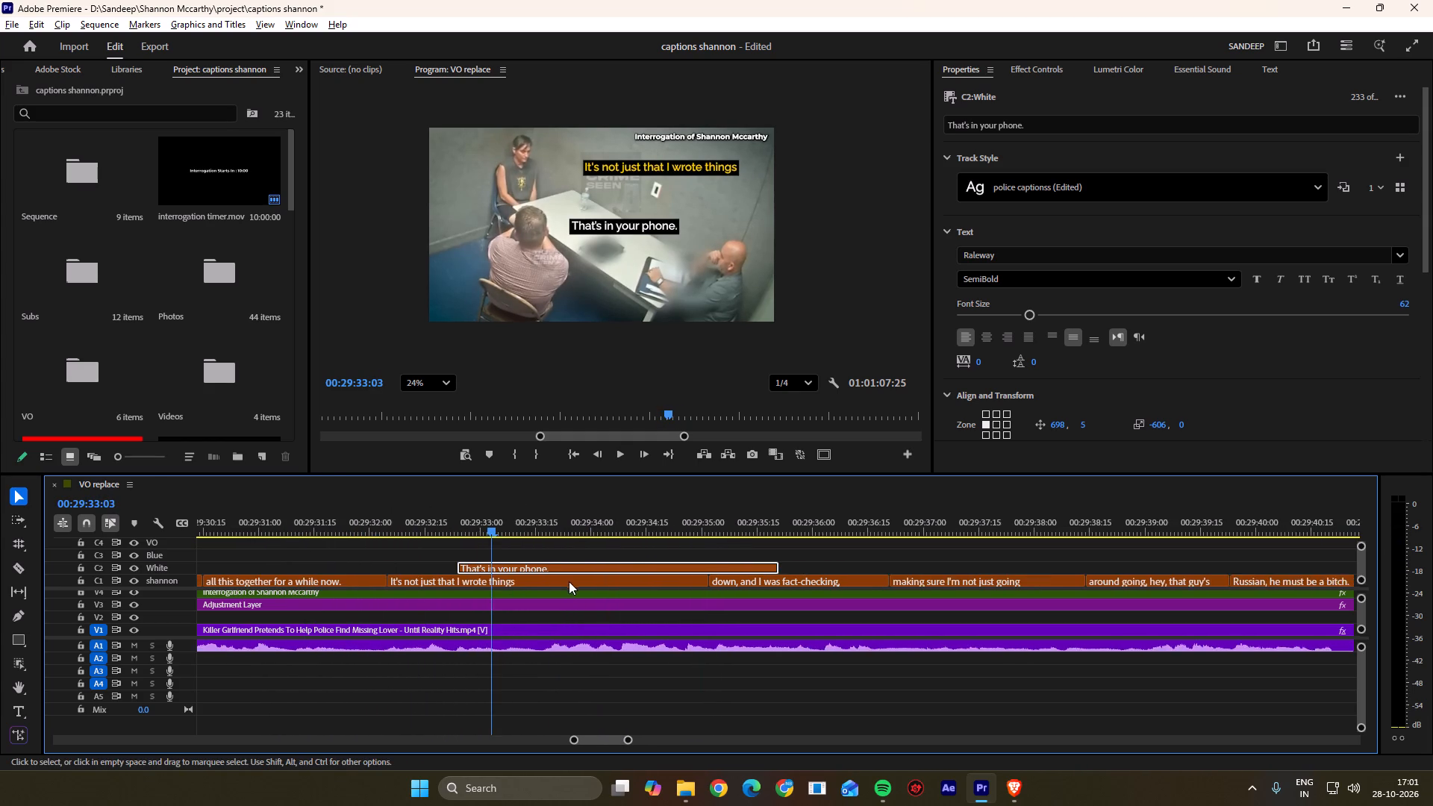
Play to 00:29:33:19 and split the shannon-track caption "It's not just that I wrote things" there.
left_click(307, 531)
key("space")
scroll(437, 596, "up", 7, "alt")
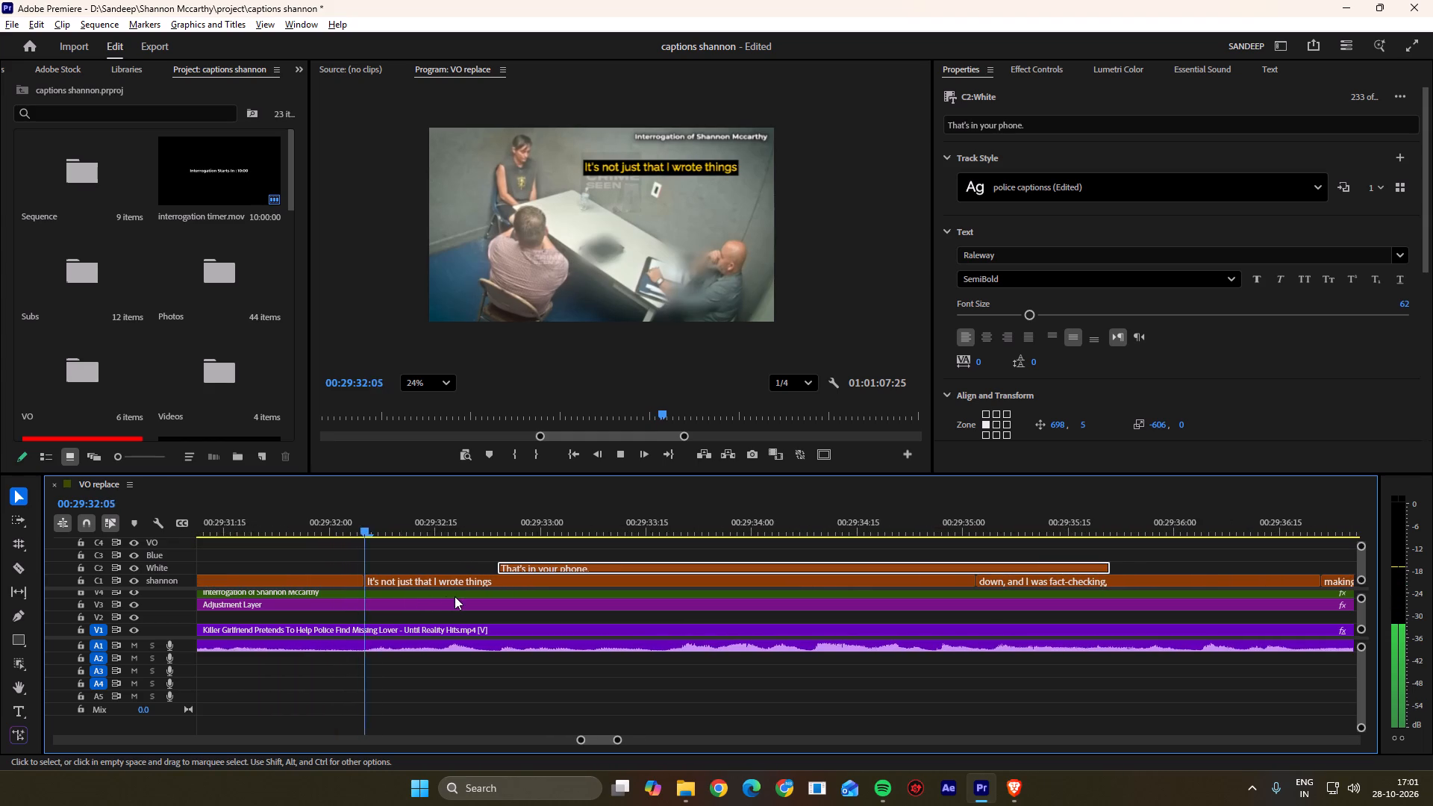
scroll(455, 596, "down", 6)
key("space")
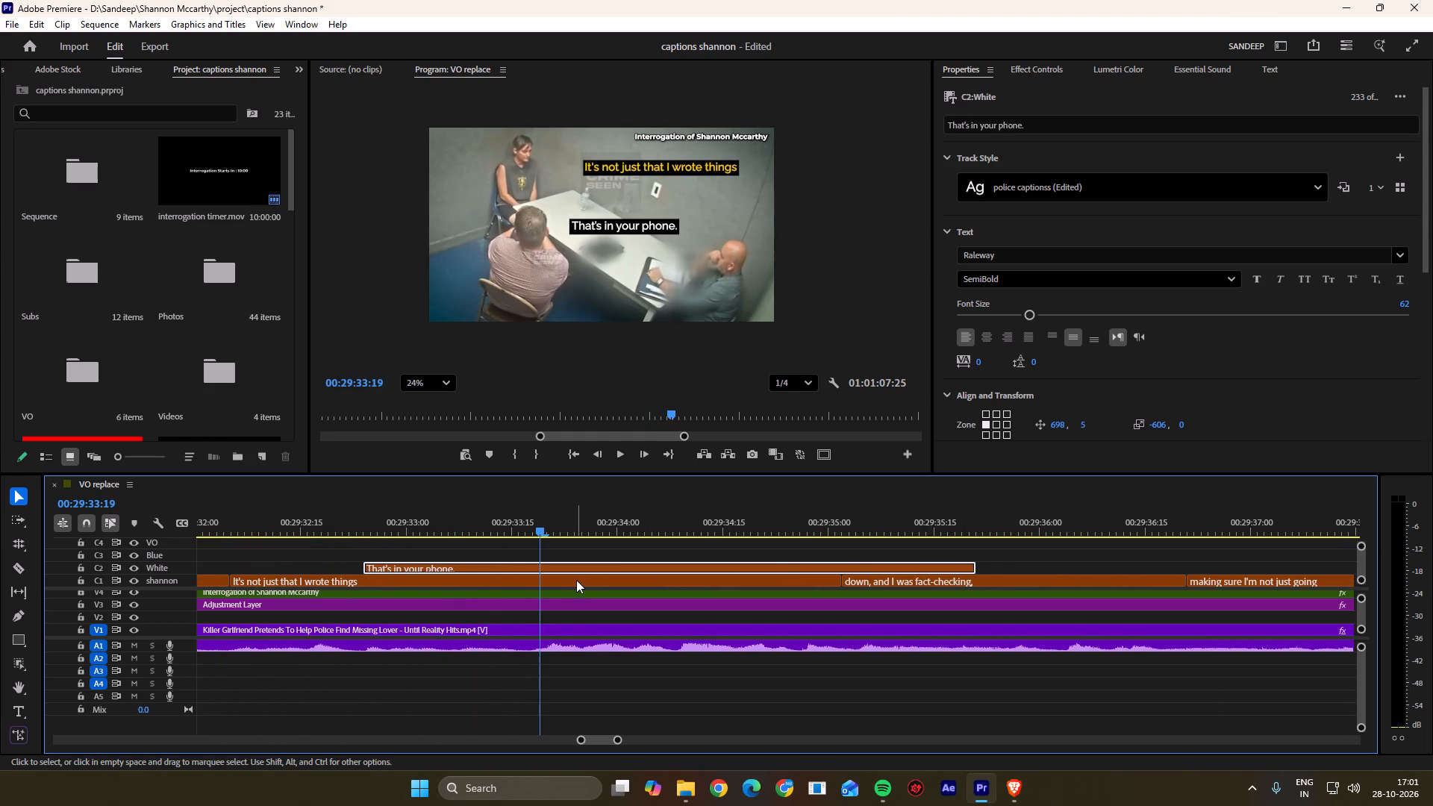
left_click(576, 580)
key("k")
Replay the first half of the split "It's not just that I wrote things" caption to check the words spoken there.
left_click_drag(531, 518, 257, 537)
key("space")
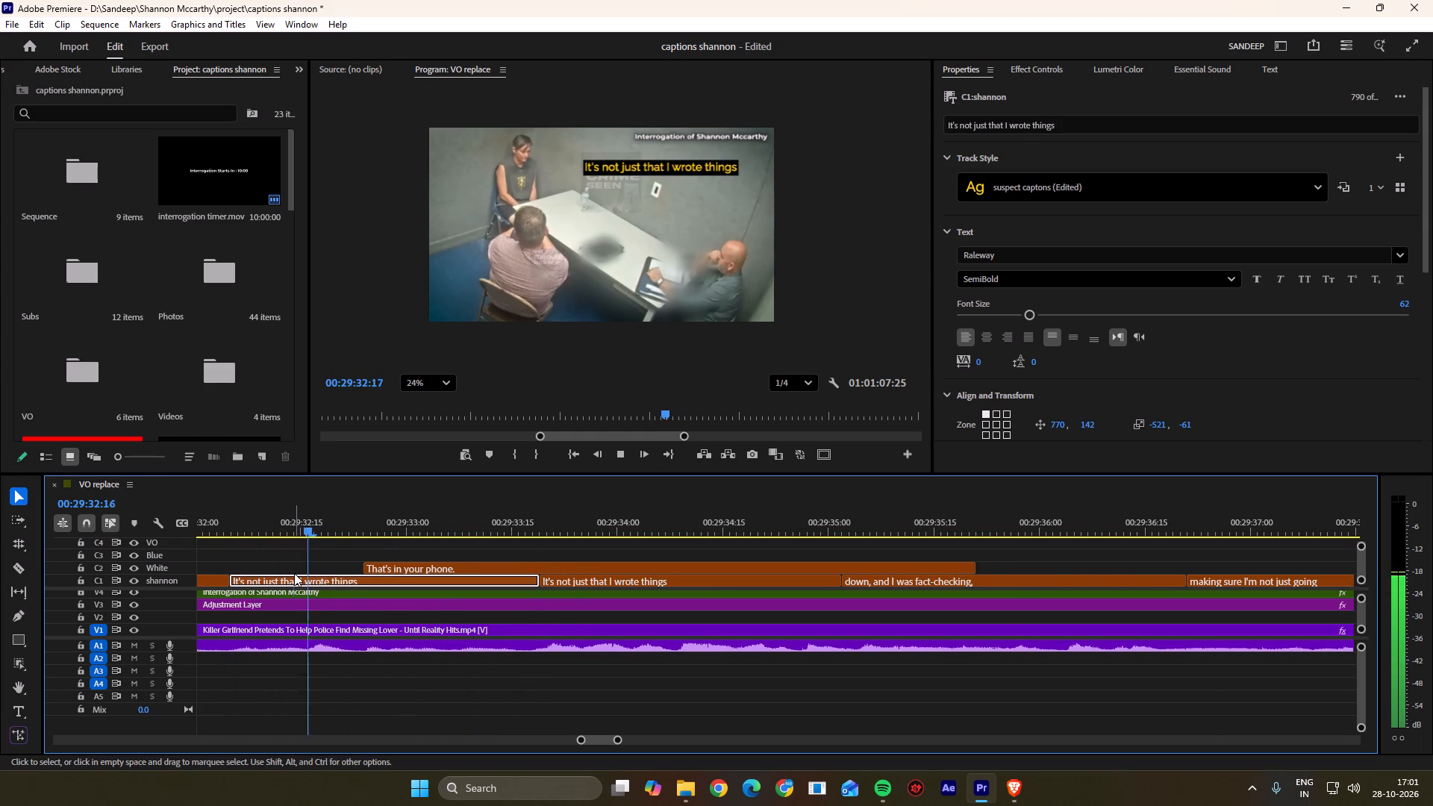
key("space")
scroll(489, 570, "down", 8, "alt")
left_click_drag(369, 525, 358, 525)
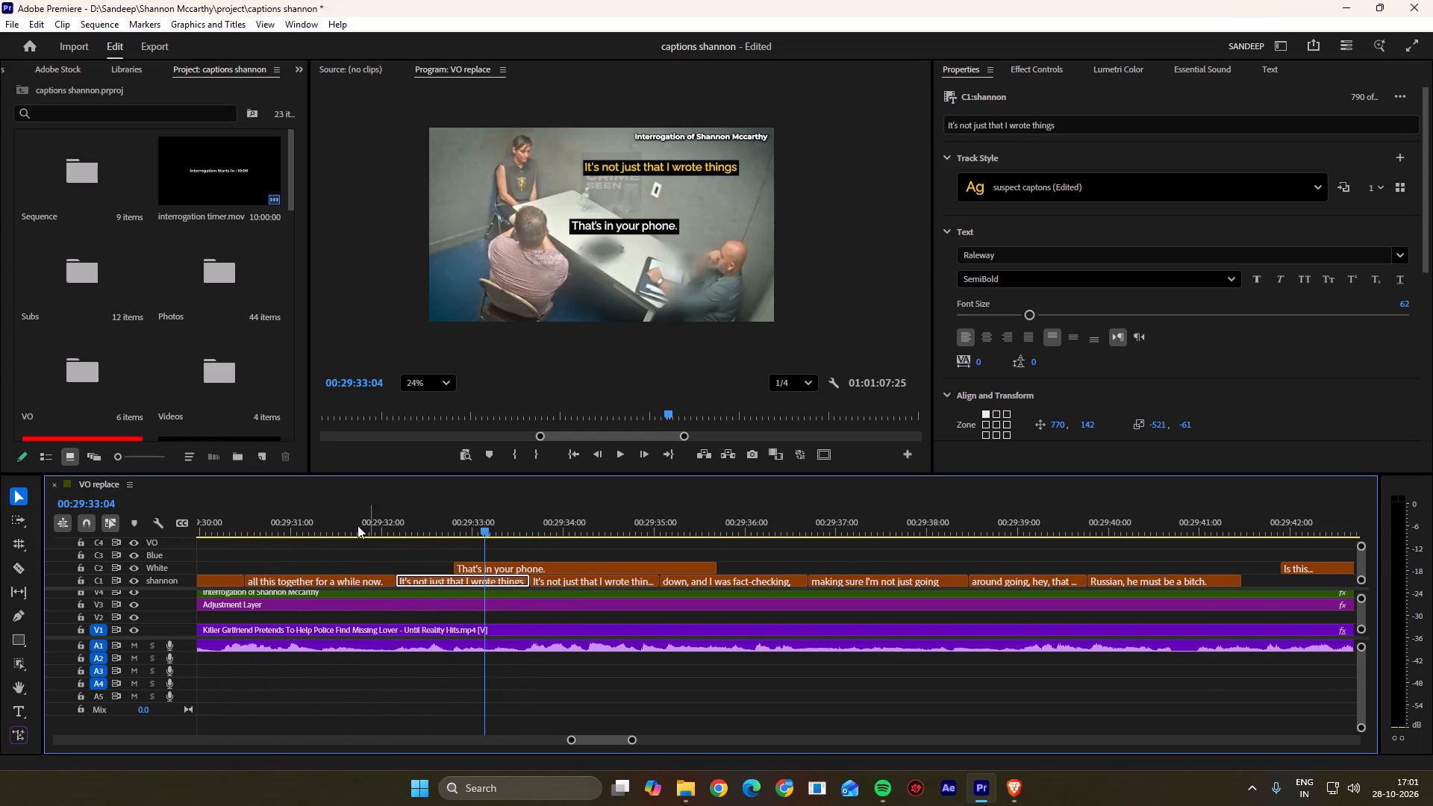
left_click_drag(358, 525, 316, 525)
key("space")
scroll(421, 565, "up", 7, "alt")
scroll(421, 565, "down", 4)
key("space")
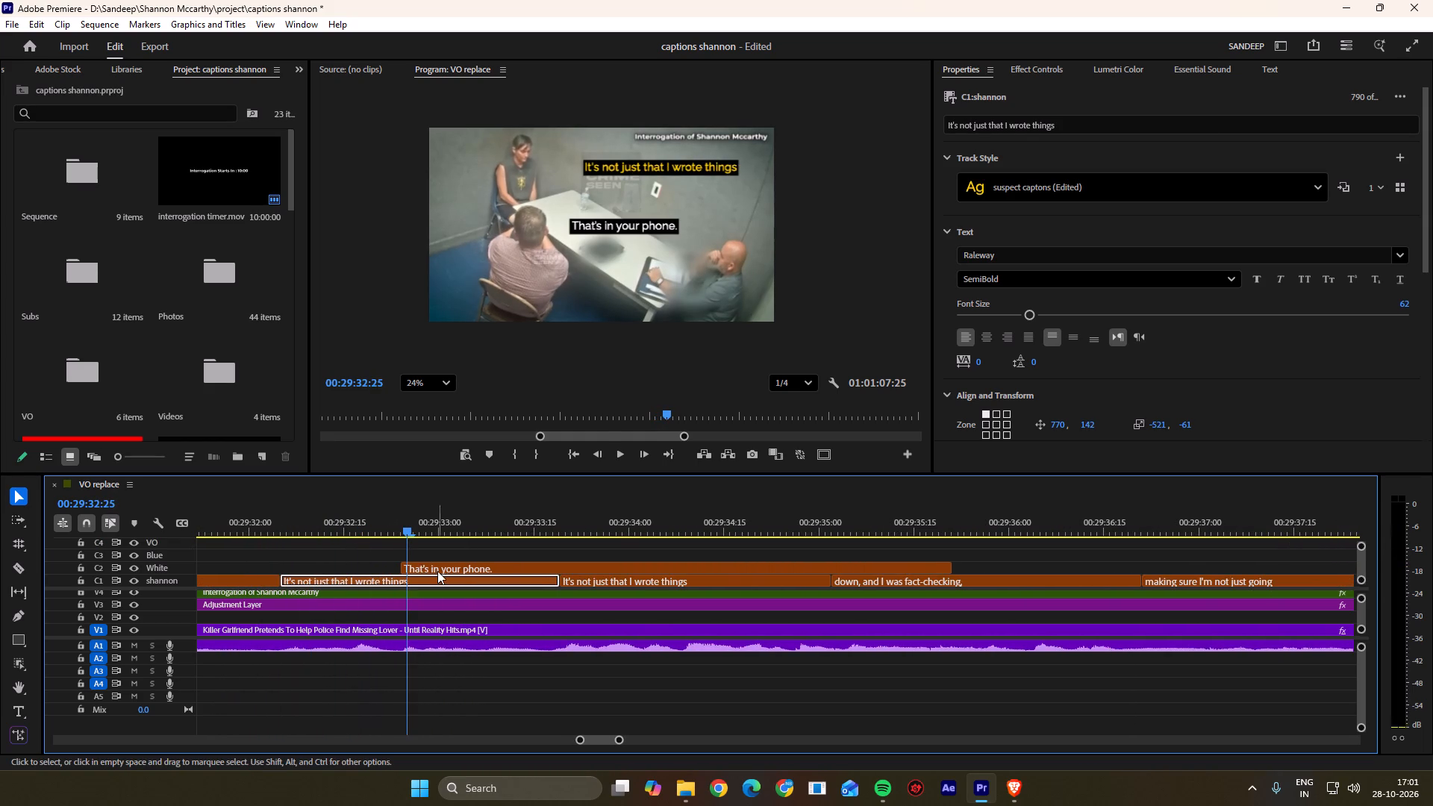
Reword the first half of the split shannon-track caption "It's not just that I wrote things" as "It's just not.".
left_click(445, 574)
double_click(686, 170)
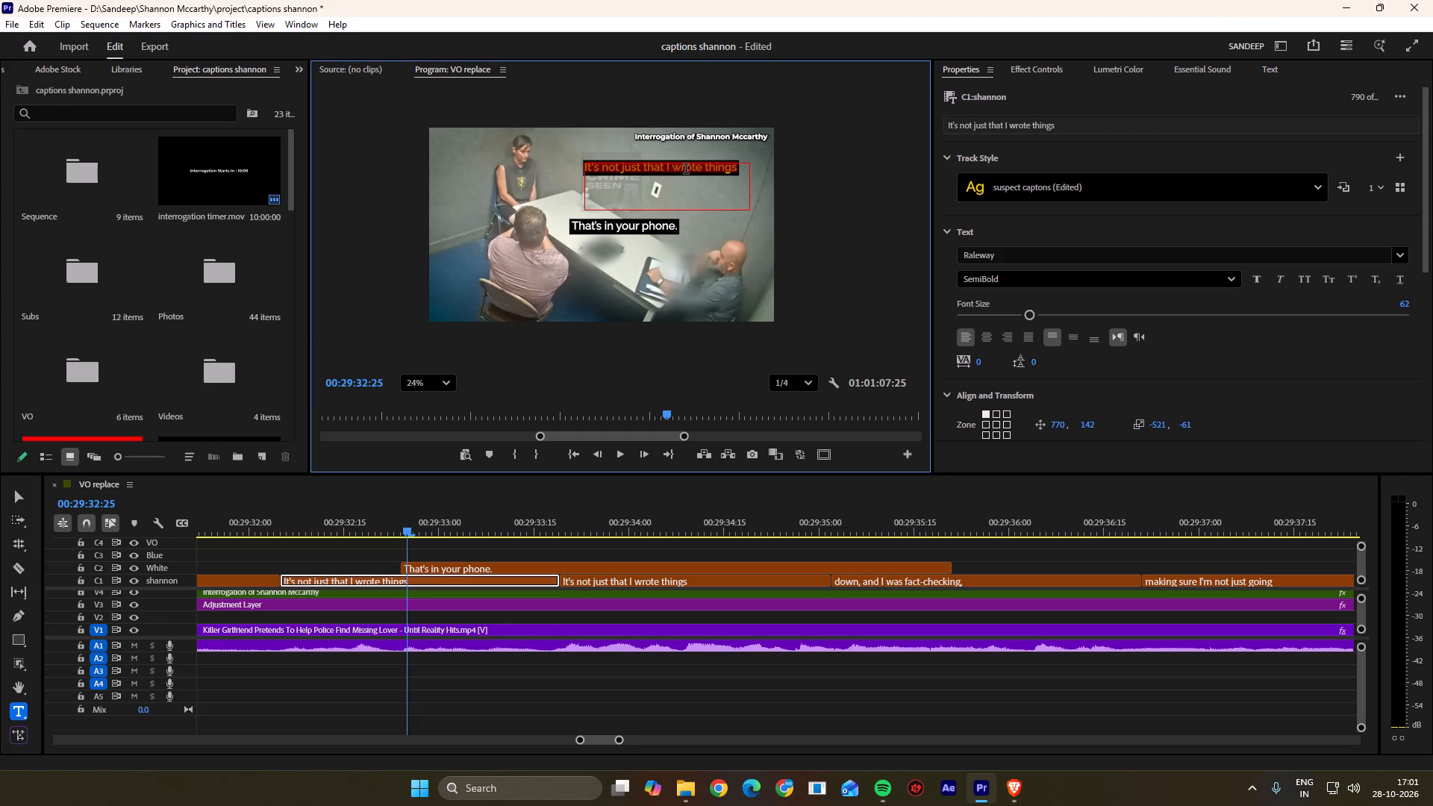
left_click(646, 165)
left_click_drag(644, 163, 750, 166)
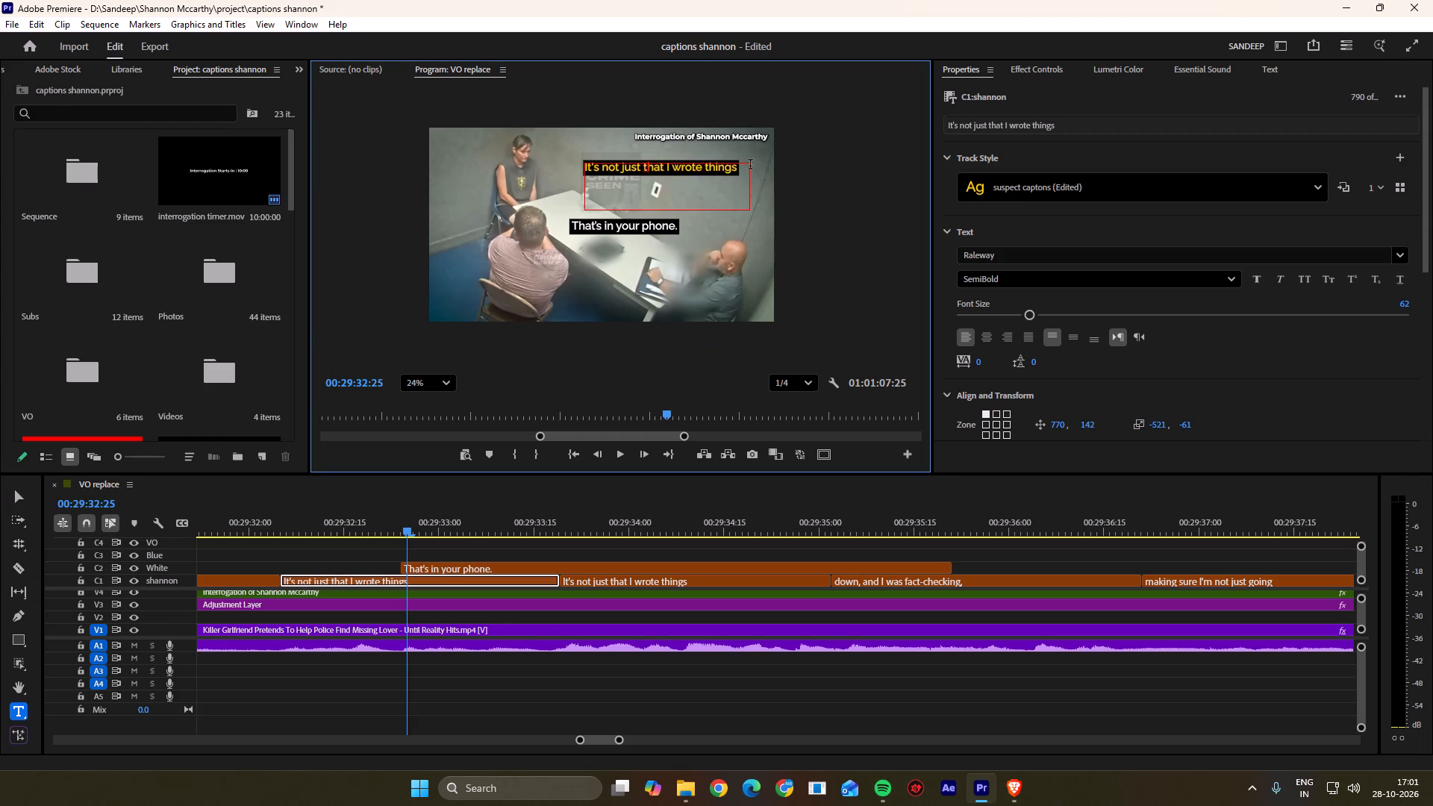
left_click_drag(750, 166, 758, 166)
key("BackSpace")
key("BackSpace")
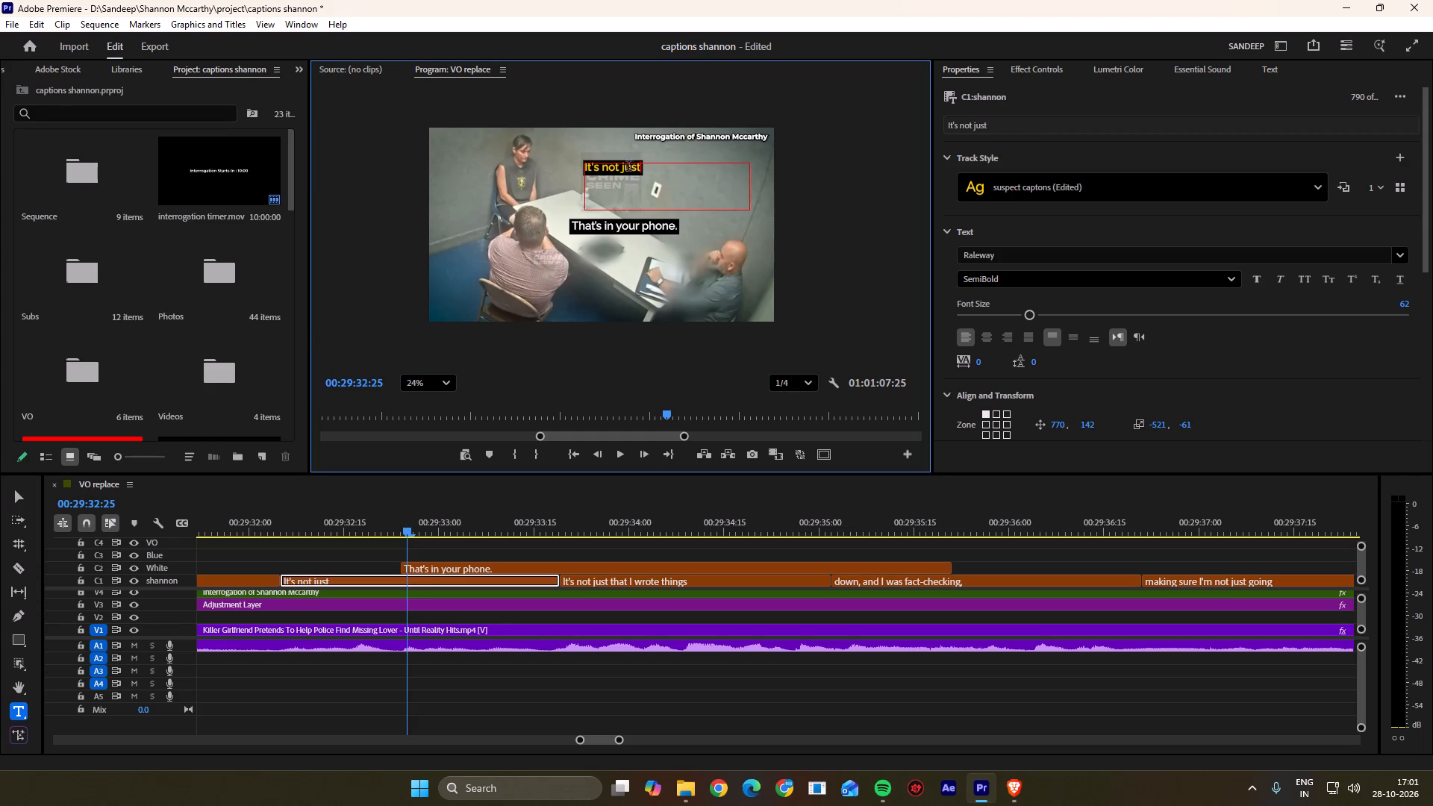
left_click(619, 167)
key("BackSpace")
key("BackSpace")
key("BackSpace")
key("BackSpace")
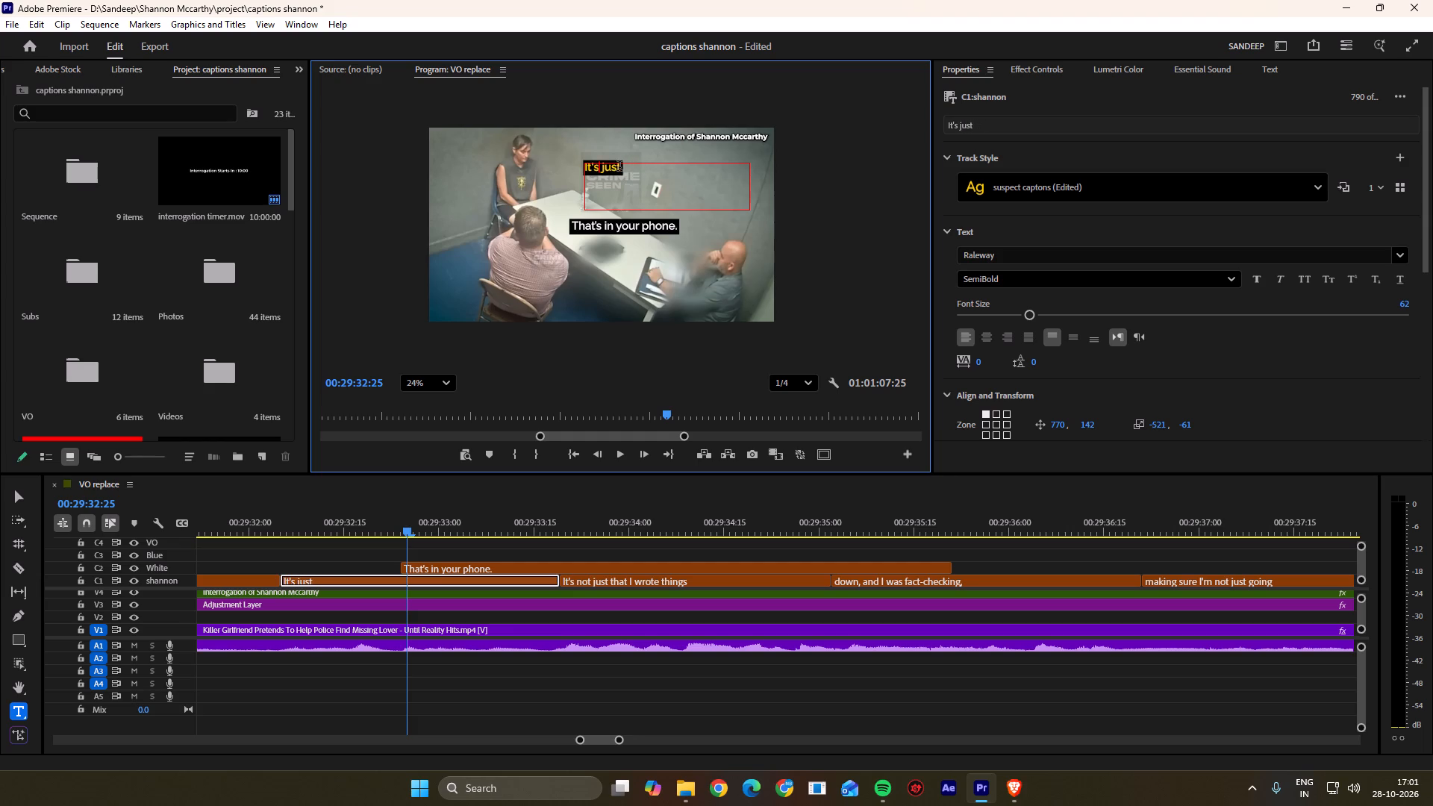
left_click(619, 167)
key("space")
type("not.")
left_click(800, 221)
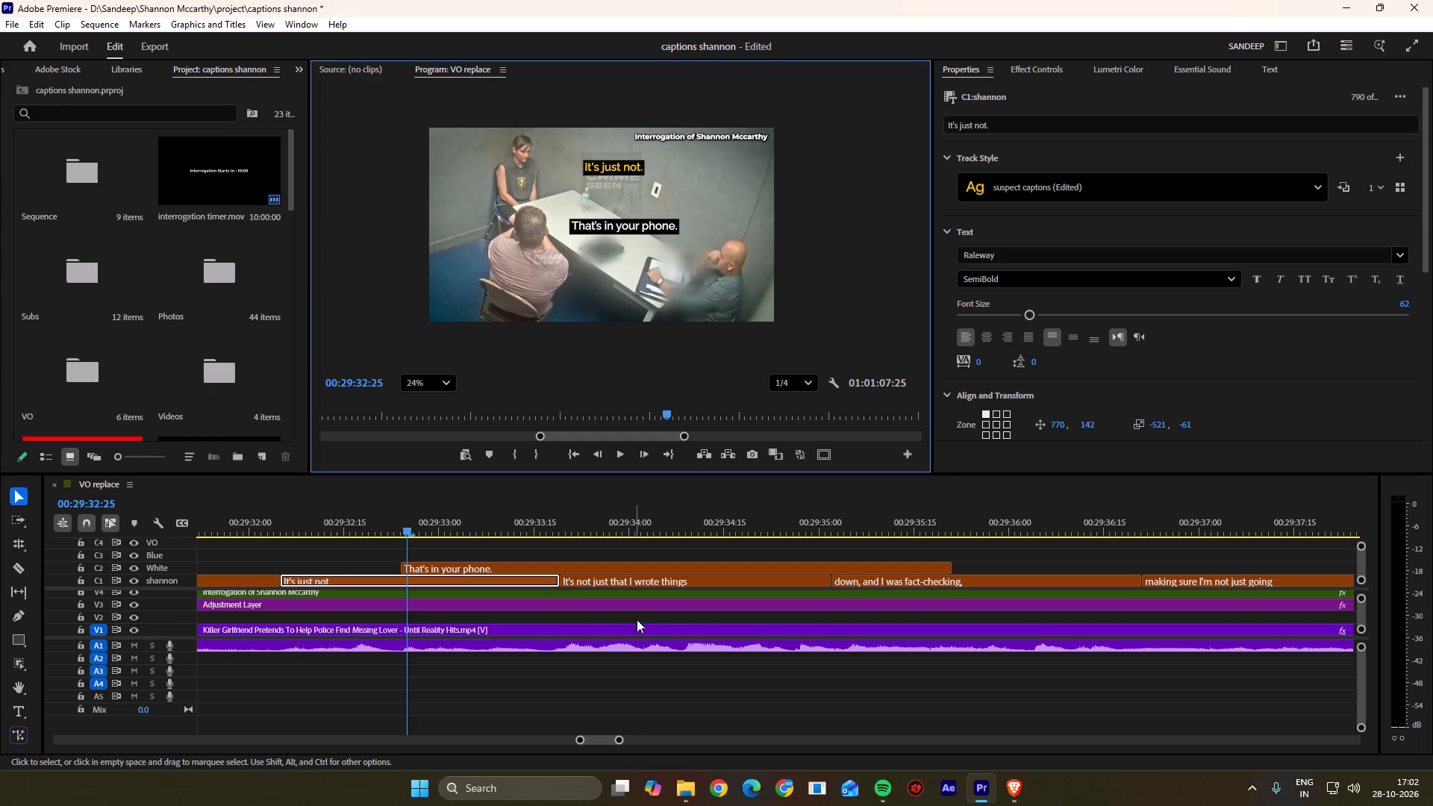
Play the end of "It's just not." and roll its cut with "It's not just that I wrote things" to about 00:29:33:18.
key("space")
scroll(540, 610, "down", 3)
key("space")
scroll(540, 610, "down", 3)
key("space")
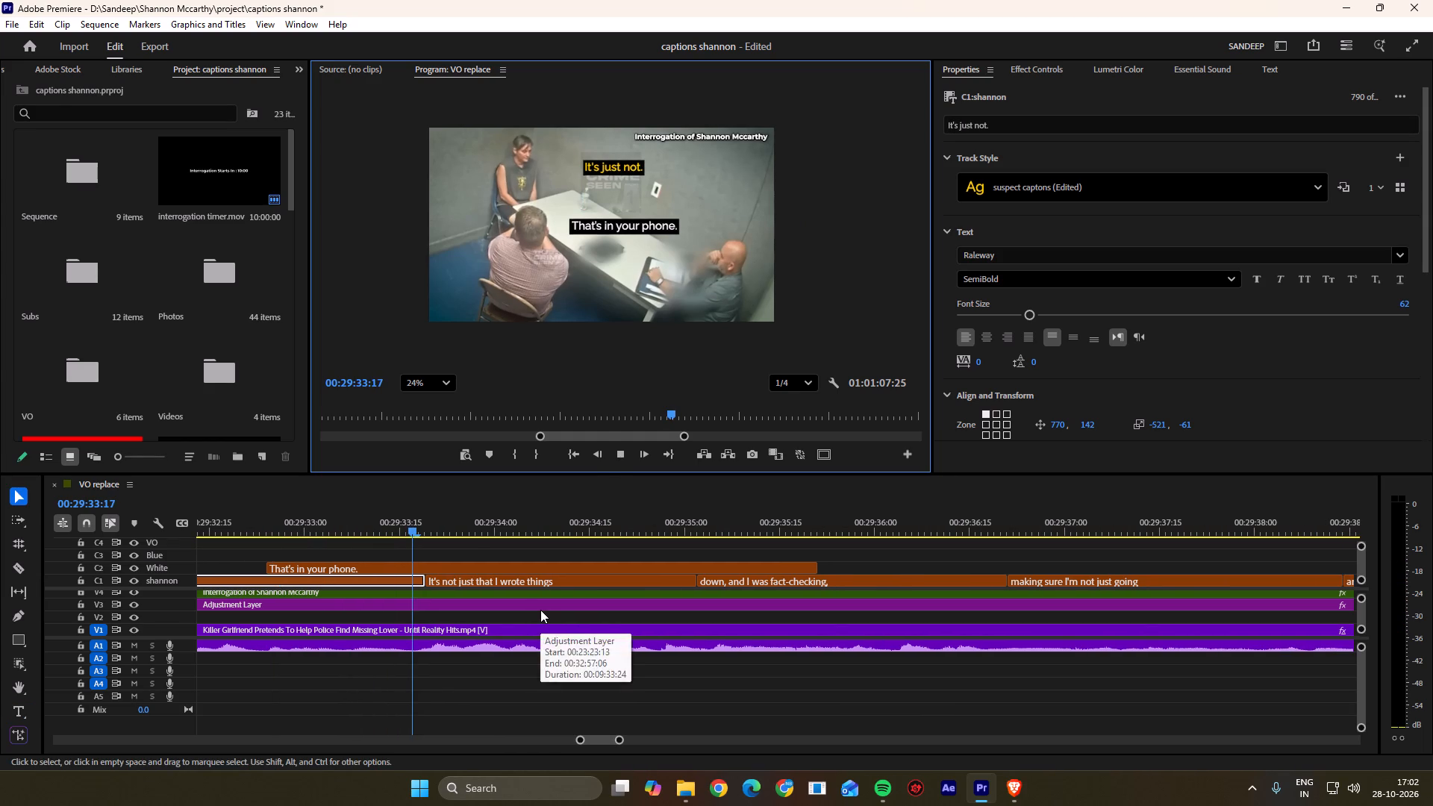
left_click_drag(457, 528, 422, 536)
left_click(424, 582, "ctrl")
left_click(446, 577)
Replay the "It's not just that I wrote things" caption in short bursts to check its timing against the speech.
key("space")
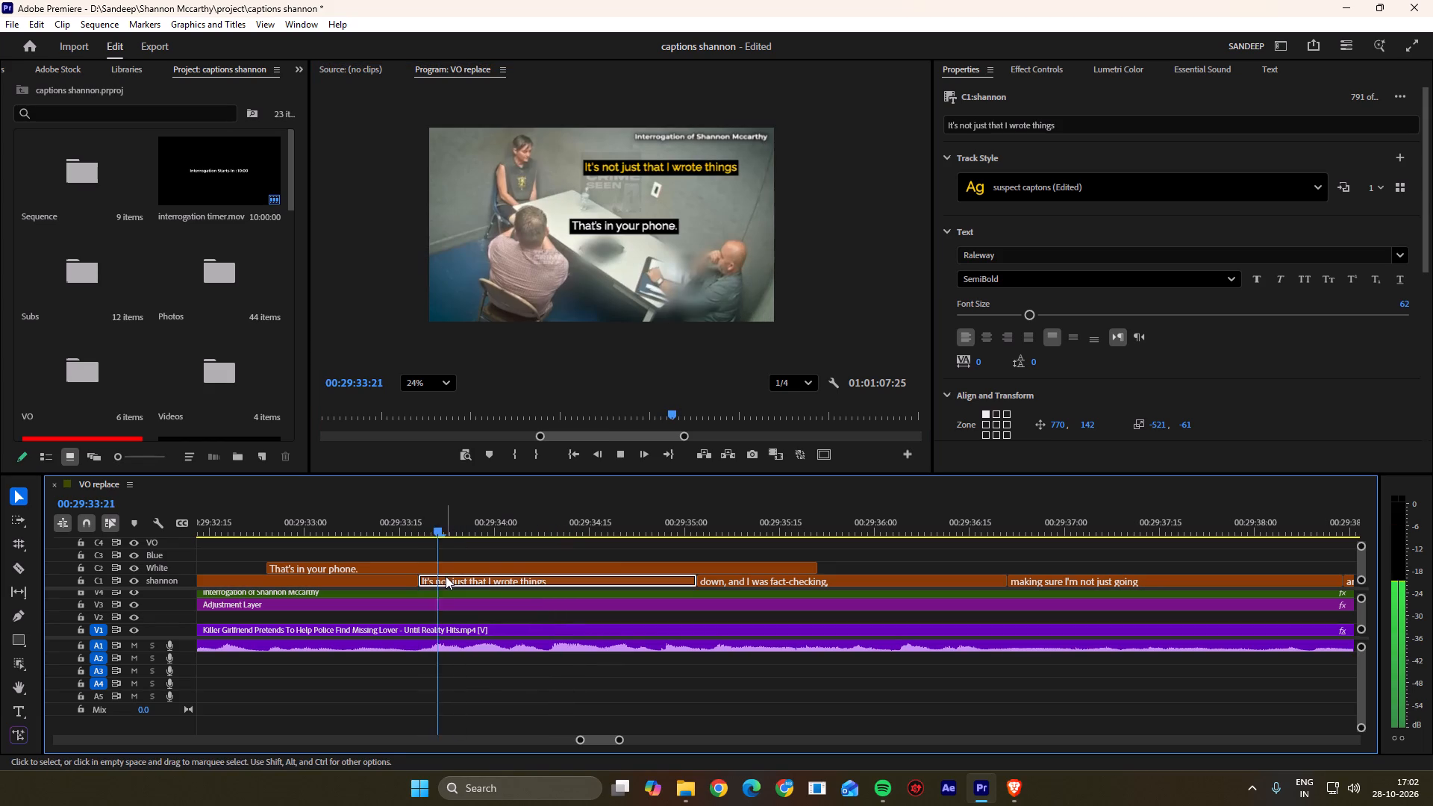
scroll(480, 579, "down", 3)
key("space")
scroll(605, 596, "down", 4)
scroll(458, 579, "up", 2)
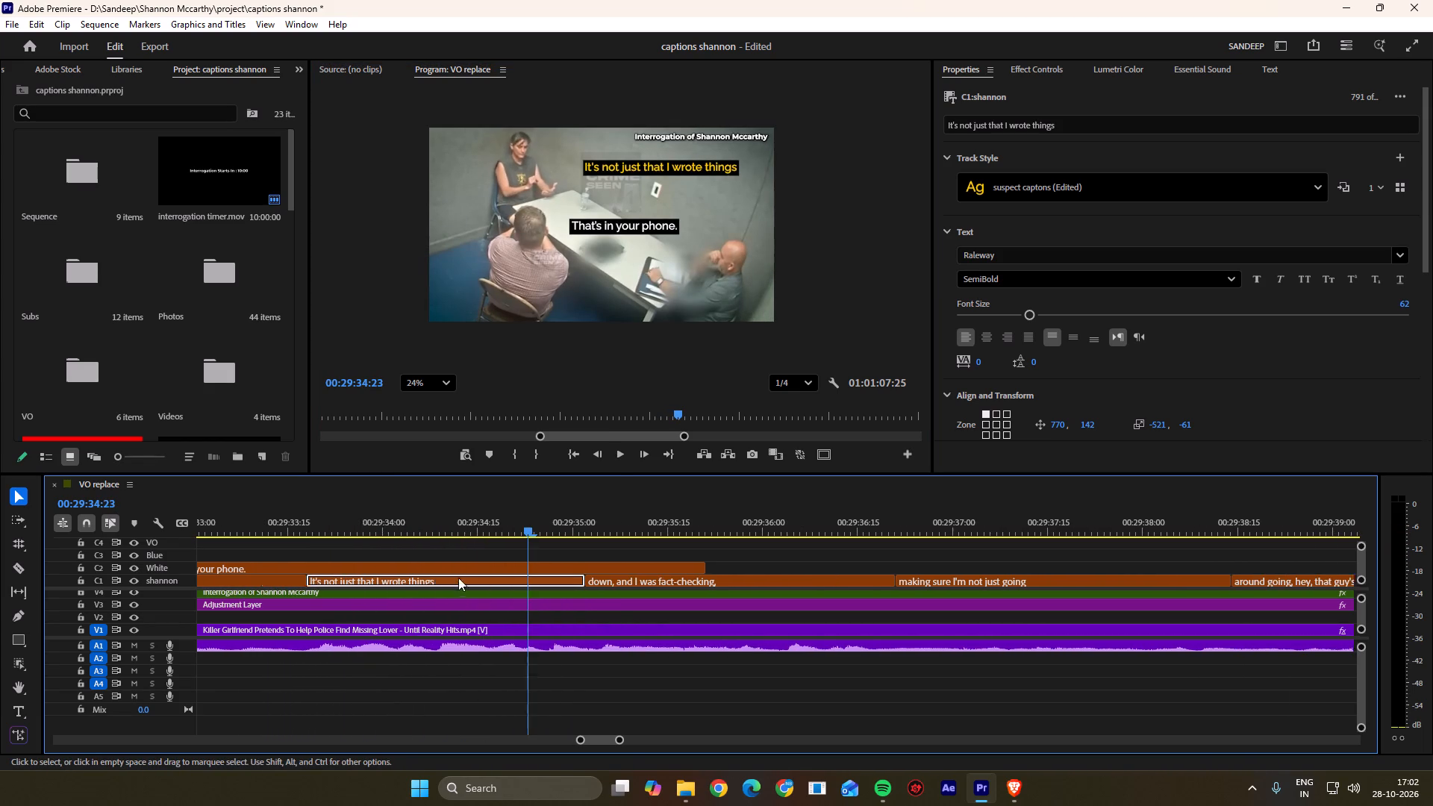
scroll(458, 578, "up", 1)
left_click_drag(431, 519, 372, 525)
key("space")
key("space")
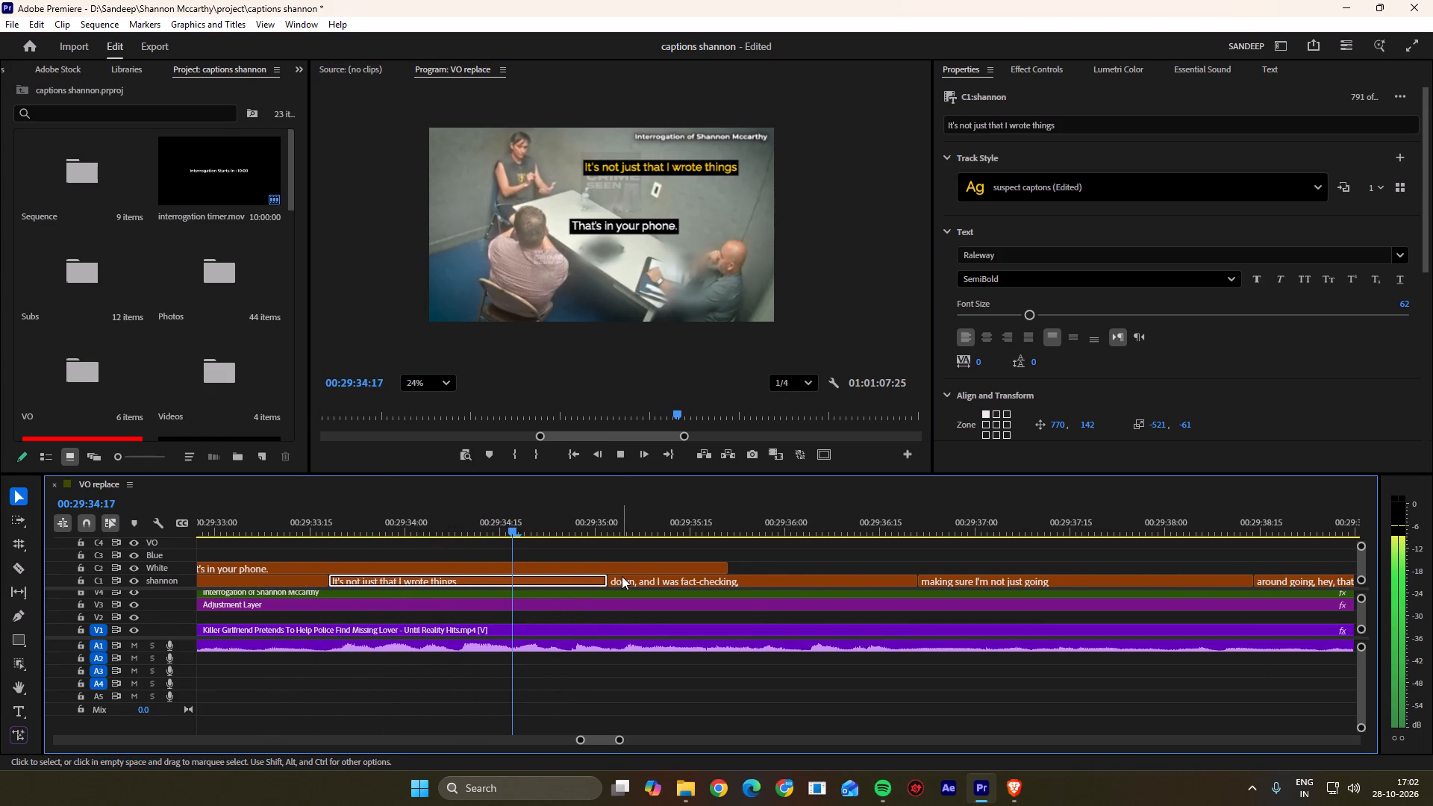
key("space")
key("space")
key("space")
key("space")
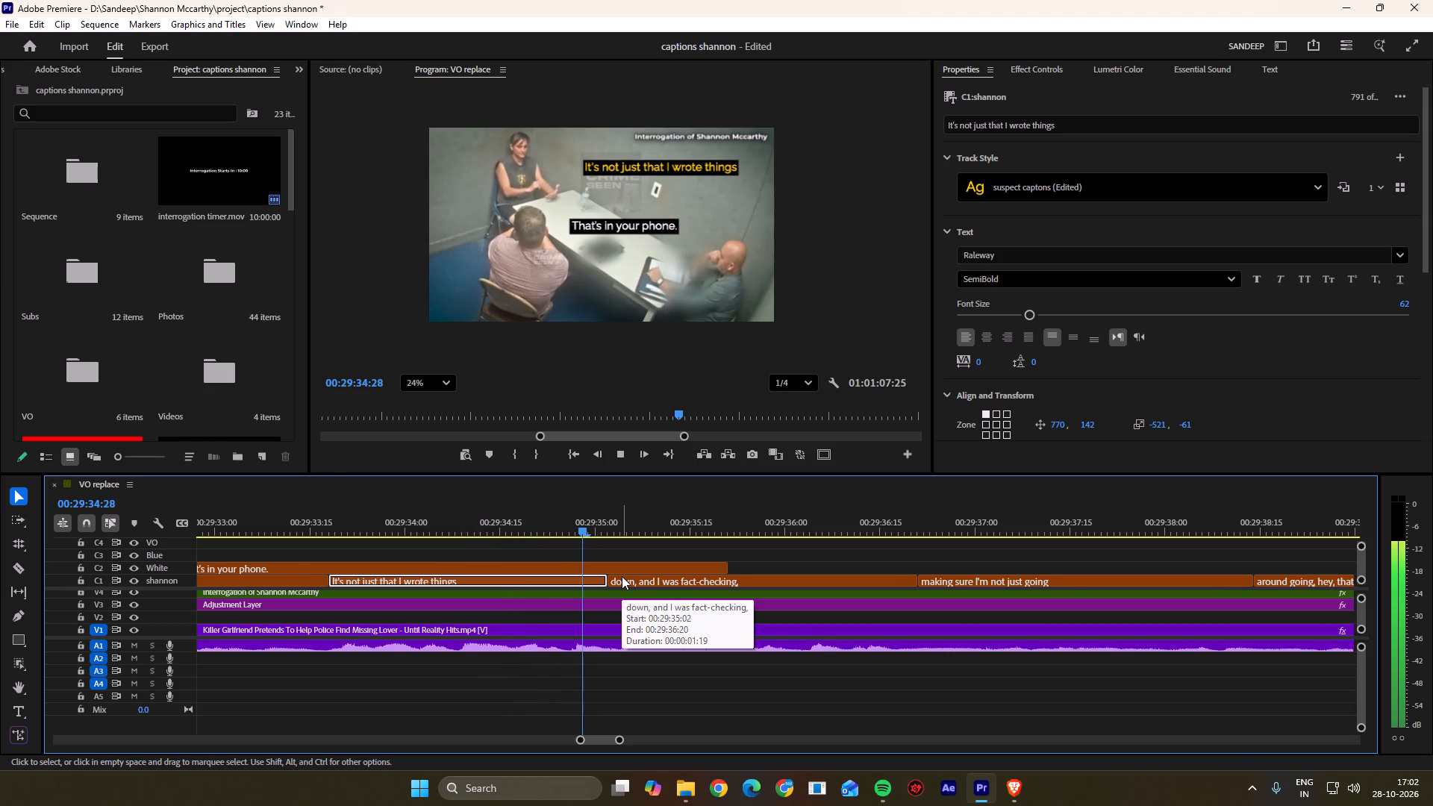
Roll the cut between "It's not just that I wrote things" and "down, and I was fact-checking," to about 00:29:35:03.
scroll(622, 576, "down", 2)
key("space")
key("space")
key("space")
key("space")
left_click_drag(585, 523, 571, 528)
left_click(563, 581, "ctrl")
left_click(606, 557)
Replay the "down, and I was fact-checking," caption to check its wording and where the spoken line ends.
key("space")
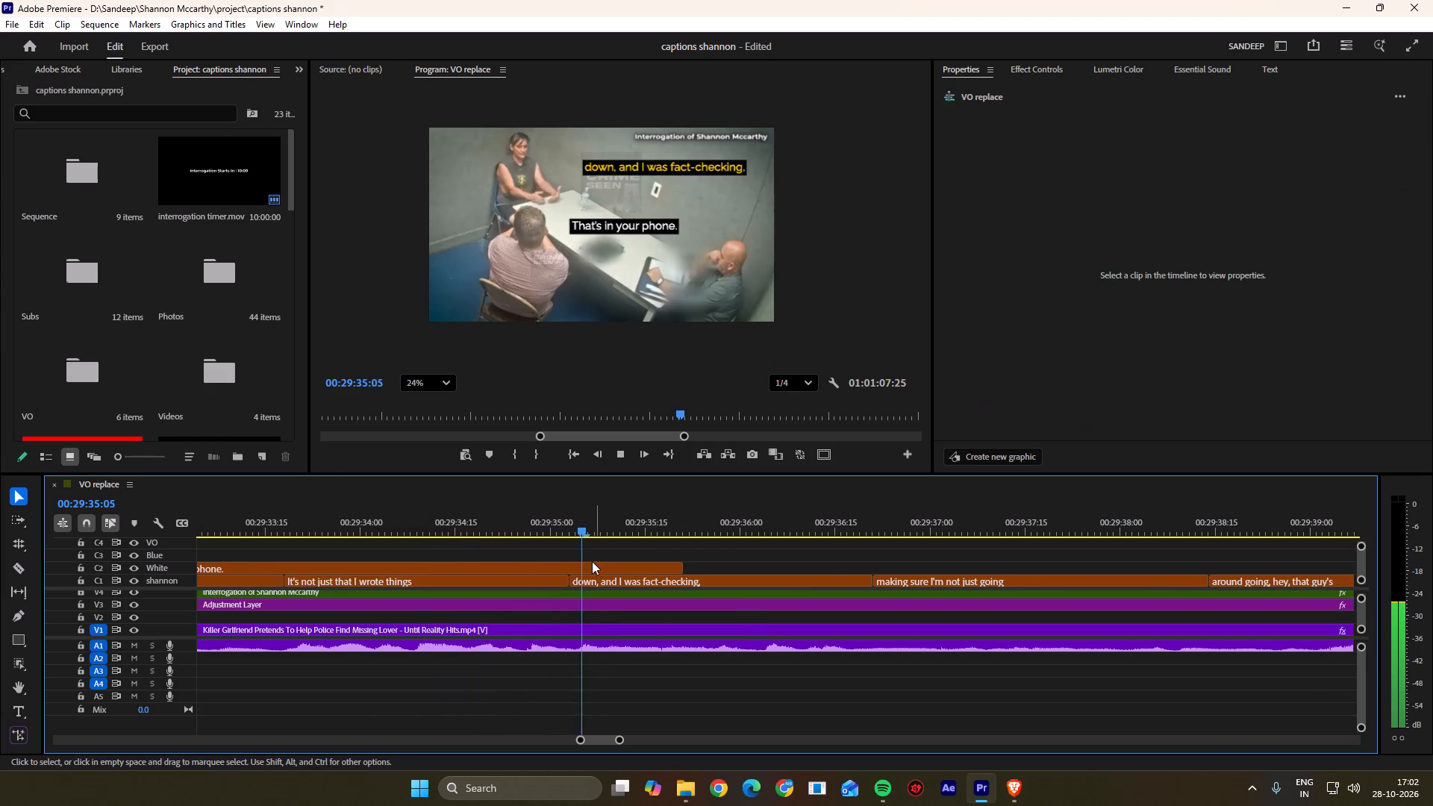
scroll(591, 563, "down", 8)
scroll(557, 580, "down", 4, "alt")
key("space")
left_click_drag(653, 520, 622, 526)
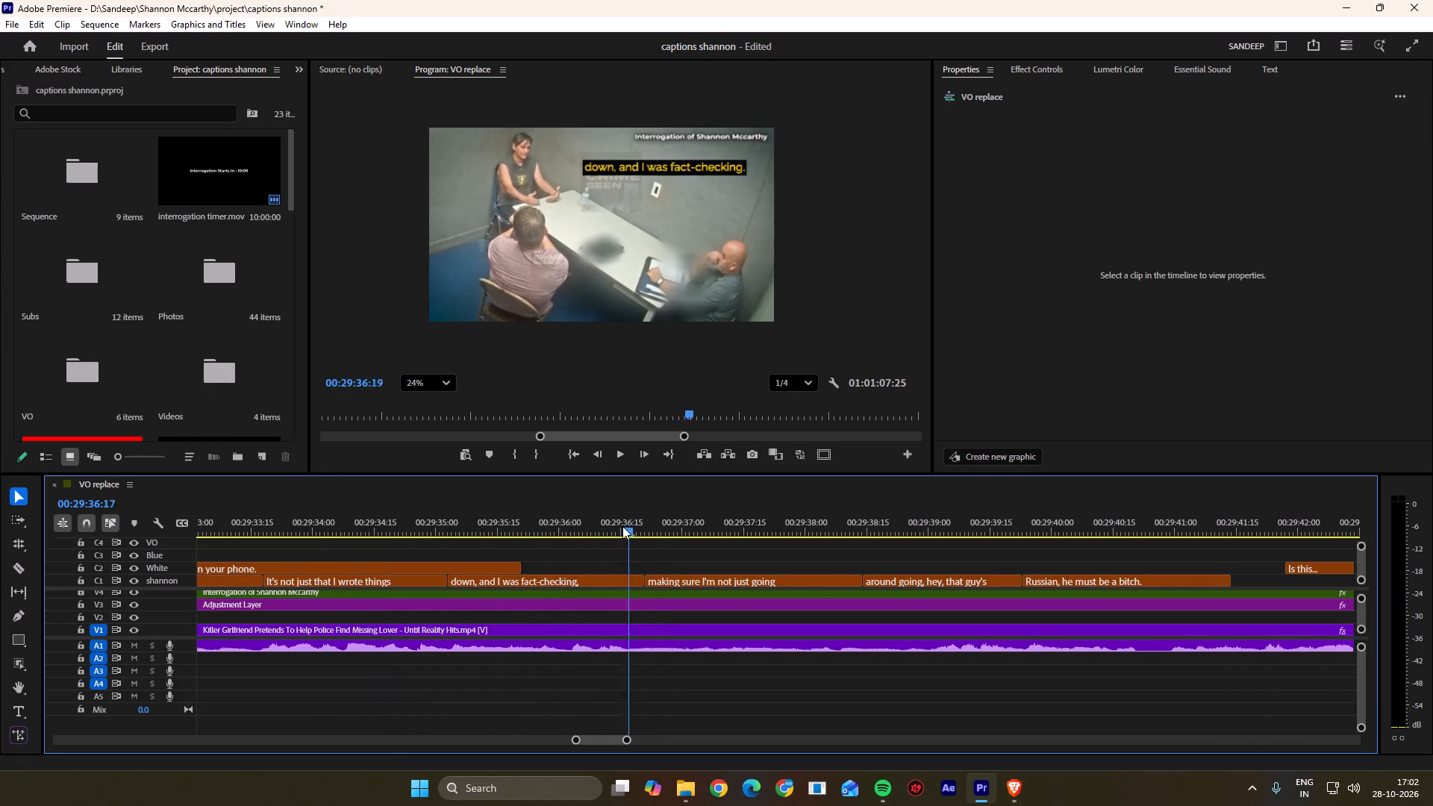
left_click_drag(622, 526, 393, 554)
key("space")
scroll(528, 605, "up", 2, "alt")
scroll(528, 605, "down", 2)
key("space")
scroll(400, 576, "up", 2, "alt")
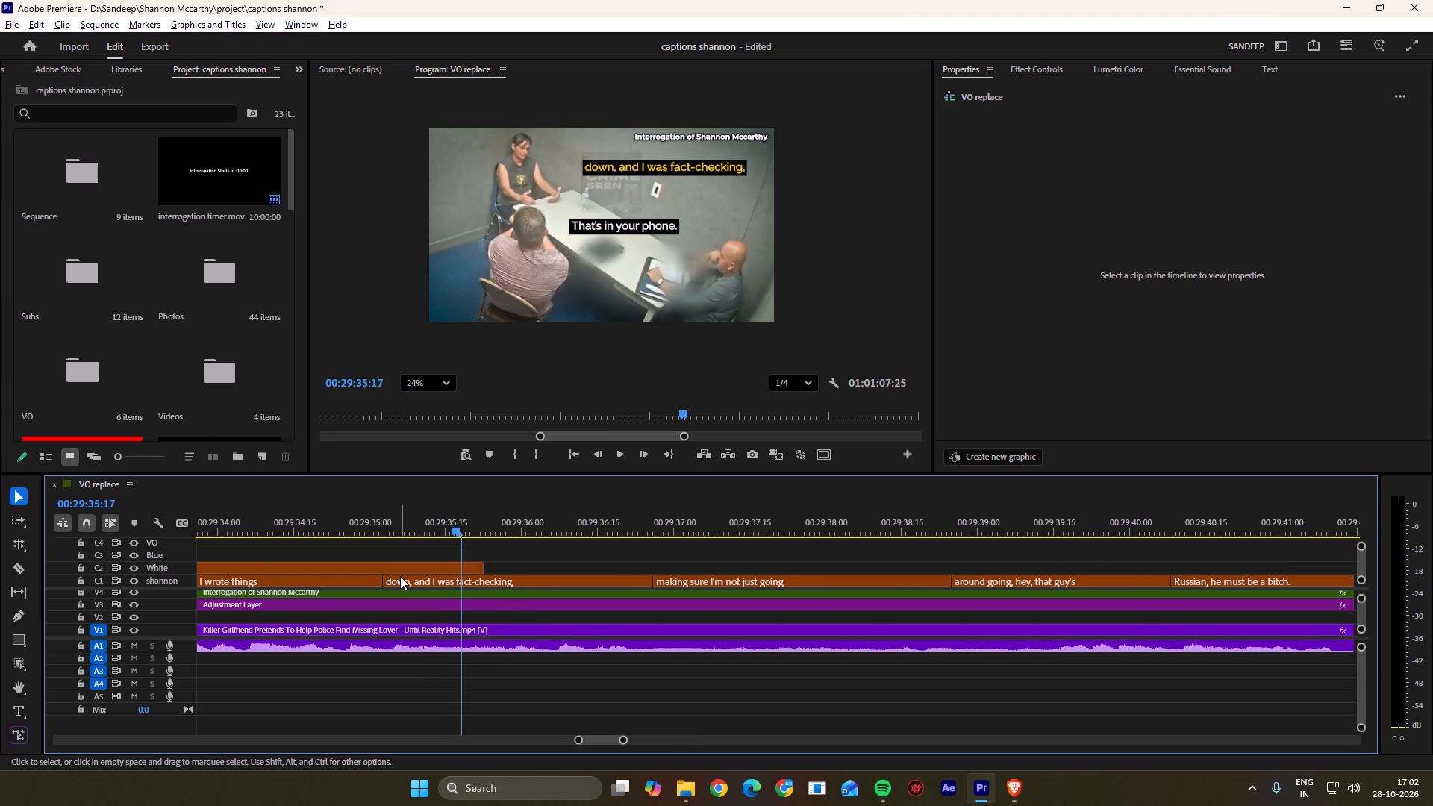
key("space")
scroll(484, 589, "down", 7)
key("space")
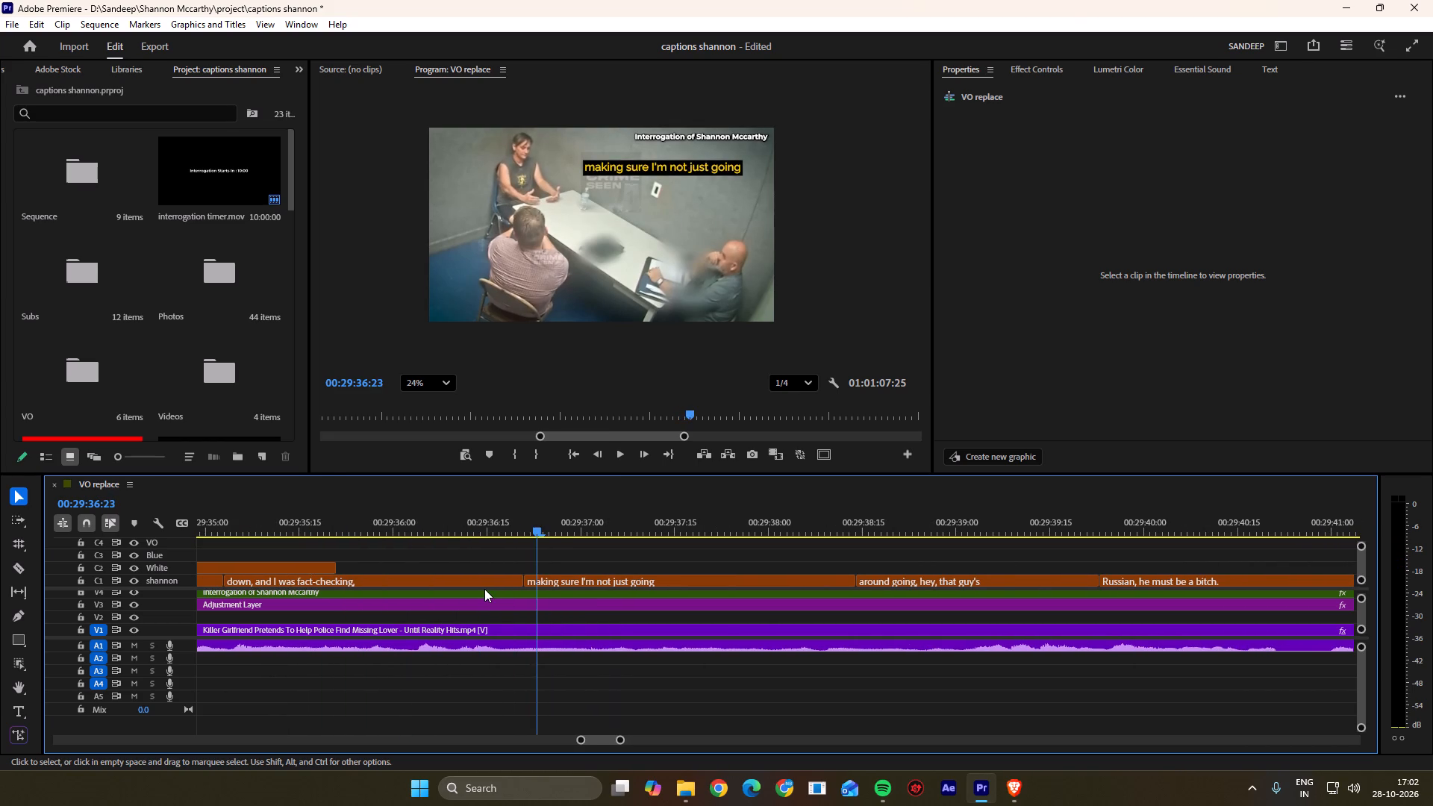
scroll(484, 589, "down", 3)
Roll the cut between "down, and I was fact-checking," and "making sure I'm not just going" to 00:29:37:01 and save the project.
key("space")
key("space")
left_click_drag(532, 513, 422, 524)
key("space")
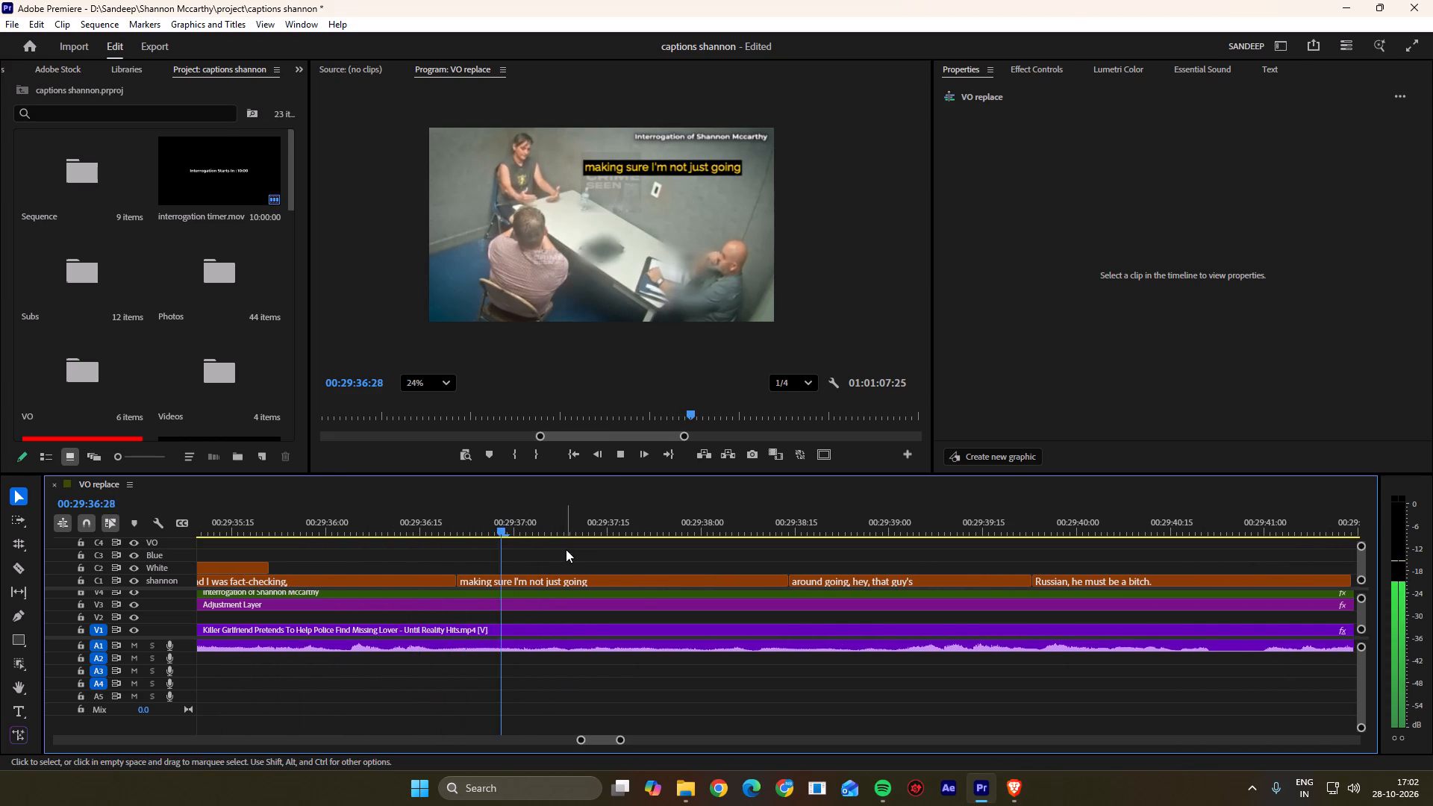
key("space")
left_click_drag(457, 580, 516, 580, "ctrl")
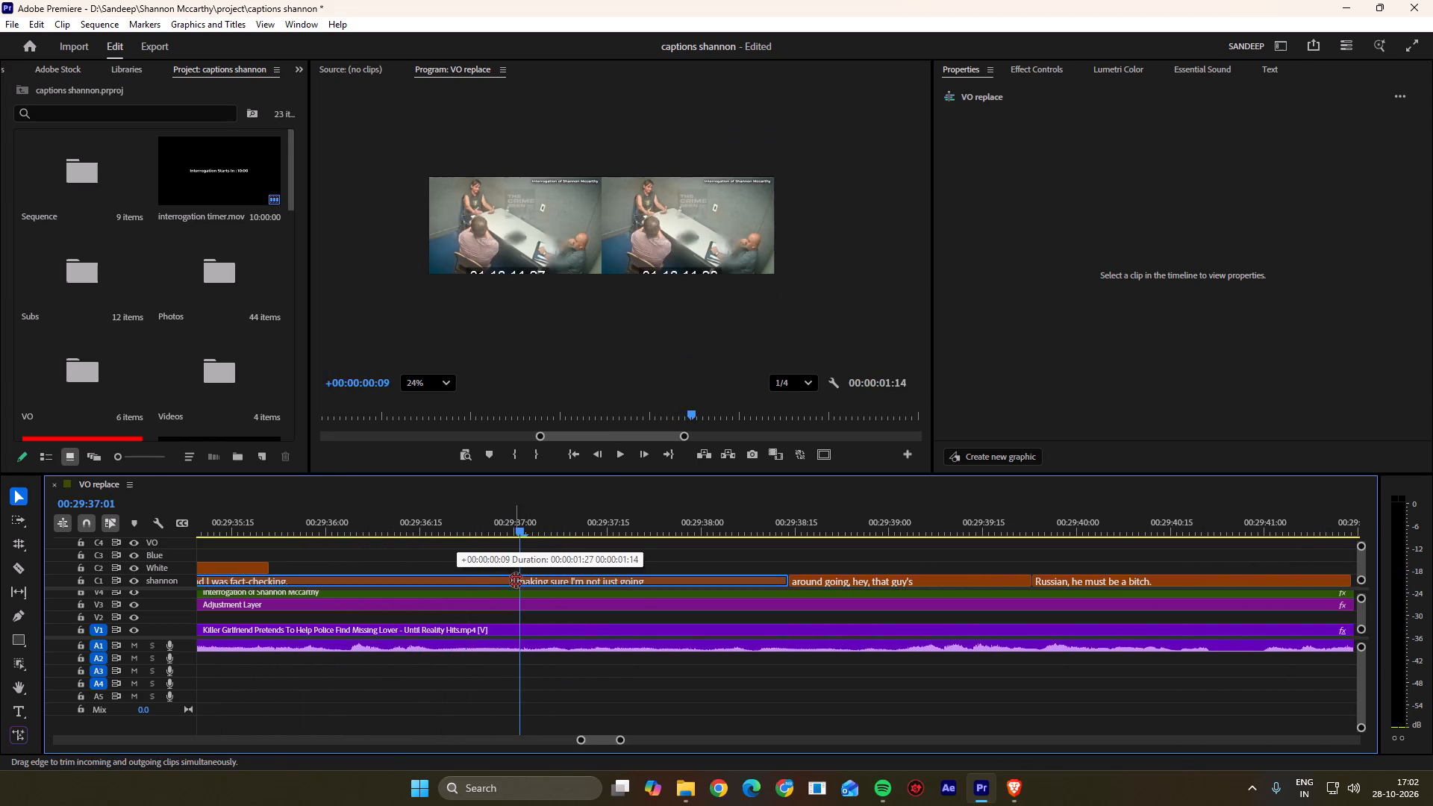
left_click_drag(516, 580, 518, 580, "ctrl")
left_click(540, 566, "ctrl")
key("ctrl+s")
left_click(540, 566)
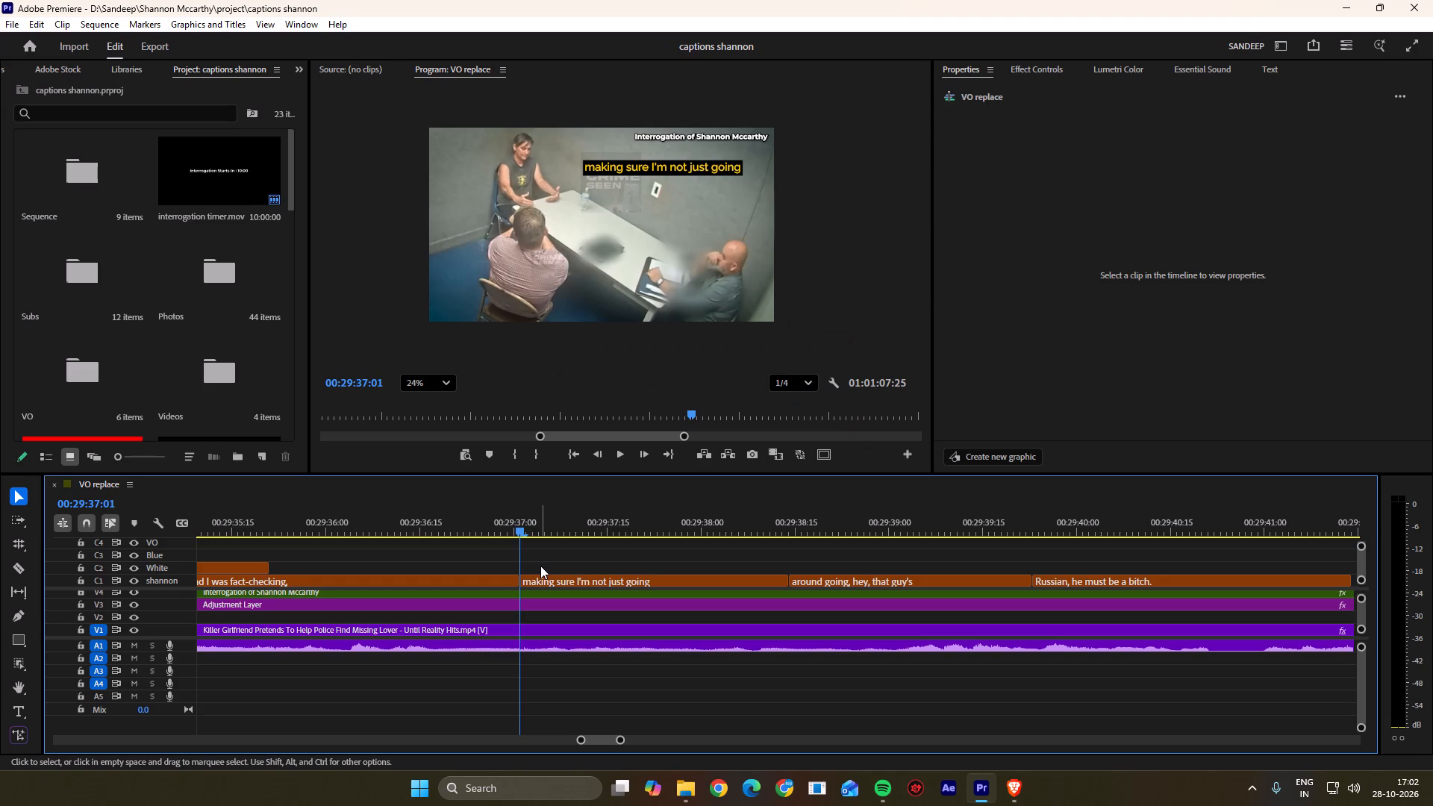
left_click(540, 566)
Roll the cut between "making sure I'm not just going" and "around going, hey, that guy's" to 00:29:38:15 and save the project.
key("space")
scroll(527, 566, "down", 8)
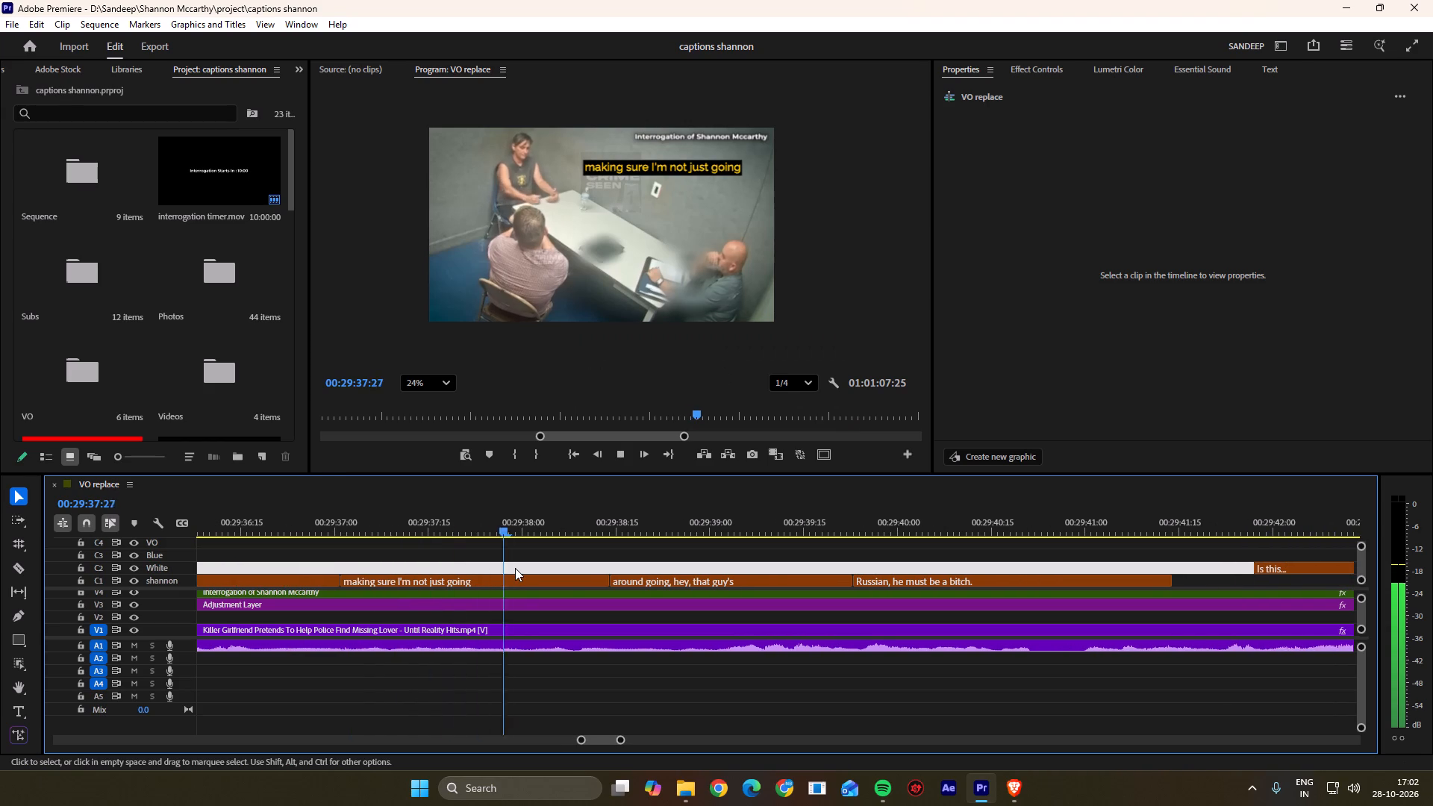
scroll(583, 584, "down", 3)
key("space")
key("space")
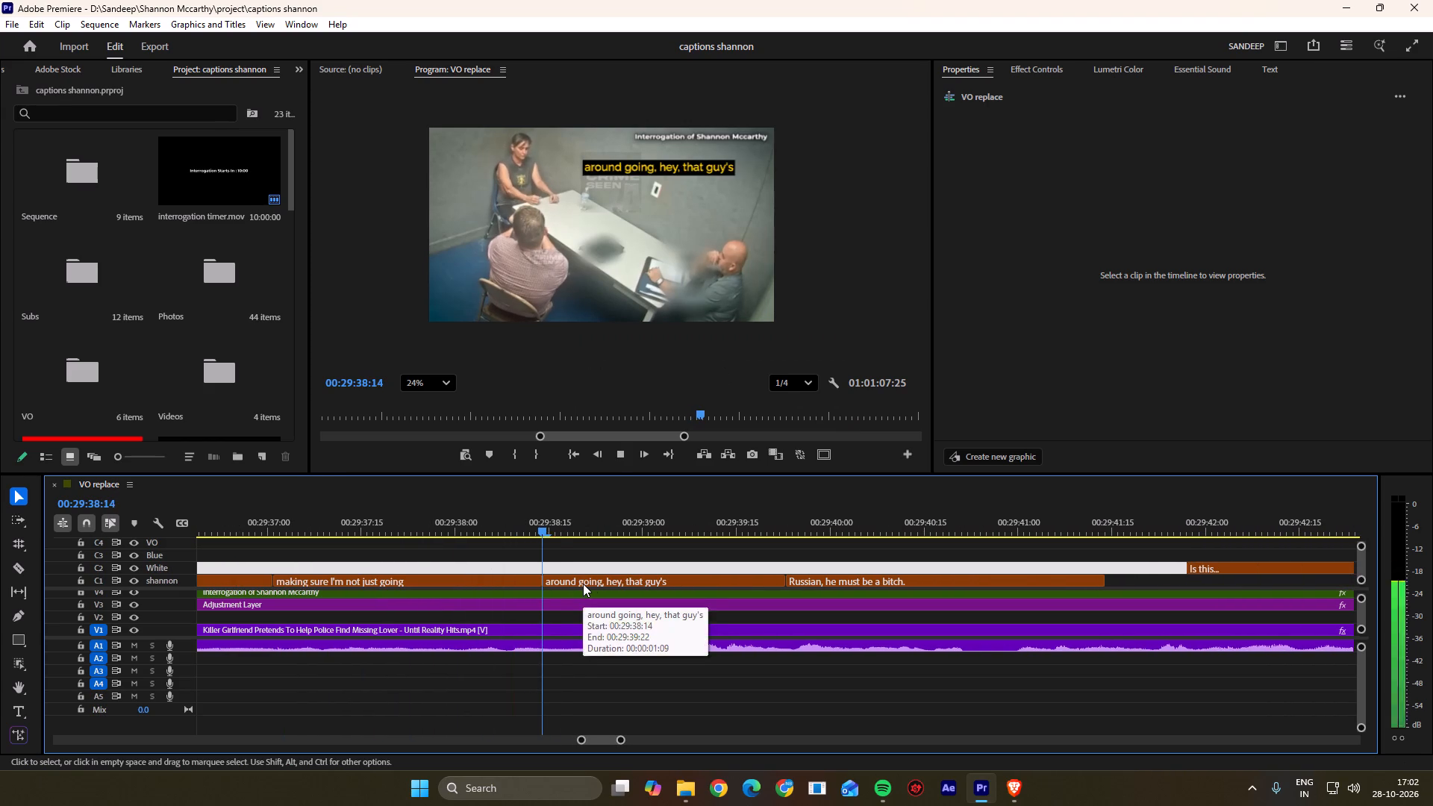
key("space")
left_click_drag(550, 523, 523, 525)
key("space")
key("space")
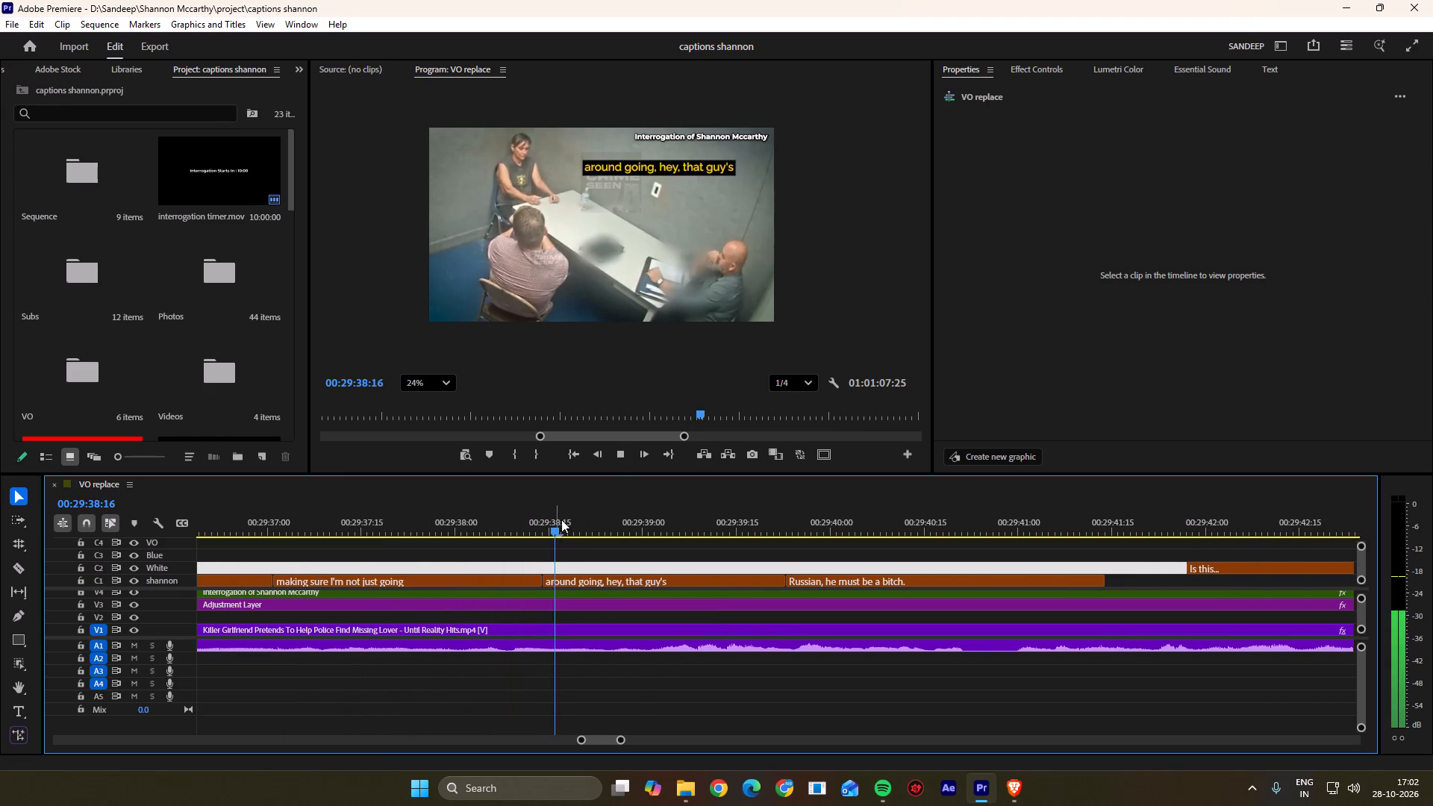
left_click_drag(561, 519, 549, 520)
left_click(542, 578, "ctrl")
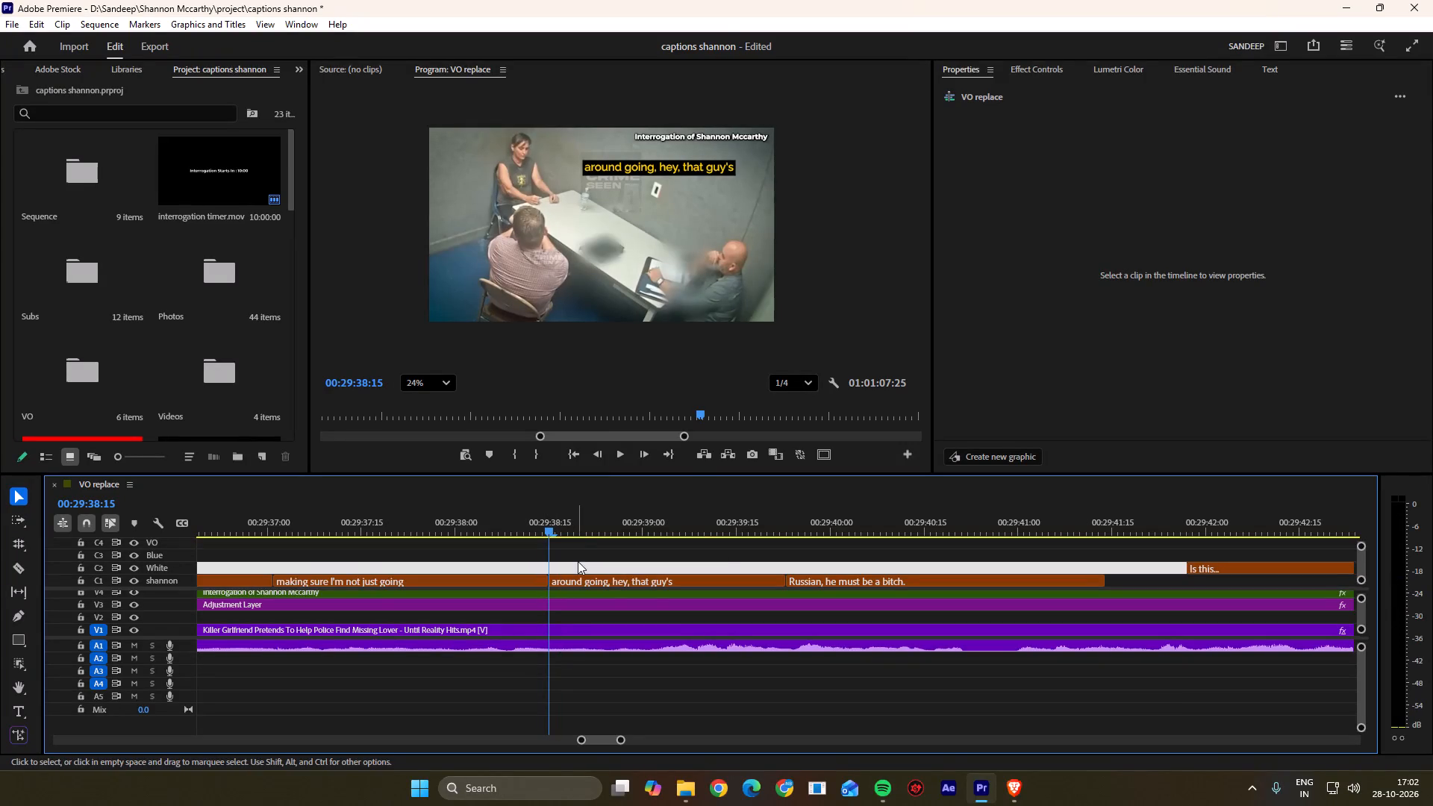
left_click(578, 561, "ctrl")
key("ctrl+s")
left_click(578, 561)
Replay the "making sure I'm not just going" and "around going, hey, that guy's" captions to check them against the speech.
scroll(567, 570, "down", 4)
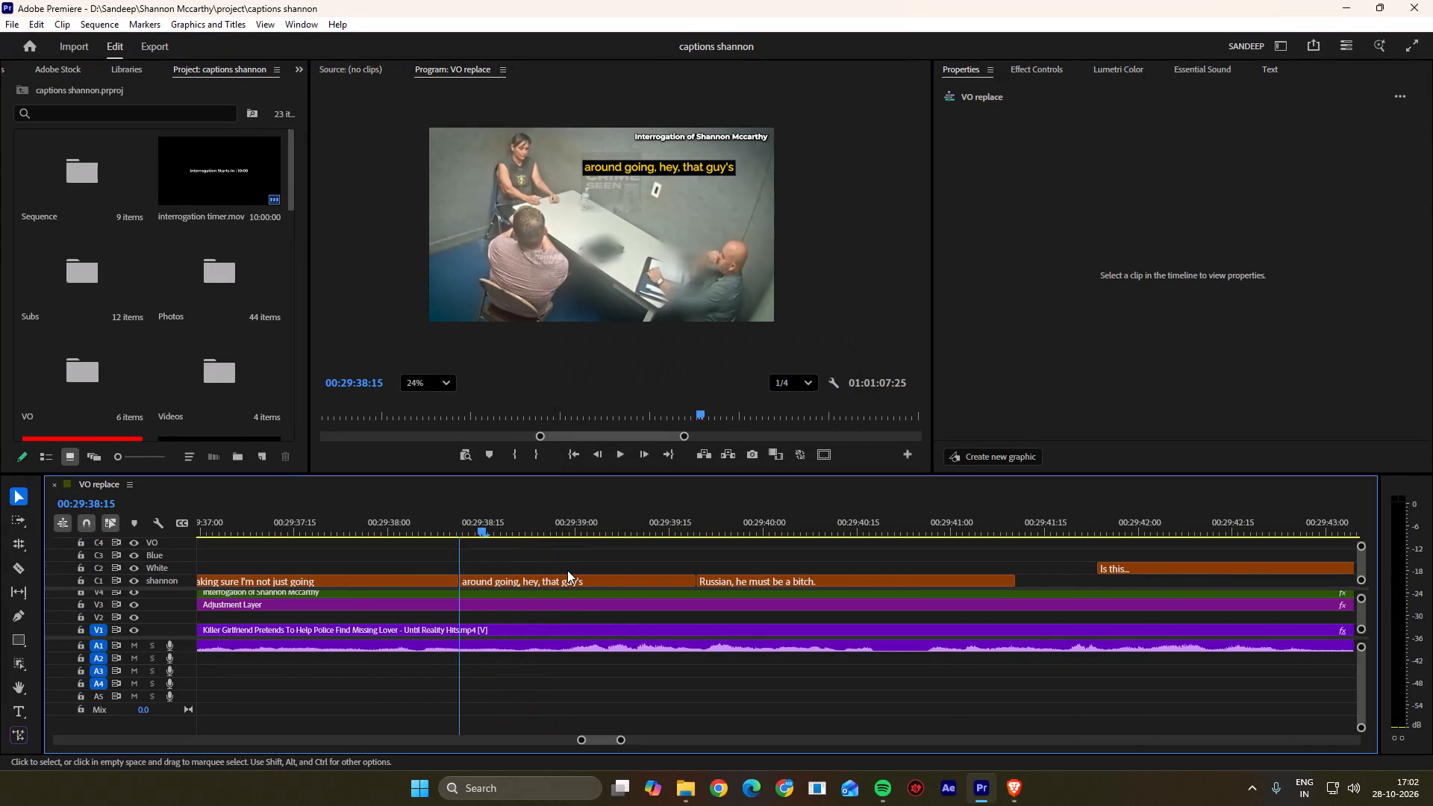
key("space")
scroll(567, 570, "down", 4)
key("space")
left_click_drag(486, 527, 454, 529)
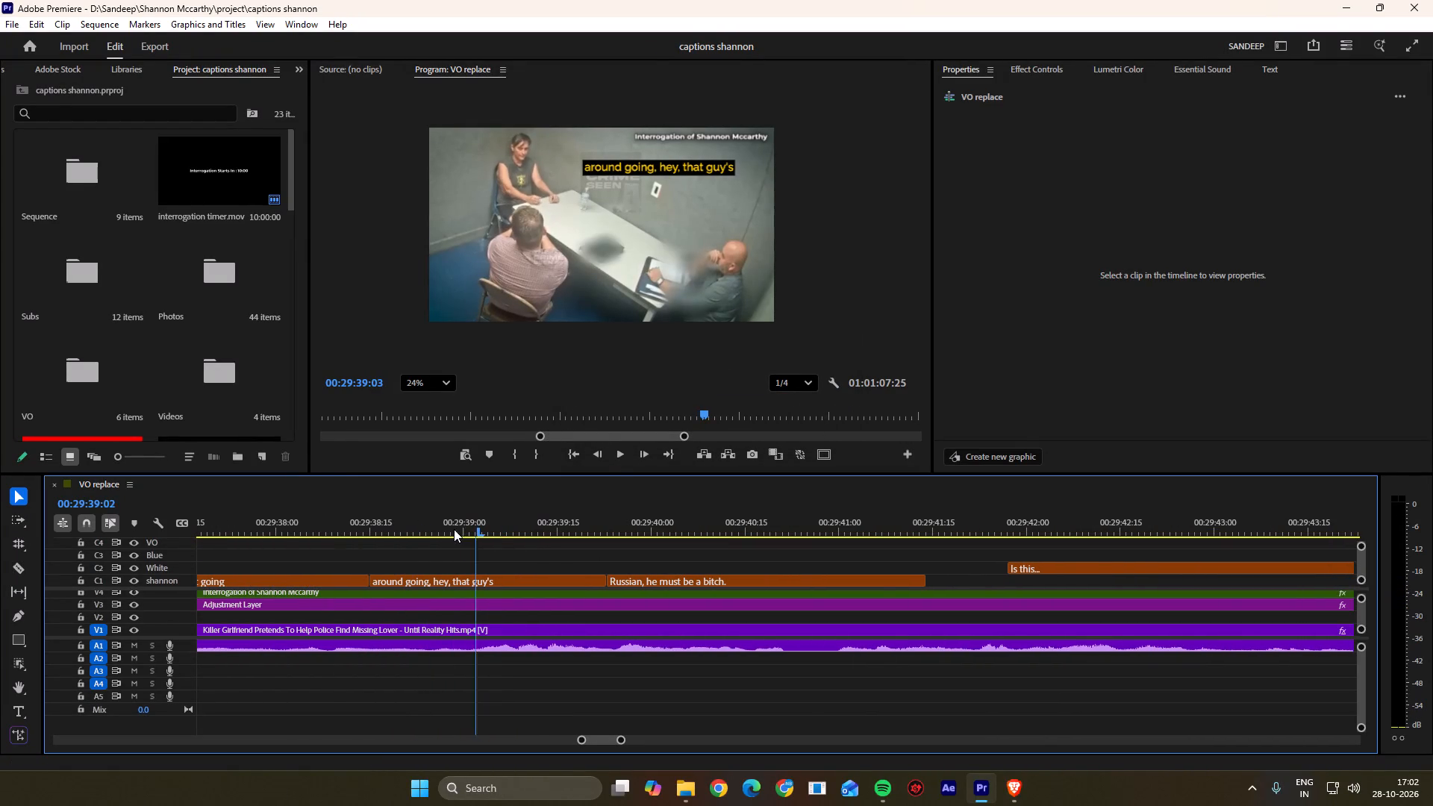
left_click_drag(454, 529, 405, 535)
scroll(729, 589, "down", 10, "alt")
left_click_drag(566, 528, 461, 531)
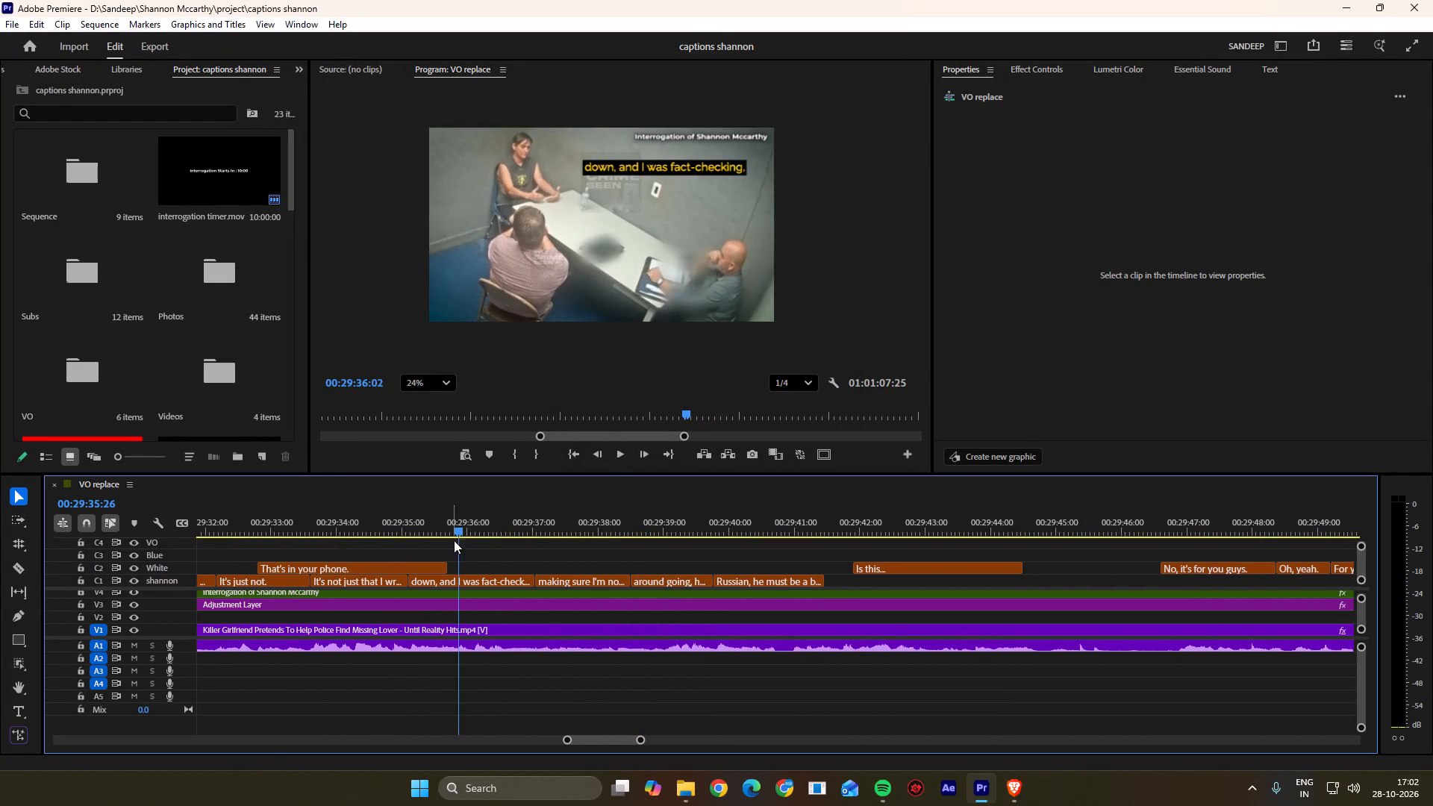
left_click(488, 560)
key("space")
scroll(552, 573, "up", 3, "alt")
scroll(552, 573, "down", 3)
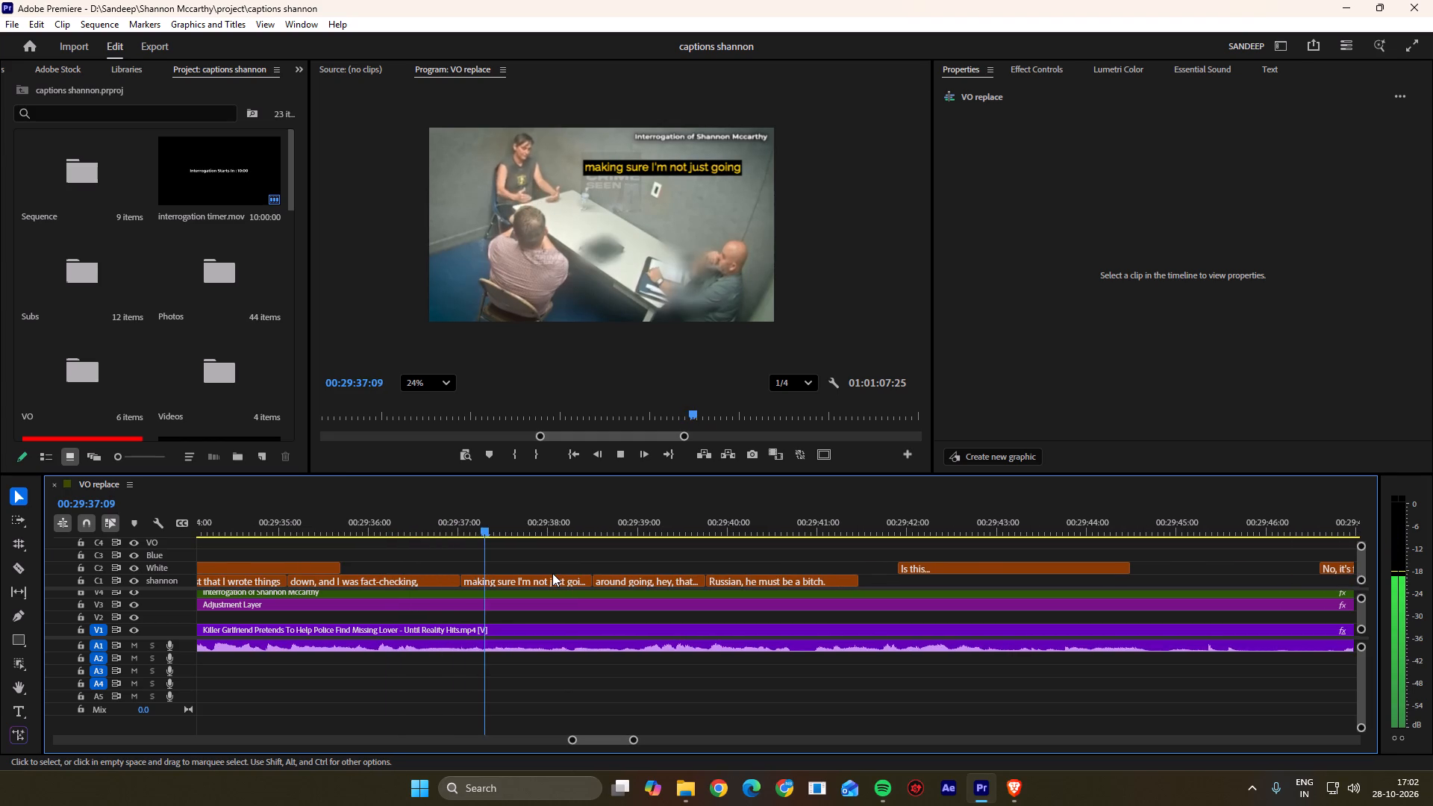
key("space")
Replay the captions from "It's just not." to "down, and I was fact-checking," to check their wording and timing.
scroll(447, 572, "up", 6)
left_click_drag(472, 522, 357, 532)
key("space")
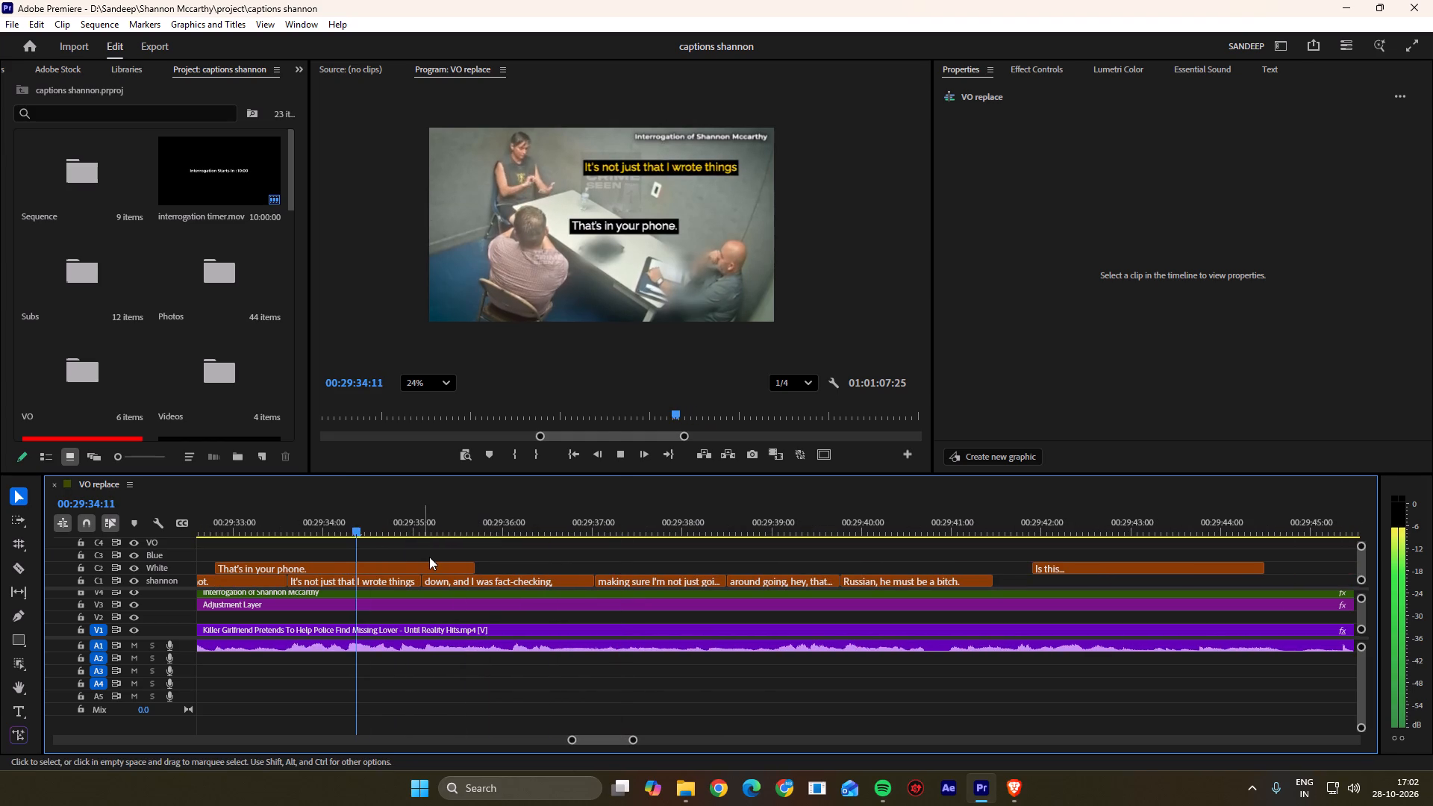
key("space")
left_click(562, 585)
left_click(562, 568)
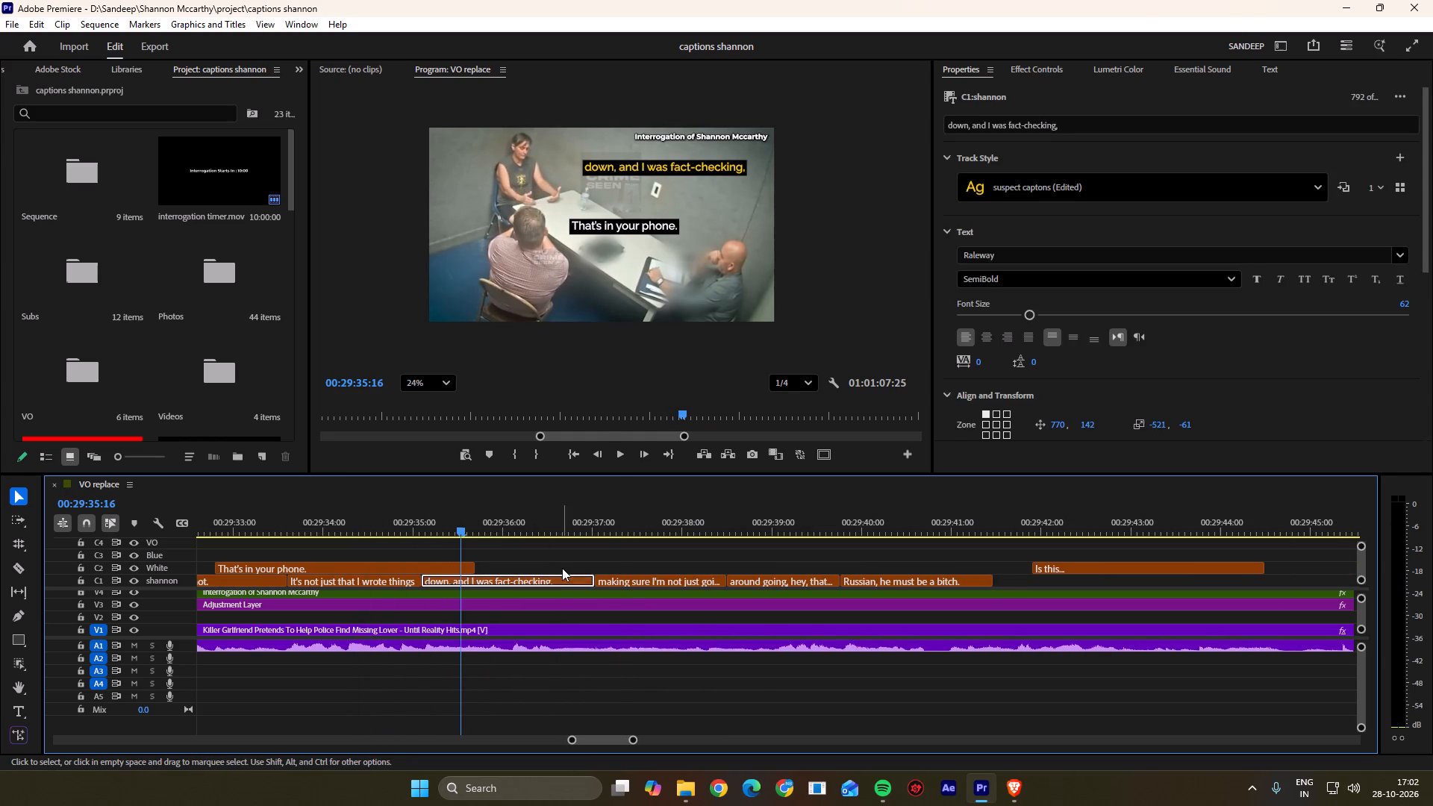
left_click_drag(434, 528, 255, 538)
scroll(458, 578, "down", 2, "alt")
key("space")
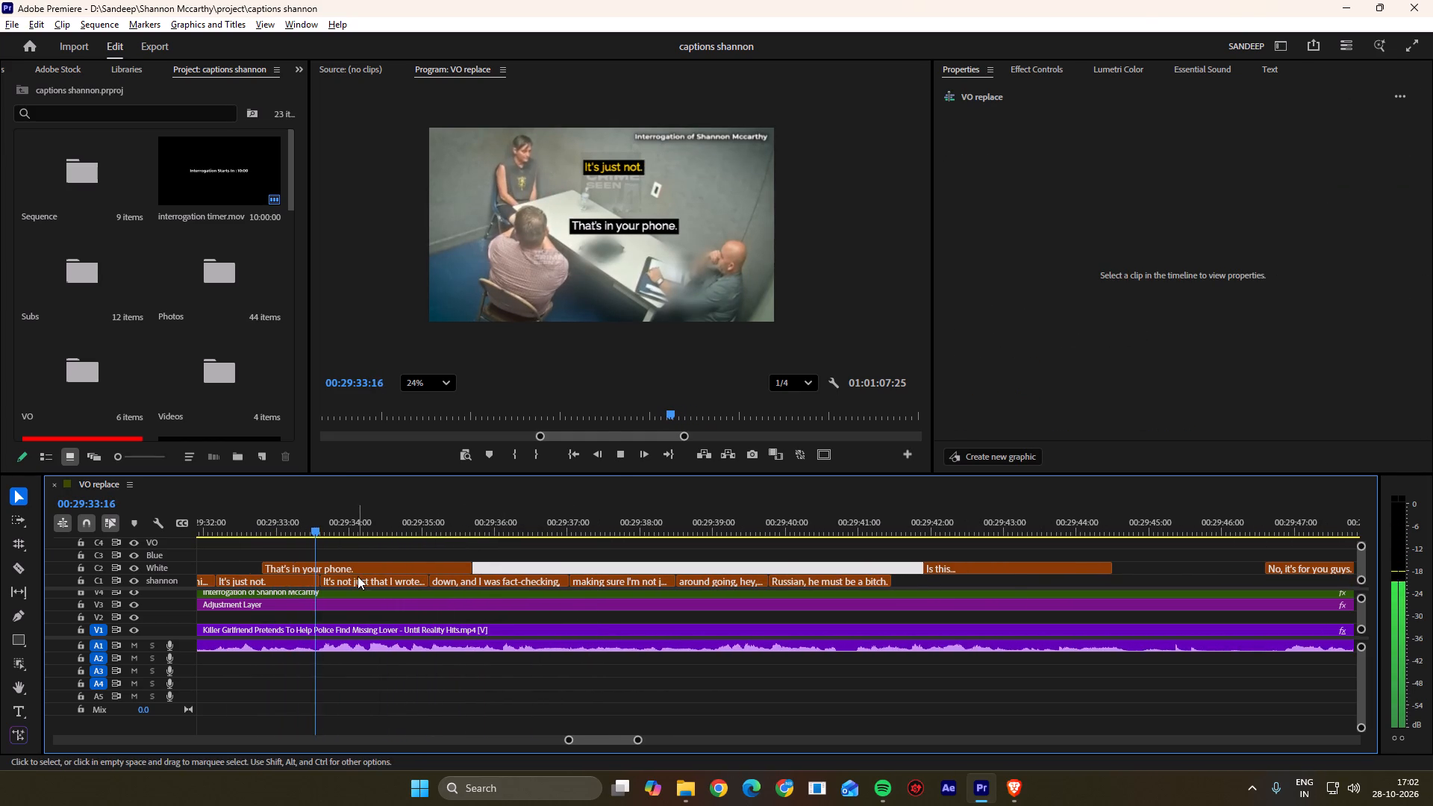
scroll(358, 576, "up", 4, "alt")
scroll(402, 571, "down", 2)
key("space")
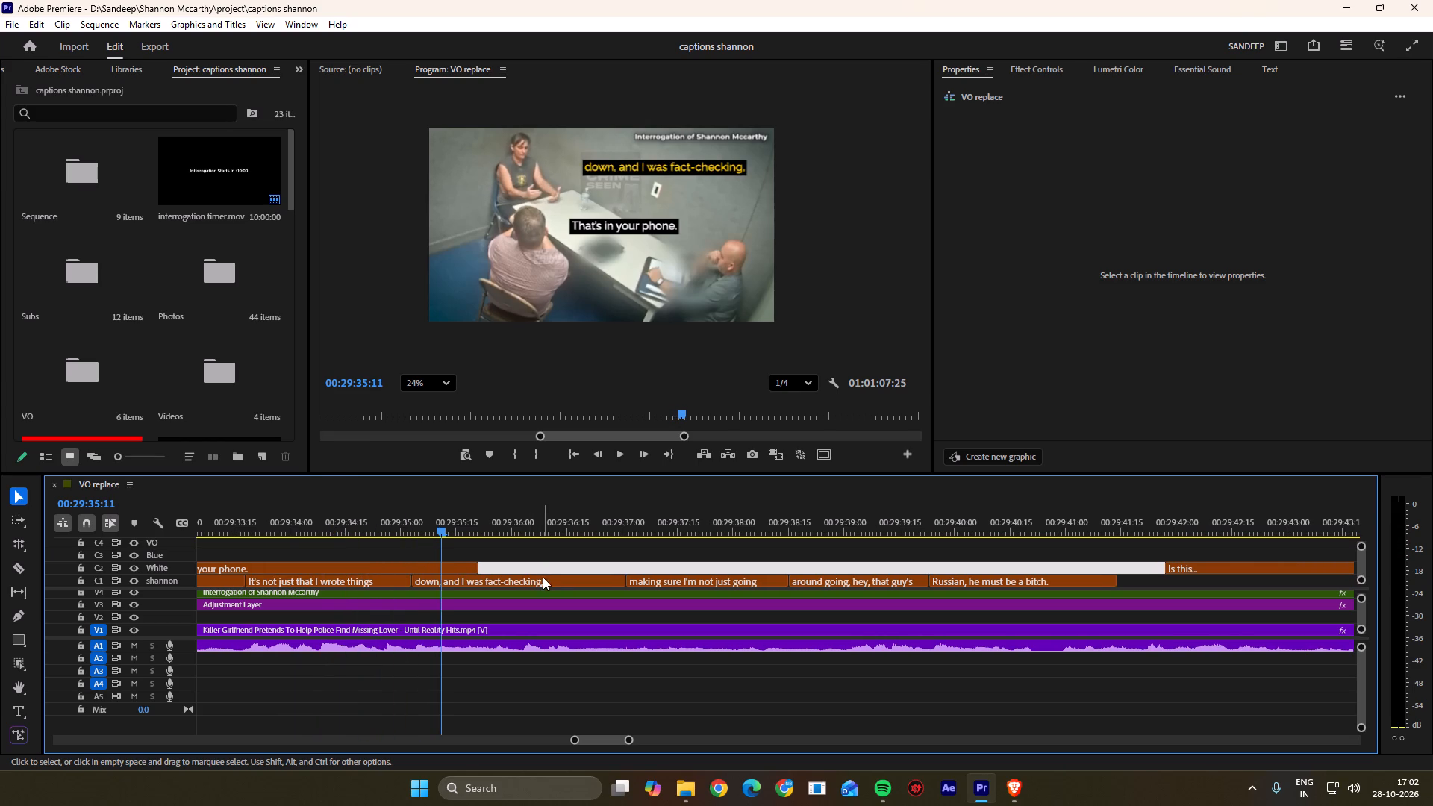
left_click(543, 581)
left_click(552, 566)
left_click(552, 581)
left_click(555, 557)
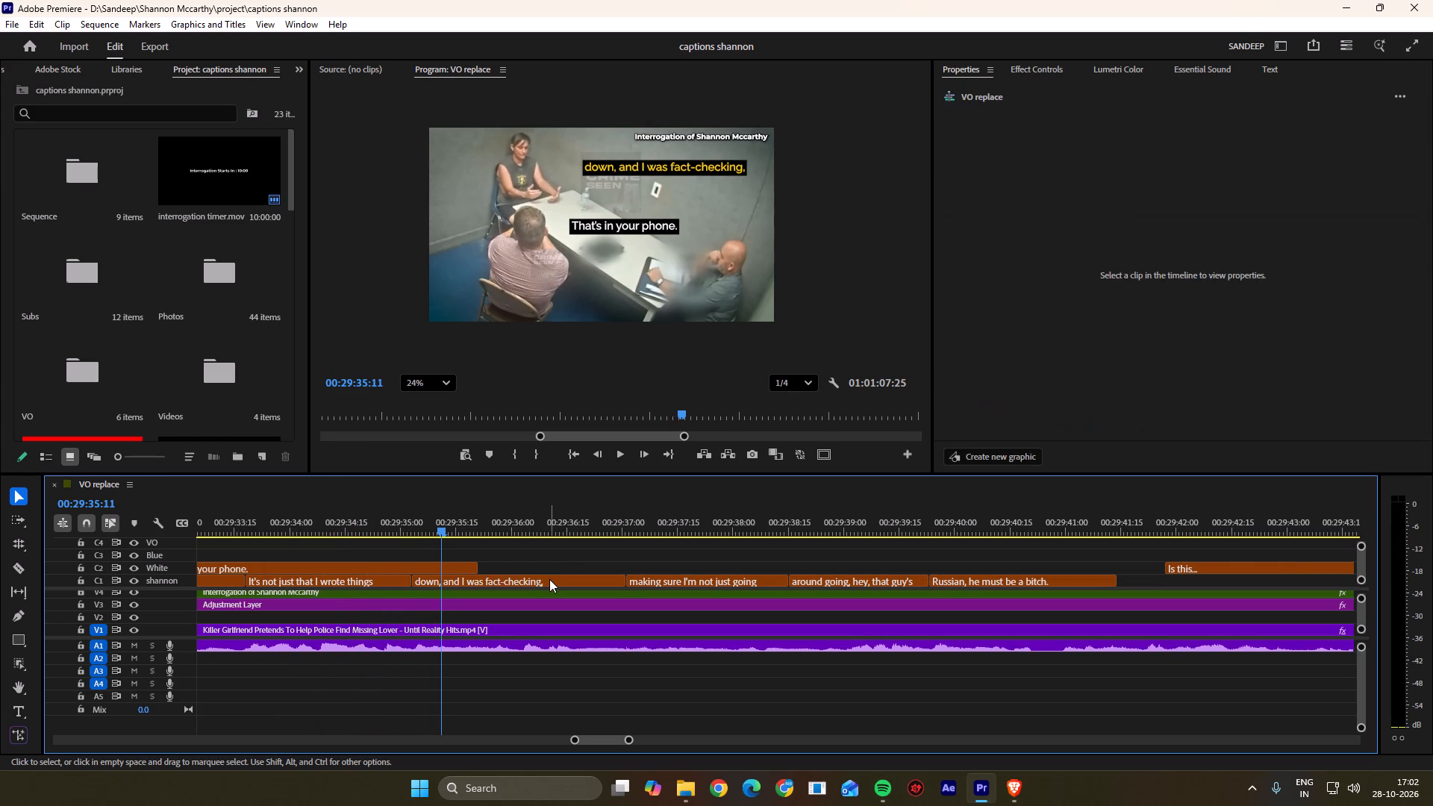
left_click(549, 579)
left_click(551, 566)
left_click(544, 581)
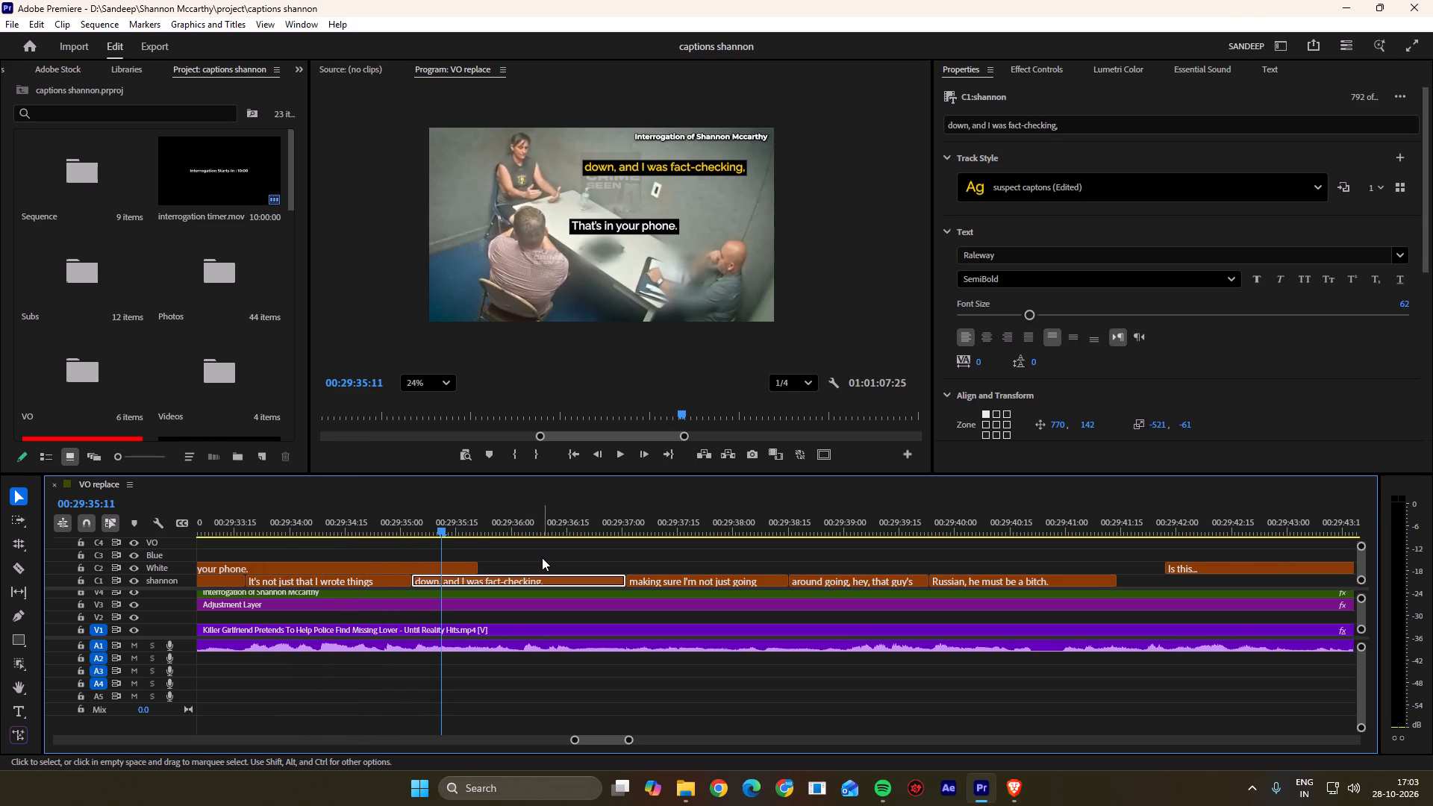
Play the captions from "down, and I was fact-checking," to "around going, hey, that guy's" to check their sync with the speech.
key("space")
scroll(540, 600, "up", 2, "alt")
scroll(540, 597, "down", 8)
key("space")
key("space")
key("space")
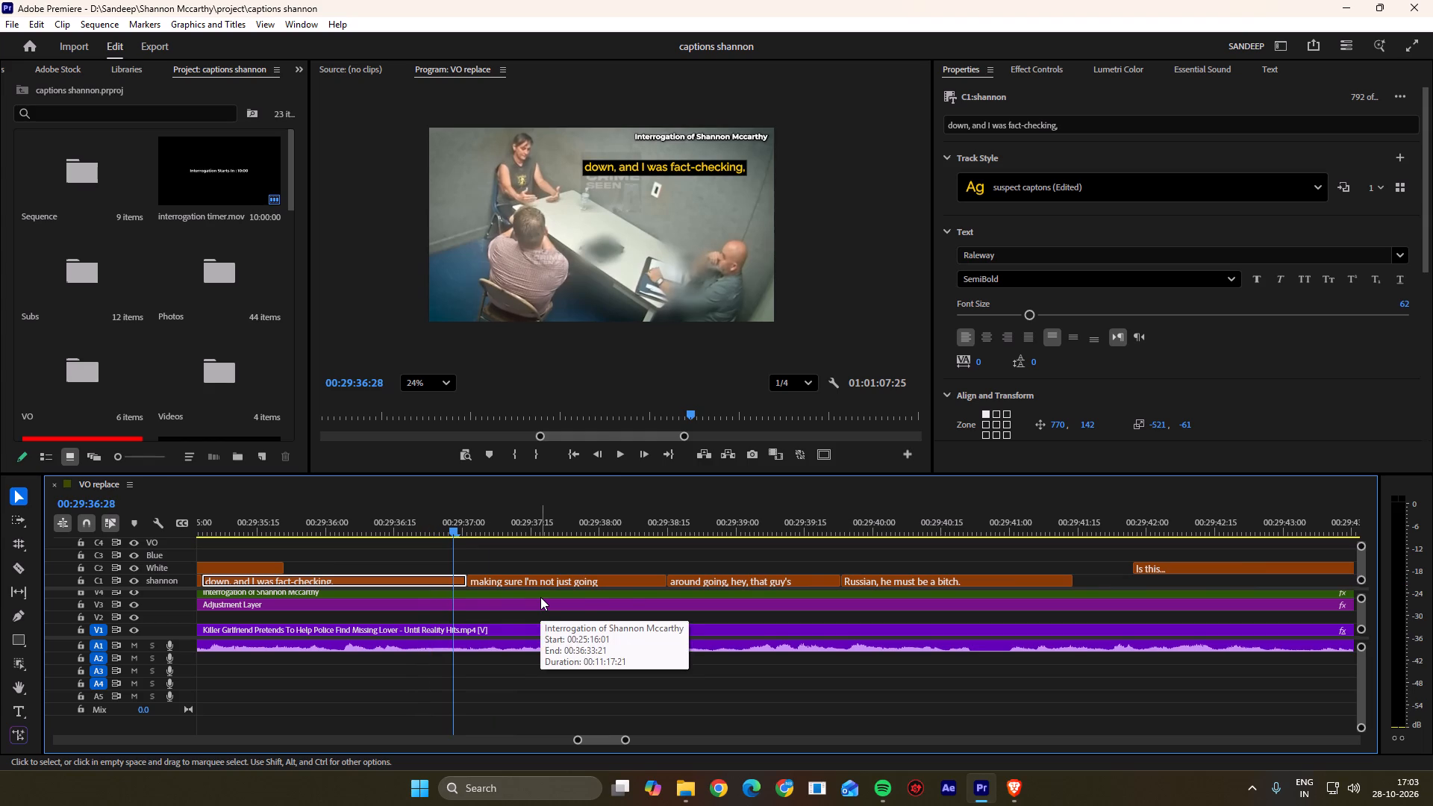
key("space")
scroll(497, 557, "down", 4)
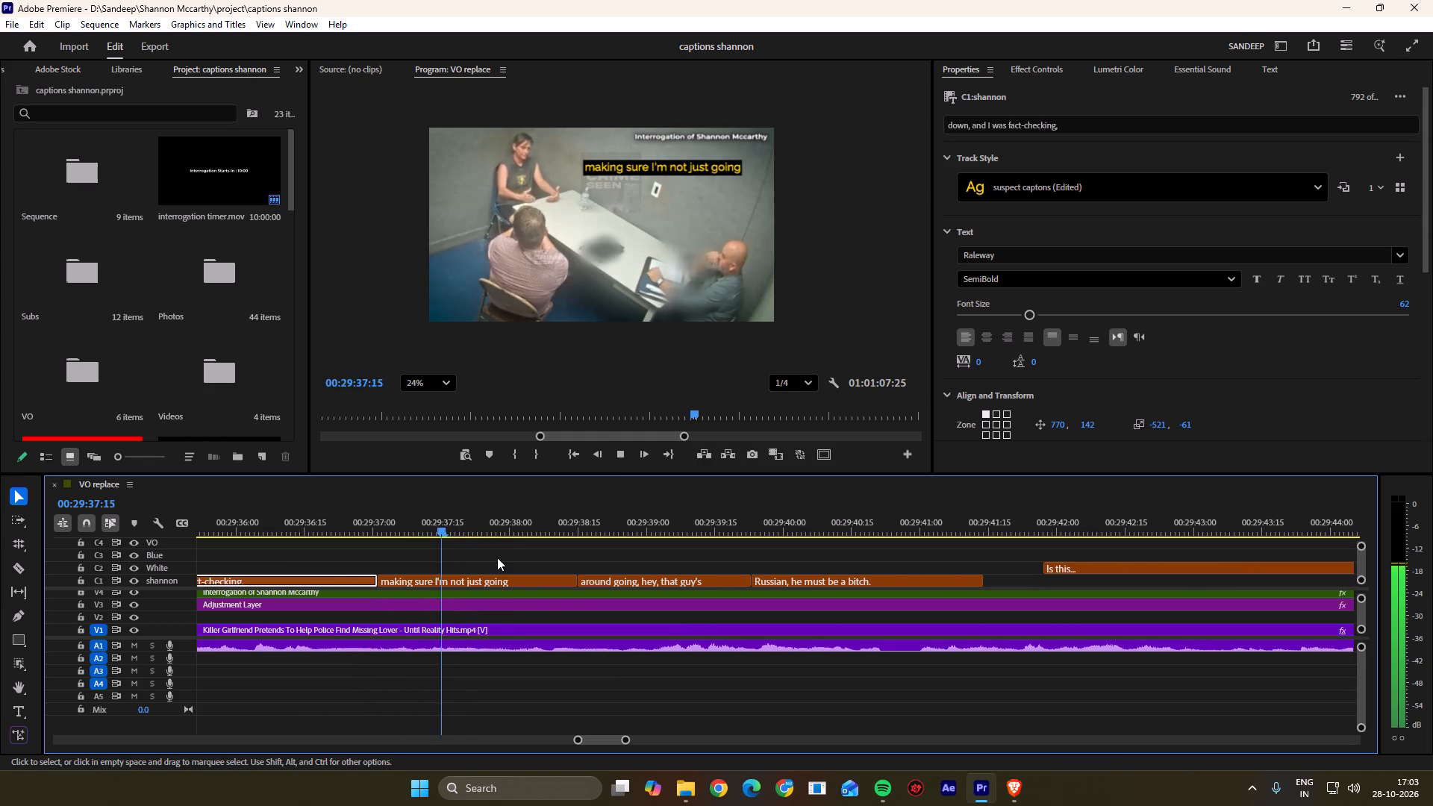
key("space")
scroll(579, 570, "down", 3)
key("space")
key("space")
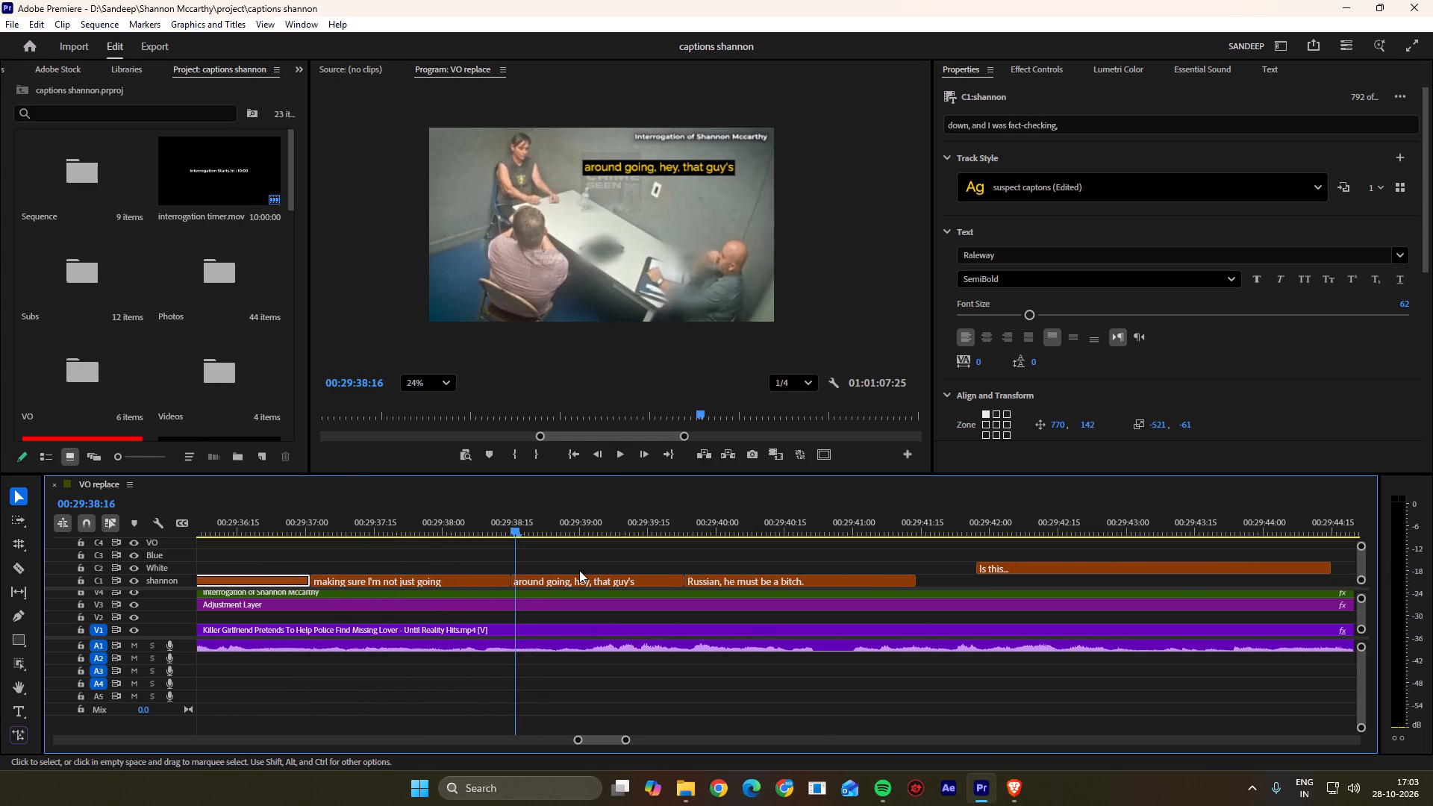
key("space")
scroll(579, 570, "down", 6)
key("space")
scroll(464, 559, "up", 4)
scroll(697, 579, "down", 4, "alt")
Replay from 00:29:35:27 through the "Russian, he must be a bitch." caption to check wording and timing against the dialogue.
left_click_drag(538, 524, 316, 523)
left_click(403, 546)
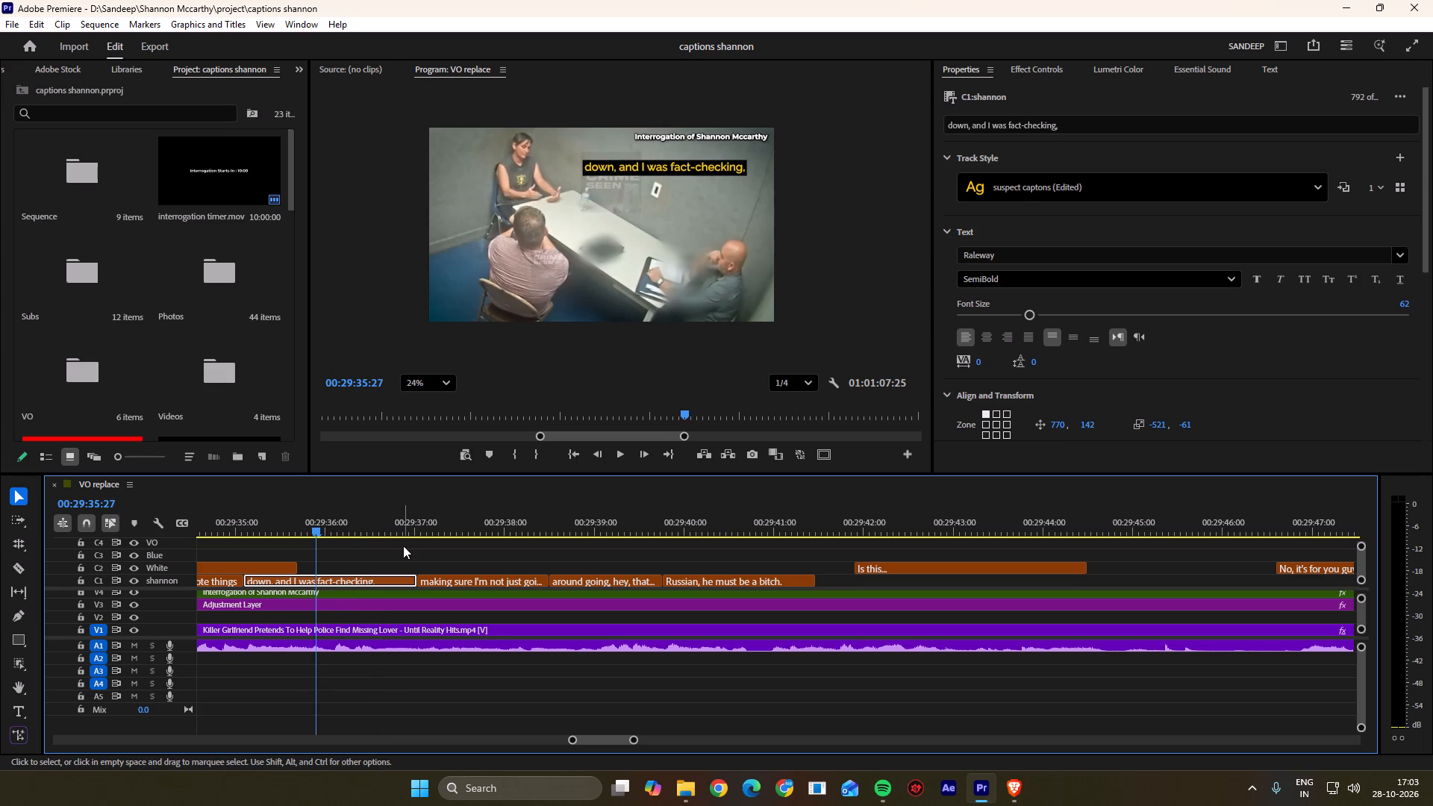
key("space")
scroll(502, 565, "down", 1, "alt")
scroll(502, 565, "up", 3, "alt")
scroll(502, 565, "down", 3)
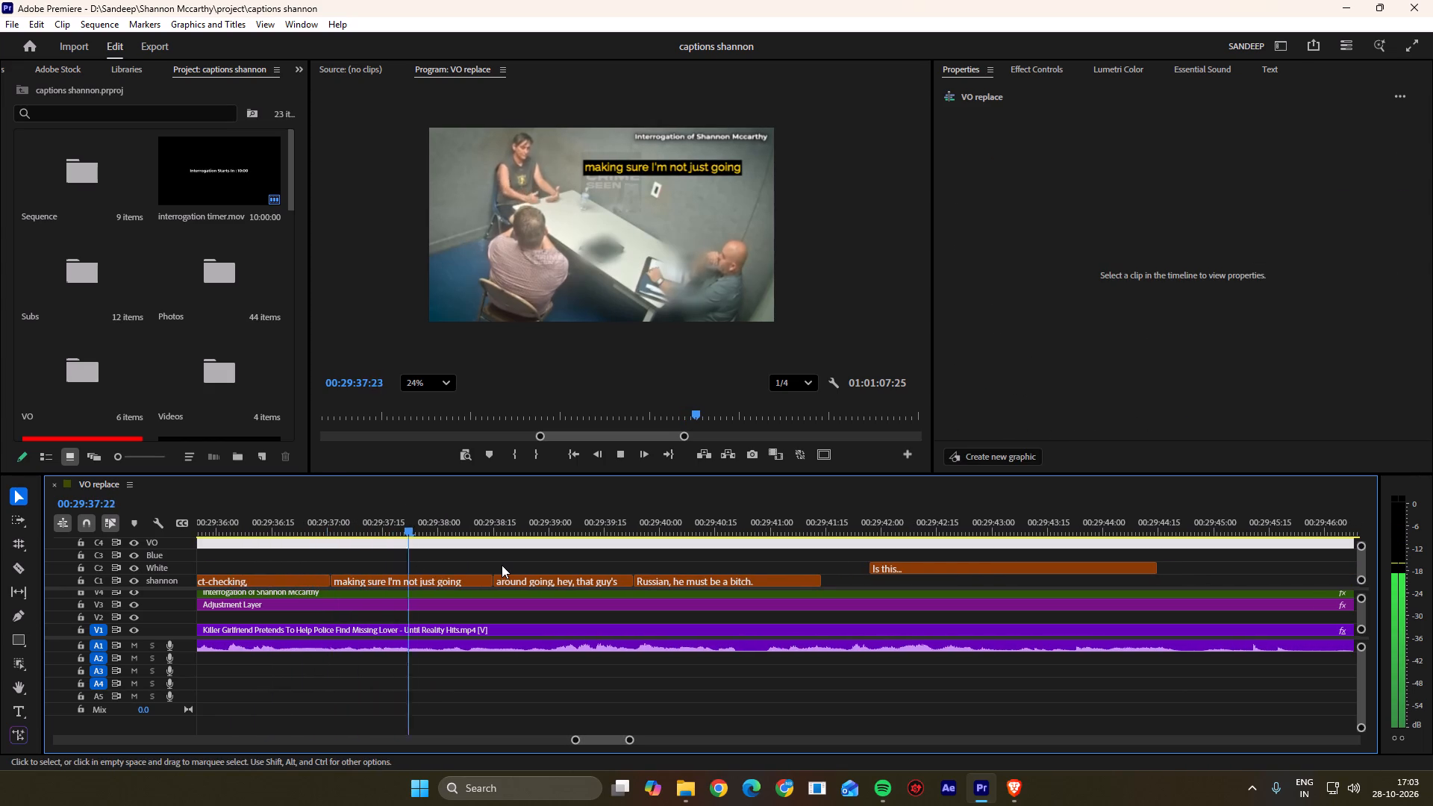
scroll(502, 565, "down", 6)
key("space")
key("space")
scroll(491, 570, "down", 3)
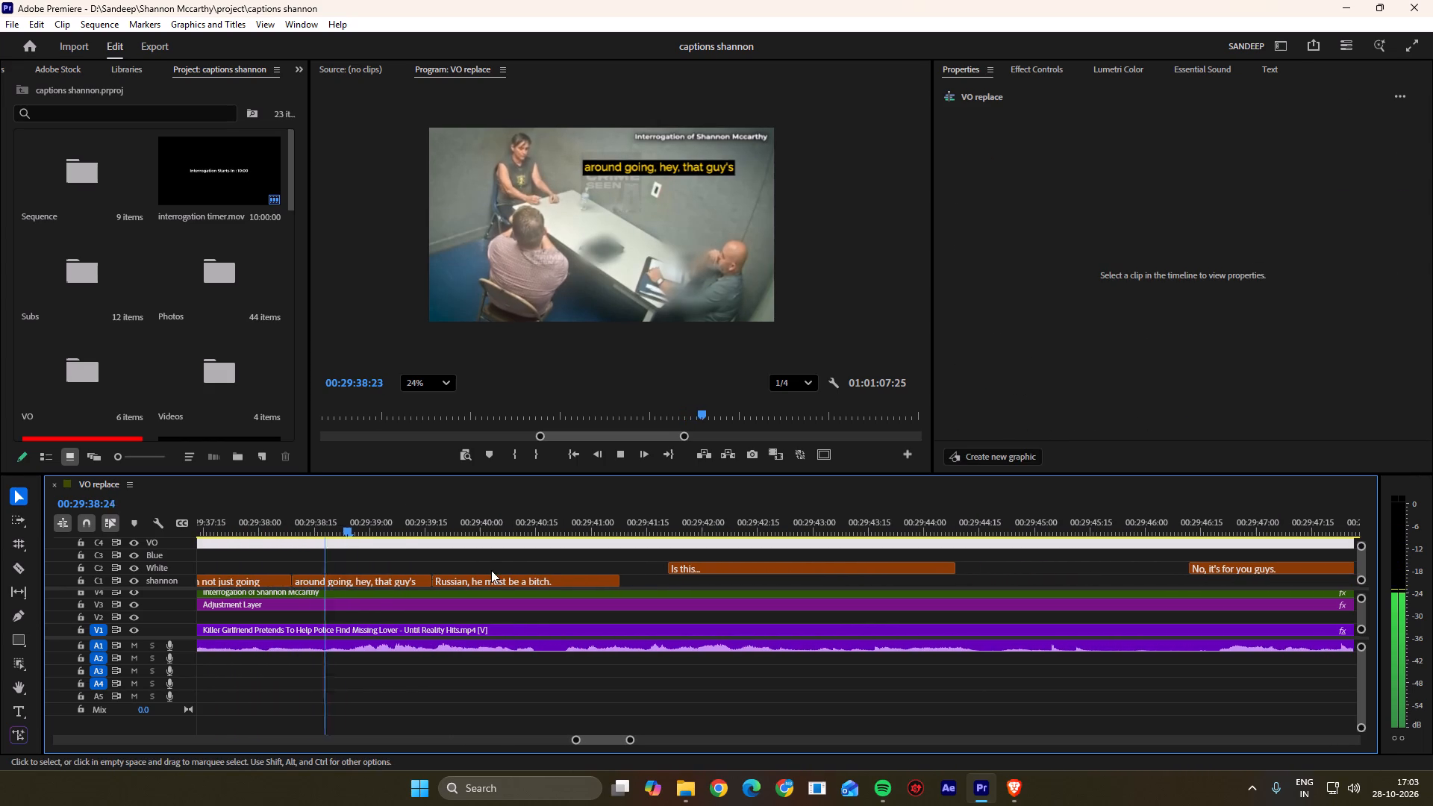
scroll(491, 570, "down", 1)
key("space")
scroll(396, 588, "up", 4)
key("space")
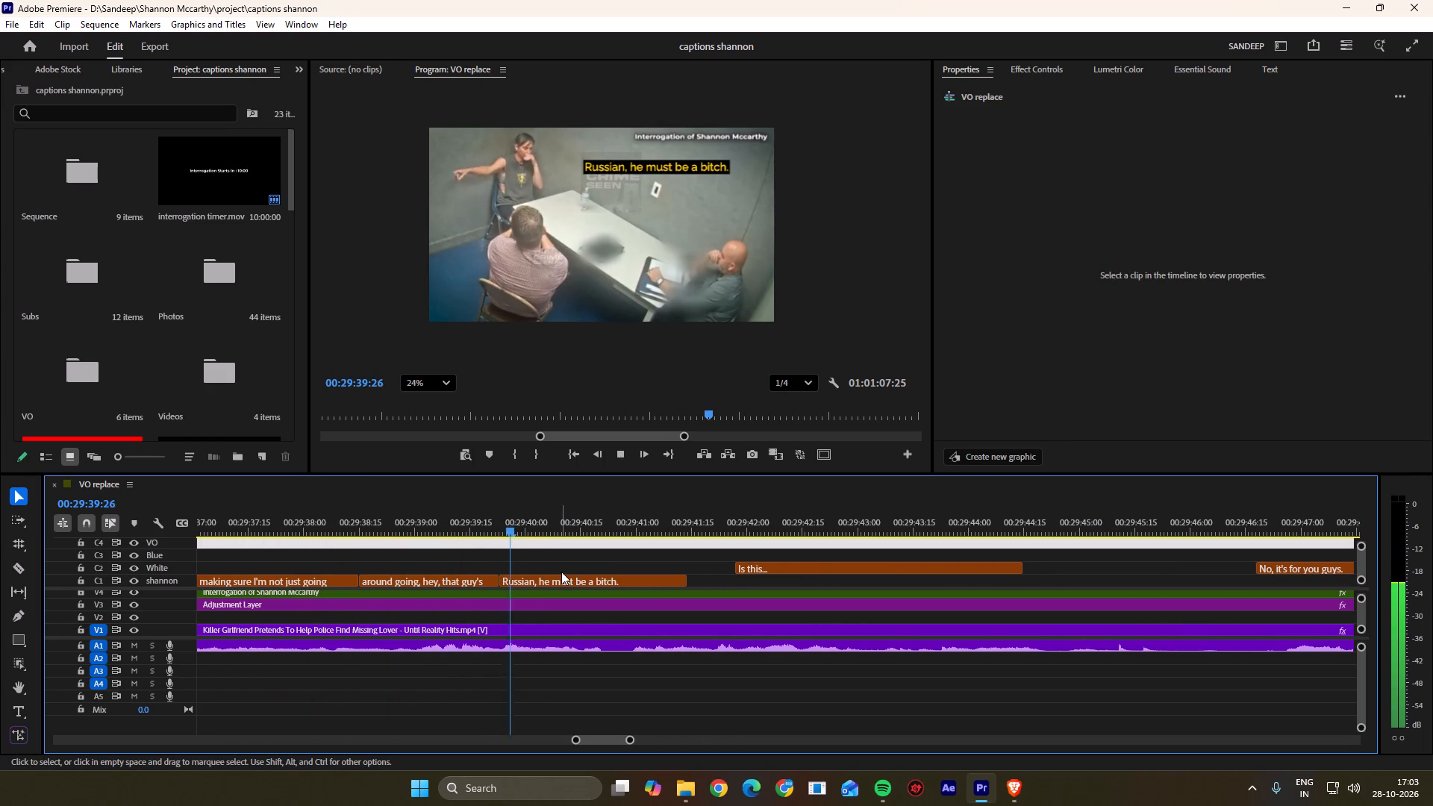
Replay the "Russian, he must be a bitch." caption to locate the swear word in the audio.
left_click_drag(526, 517, 427, 528)
key("space")
key("space")
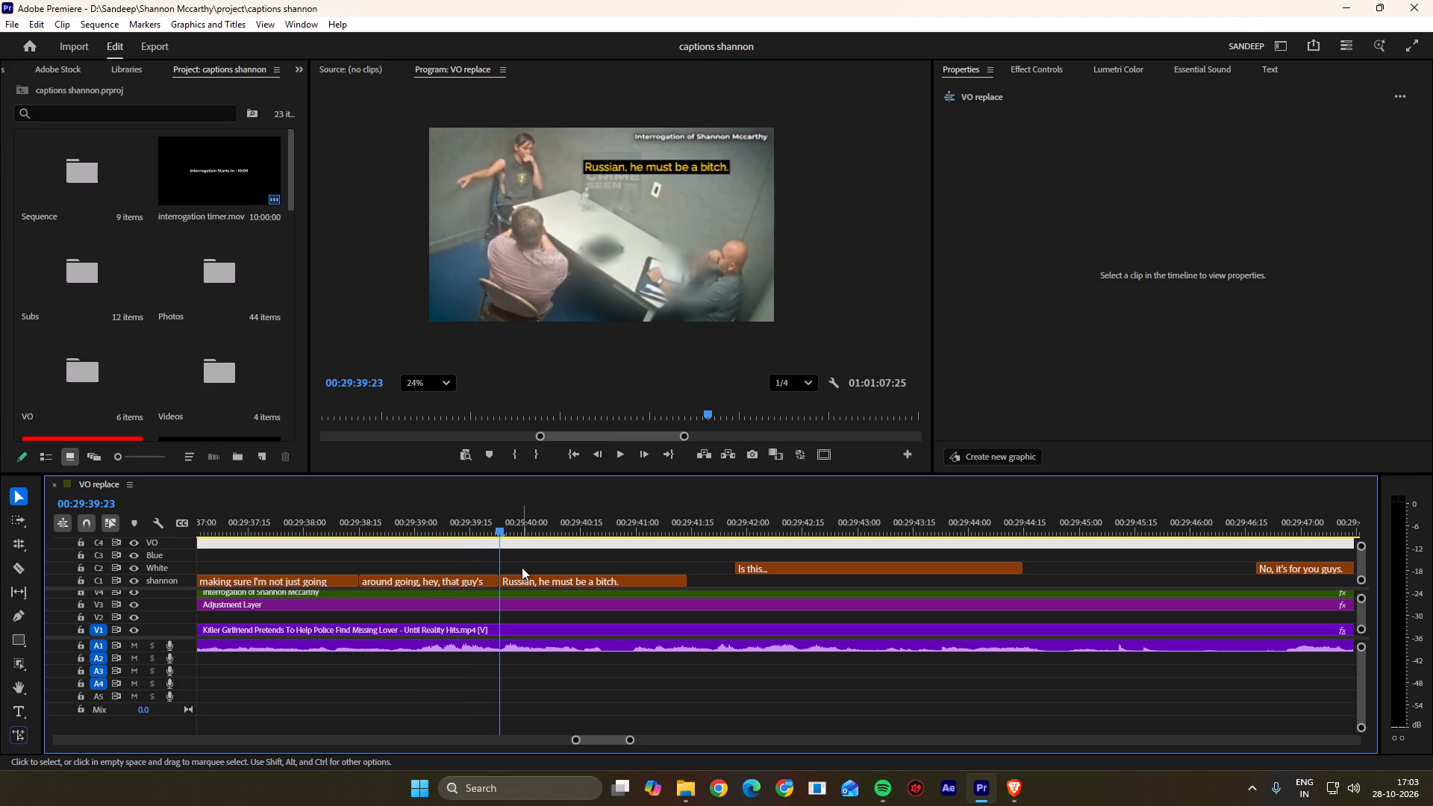
key("space")
scroll(527, 569, "down", 5)
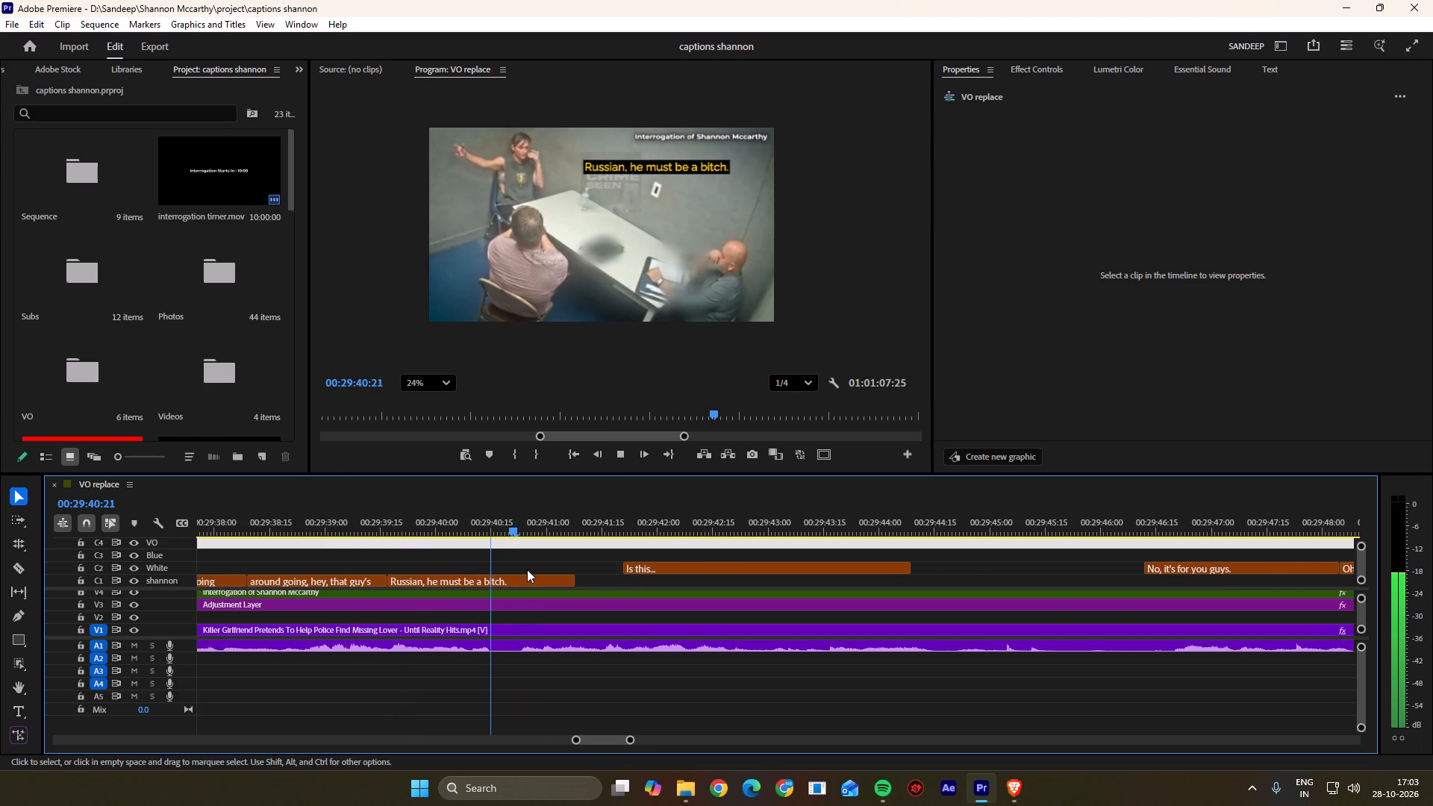
scroll(527, 569, "down", 6)
scroll(527, 569, "up", 4)
key("space")
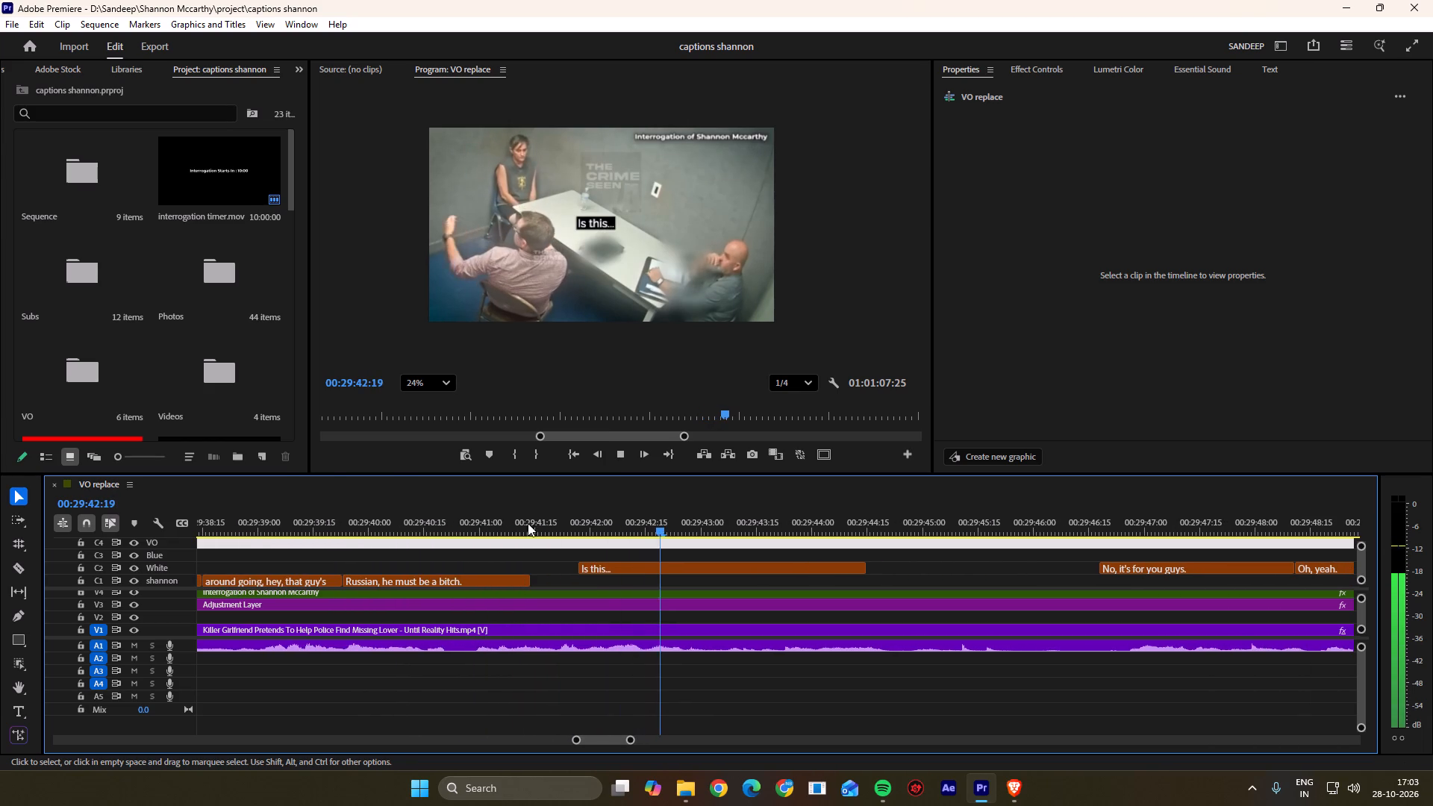
left_click_drag(490, 514, 346, 529)
key("space")
scroll(403, 584, "up", 8)
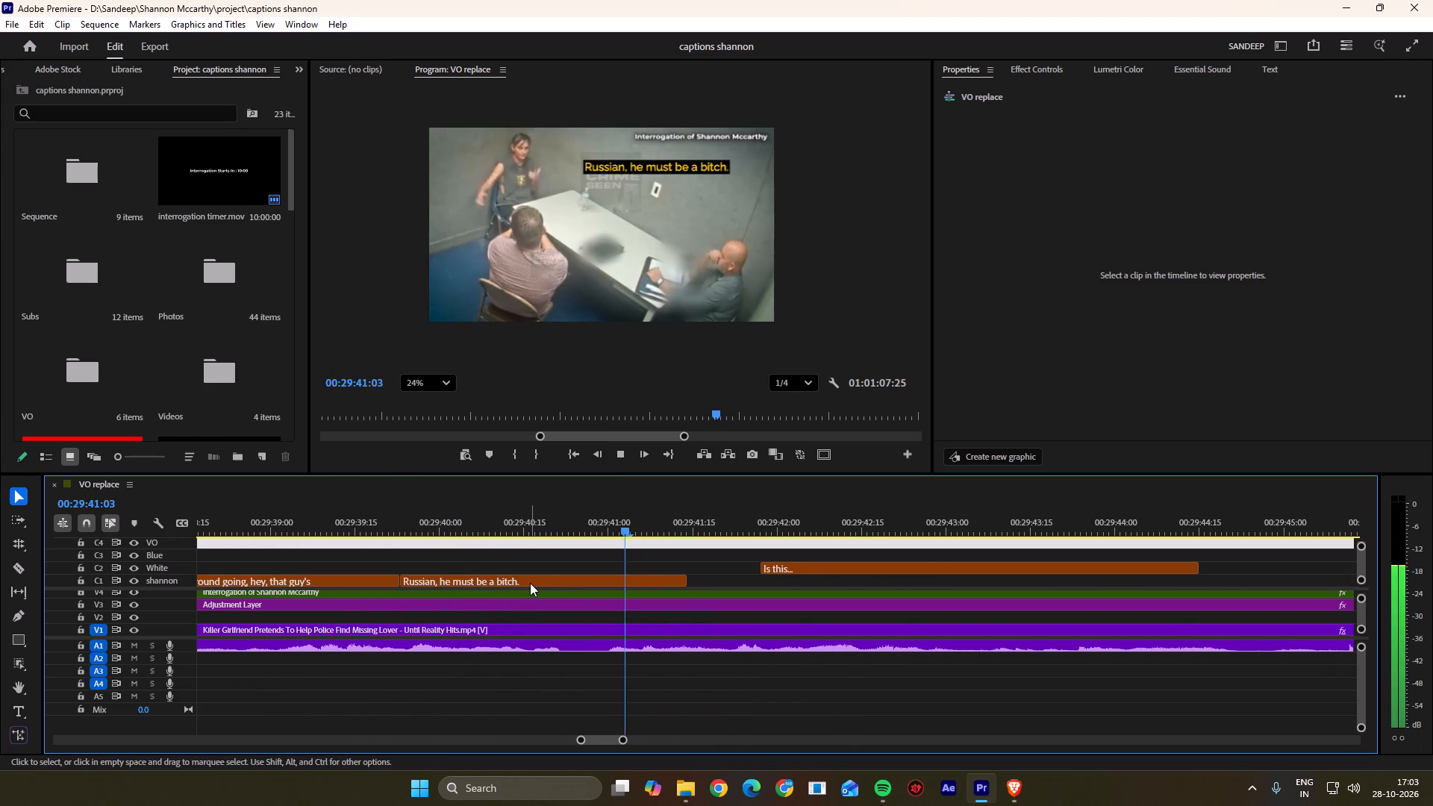
key("space")
left_click_drag(660, 512, 548, 522)
key("space")
key("space")
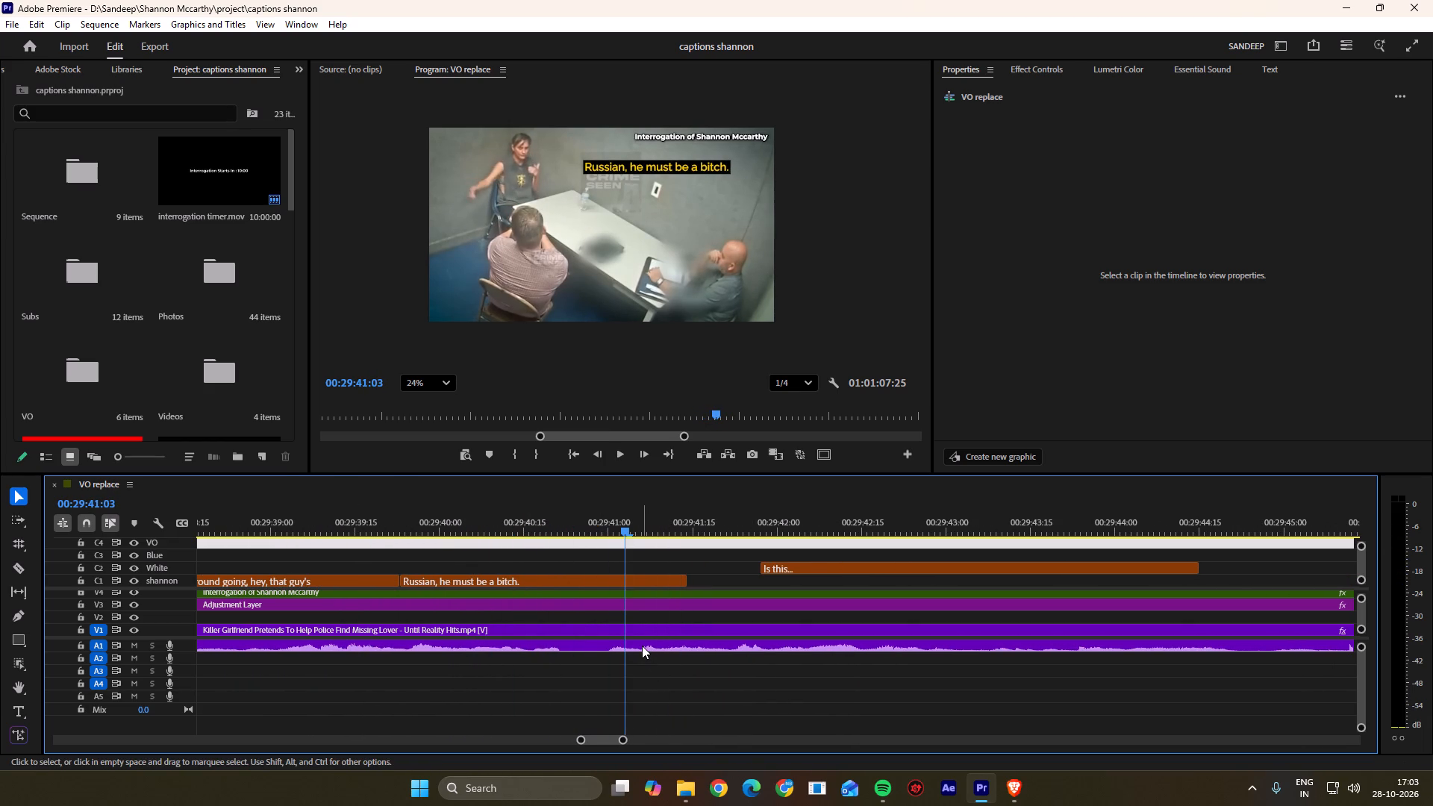
Unlink the interrogation clip's audio from its video and select the A1 audio on its own.
left_click(642, 646)
key("space")
key("space")
left_click(643, 645)
left_click_drag(648, 531, 643, 531)
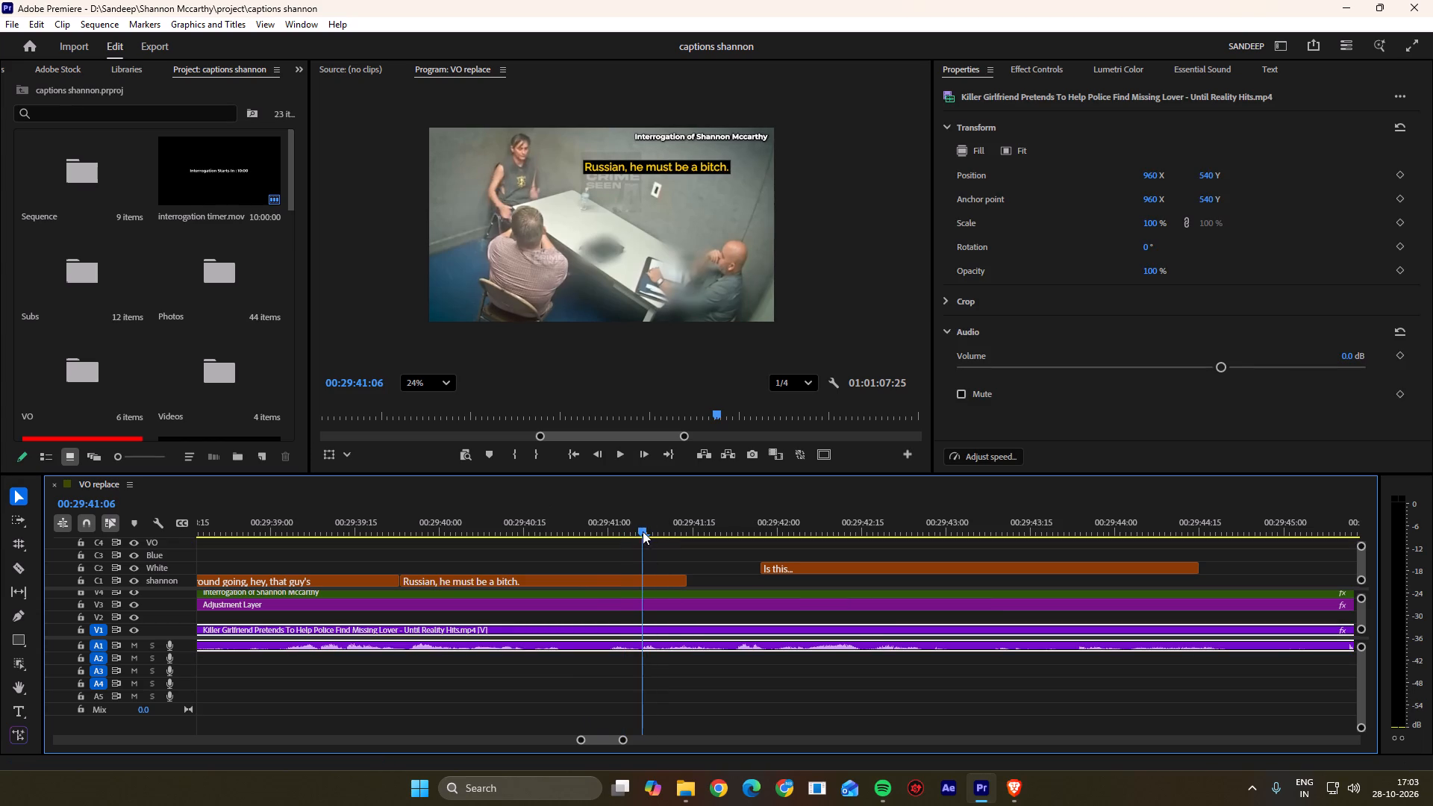
left_click_drag(643, 531, 640, 534)
left_click(672, 675)
left_click(669, 644)
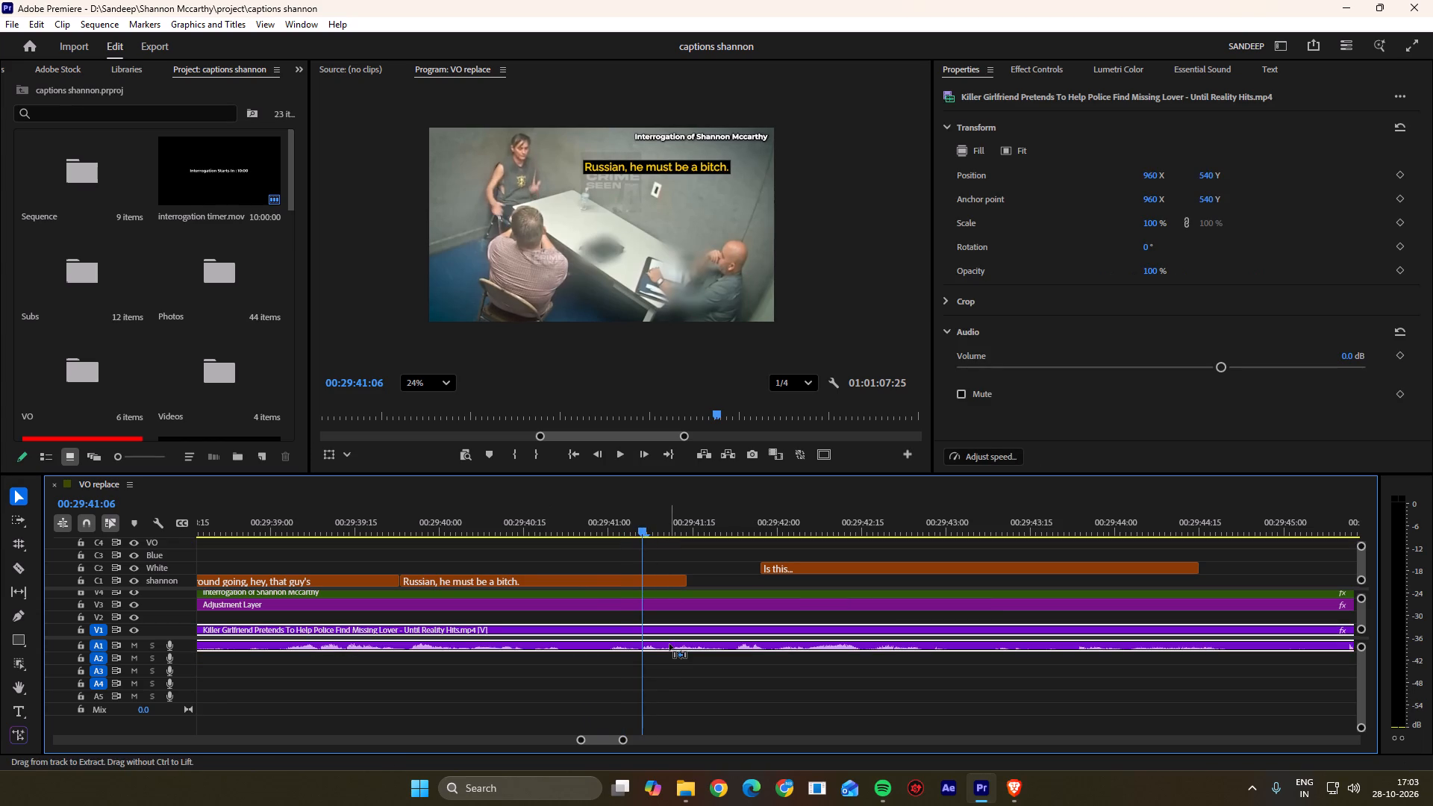
key("ctrl+l")
left_click(669, 644)
key("l")
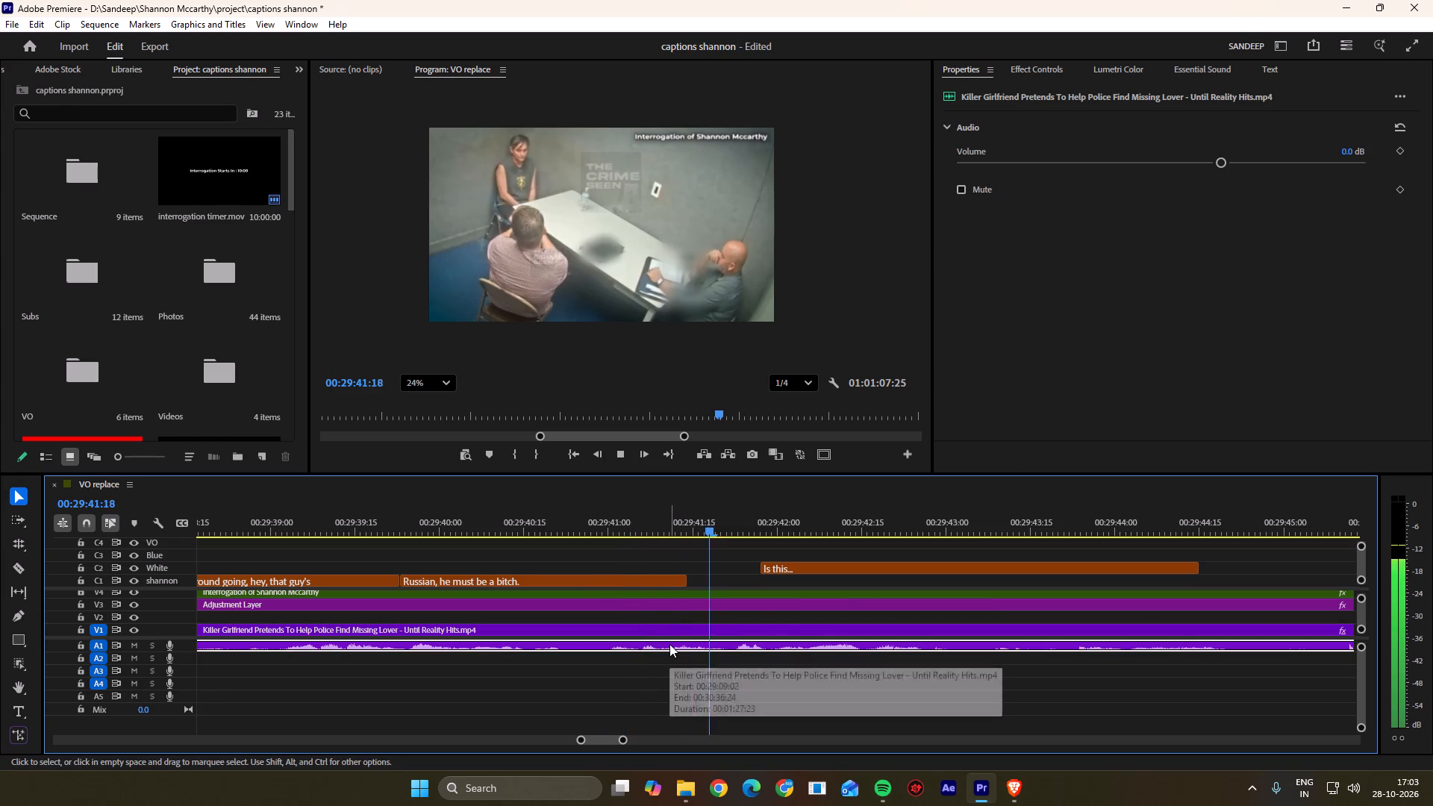
Cut the A1 audio at 00:29:41:06, within the "Russian, he must be a bitch." caption.
left_click_drag(666, 522, 646, 527)
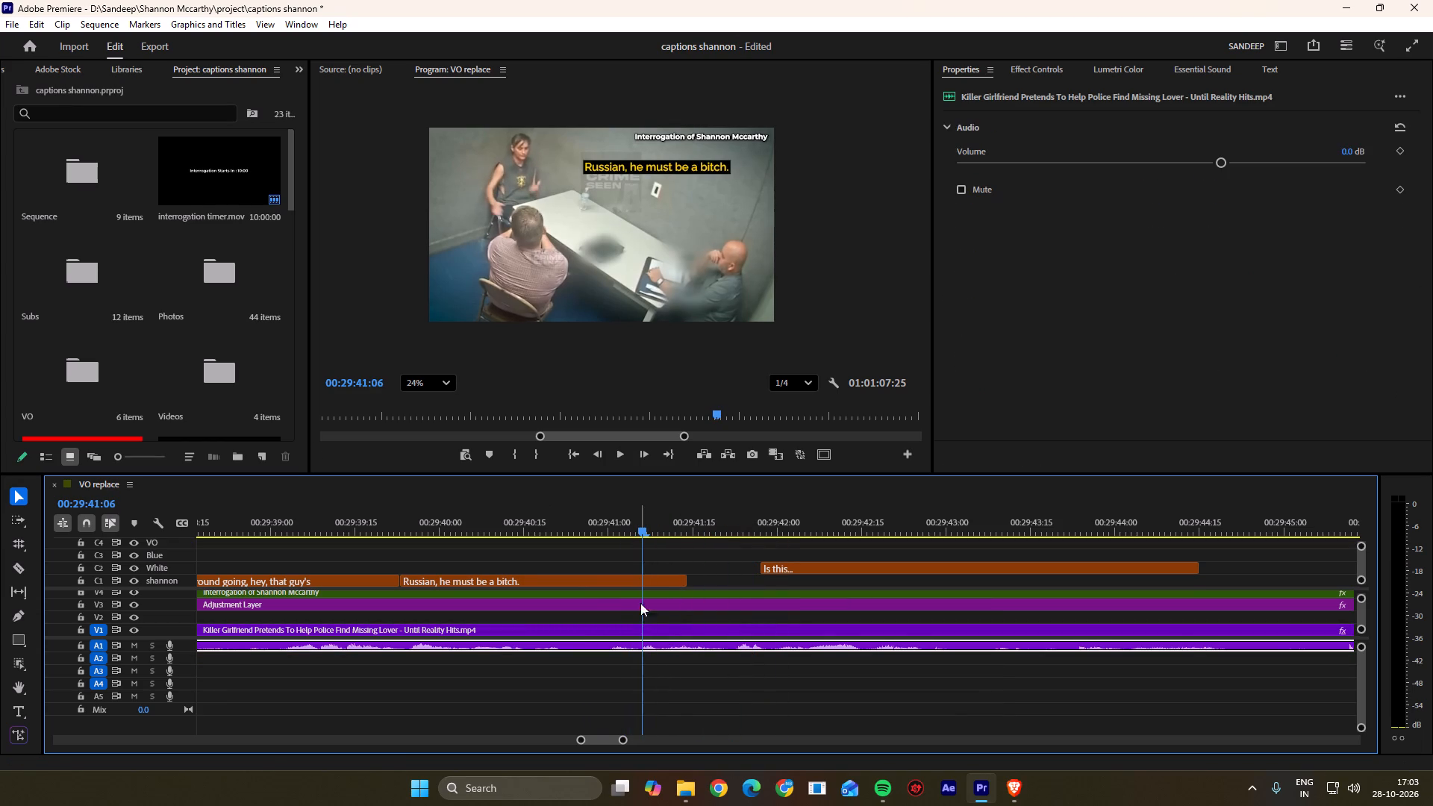
left_click(672, 710)
left_click(666, 648)
key("k")
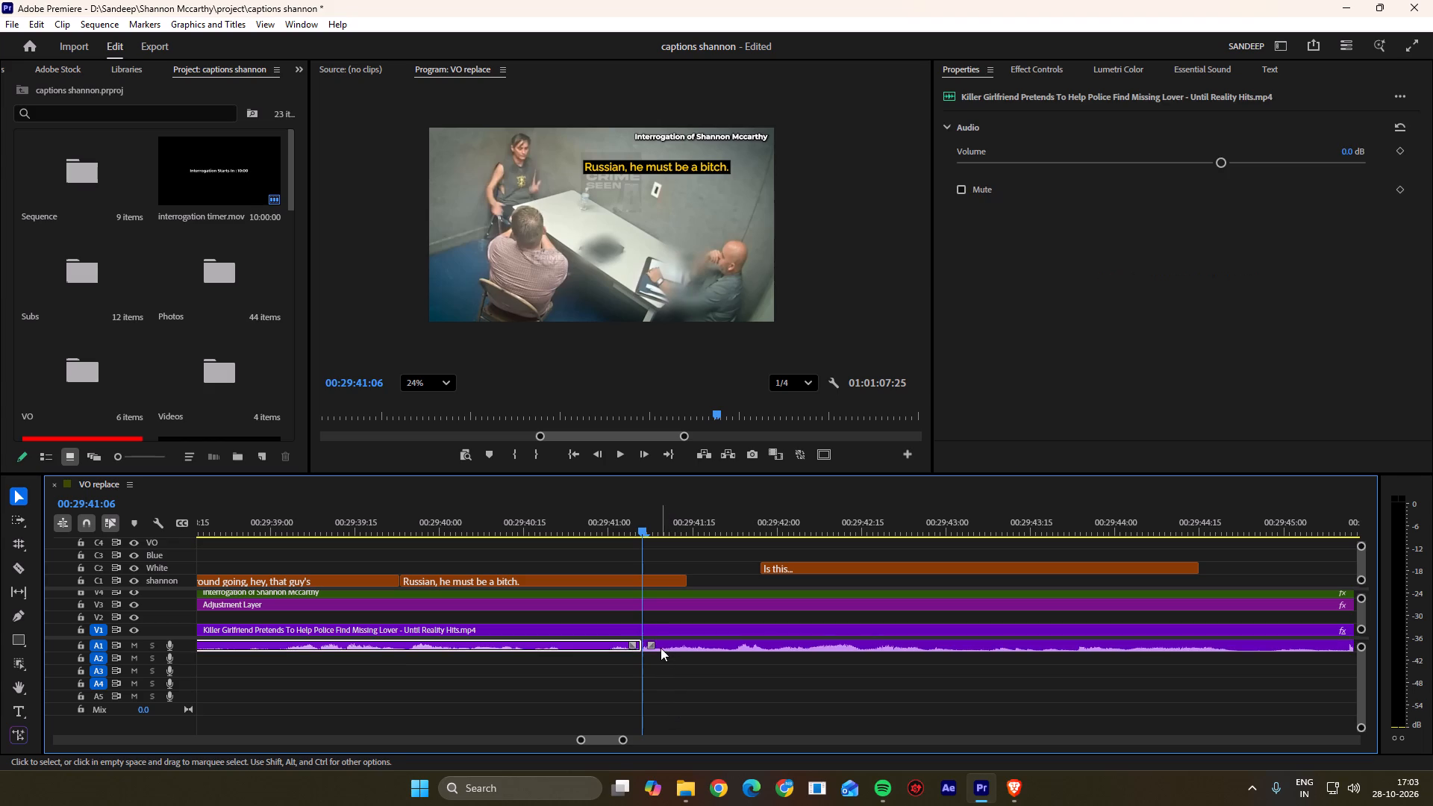
Trim the audio before the 00:29:41:06 cut back to about 00:29:40:26, leaving a gap over the swear word, and replay it.
left_click_drag(637, 646, 614, 646)
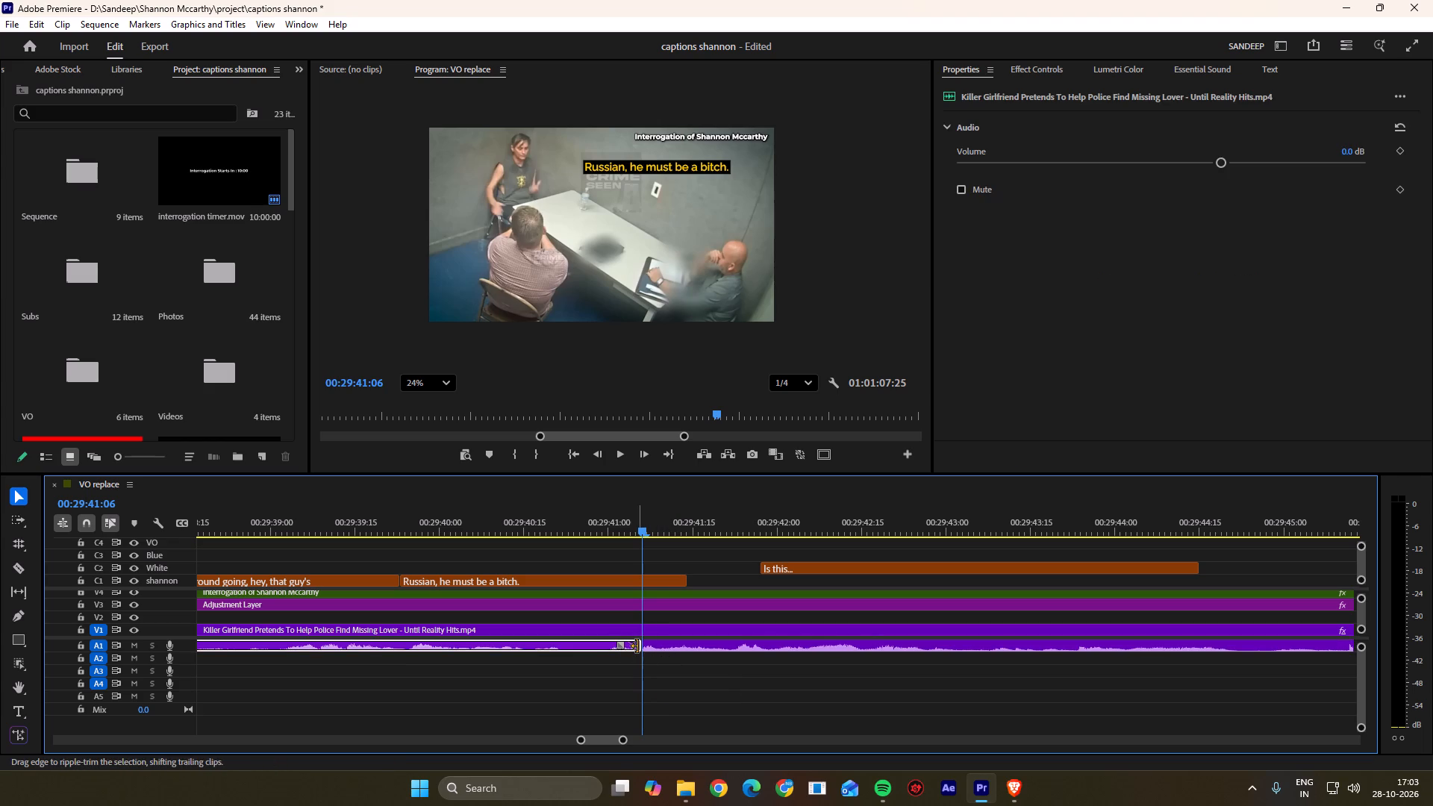
key("ctrl+z")
left_click_drag(639, 643, 585, 645)
left_click(592, 660)
left_click_drag(582, 521, 508, 522)
key("space")
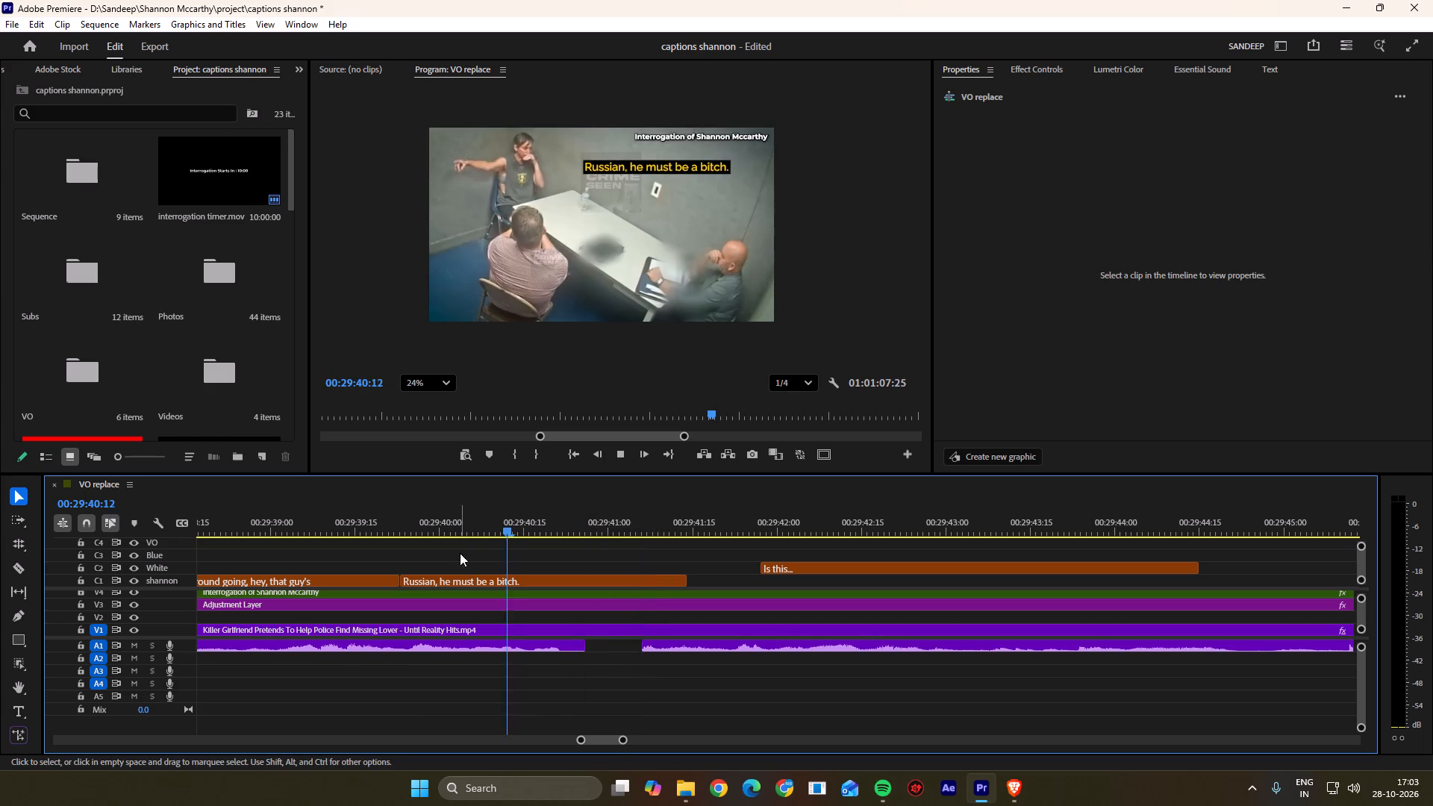
key("space")
left_click_drag(640, 518, 490, 531)
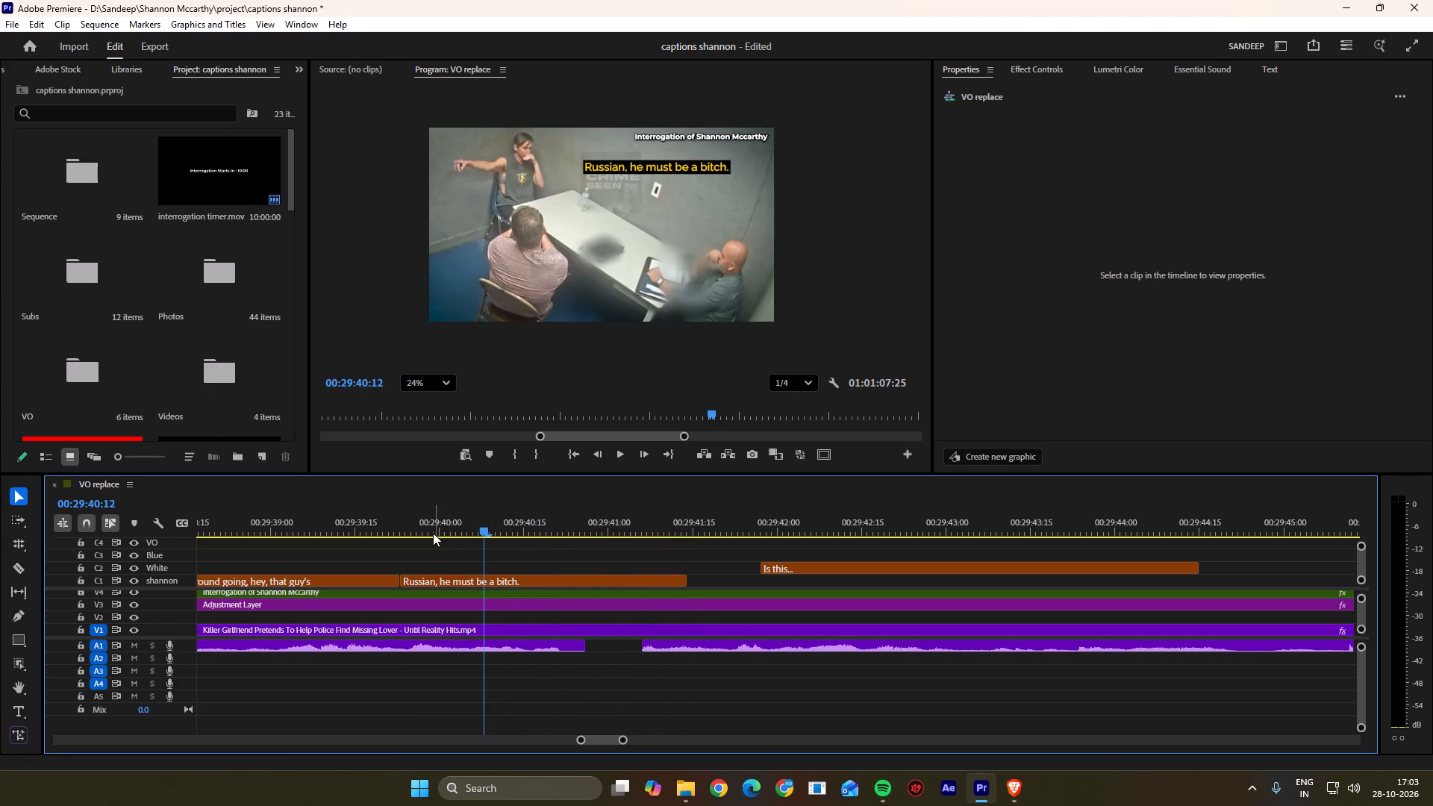
key("space")
key("space")
Censor the suspect caption to read "Russian, he must be a b**ch." and save the project.
left_click(549, 581)
key("space")
key("space")
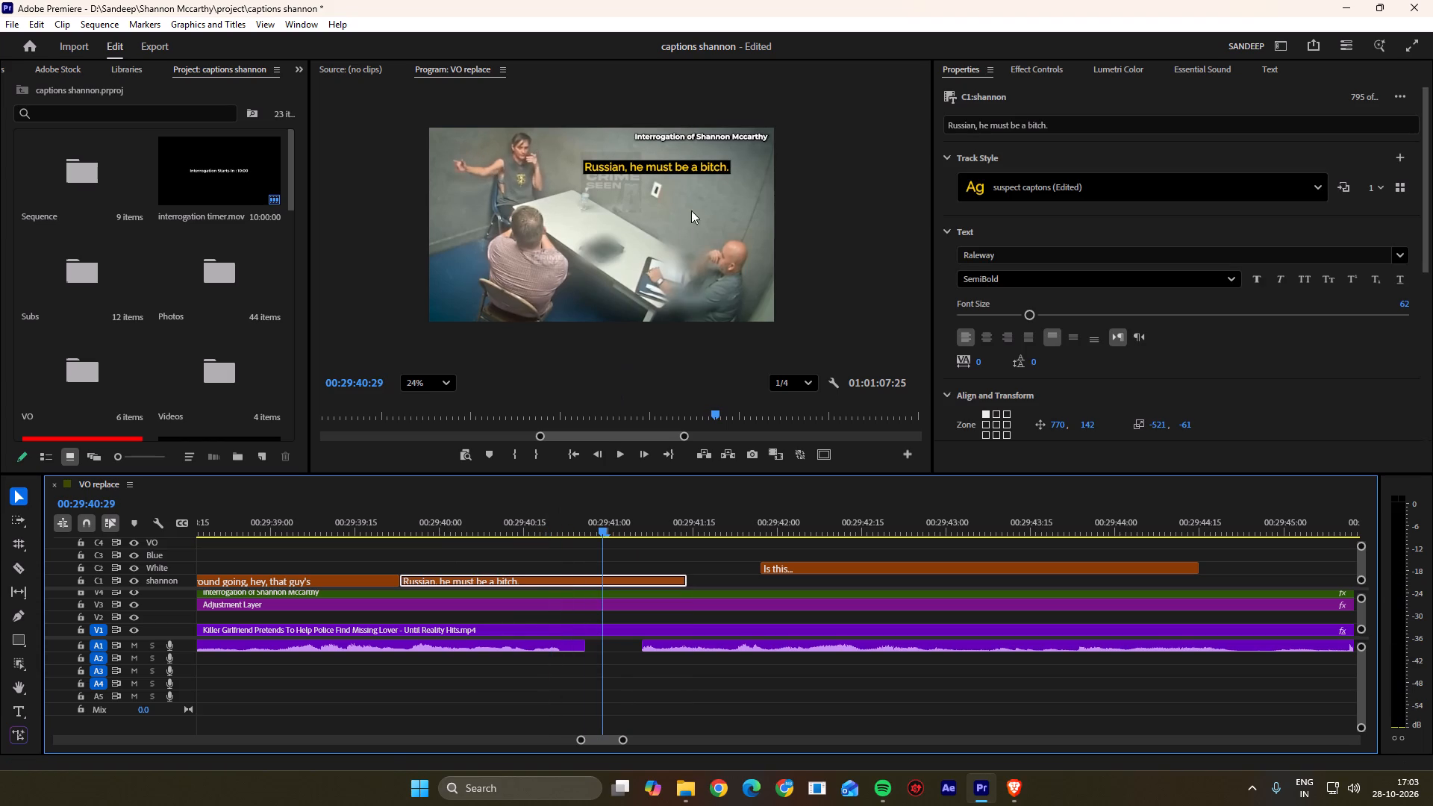
double_click(706, 160)
left_click(716, 172)
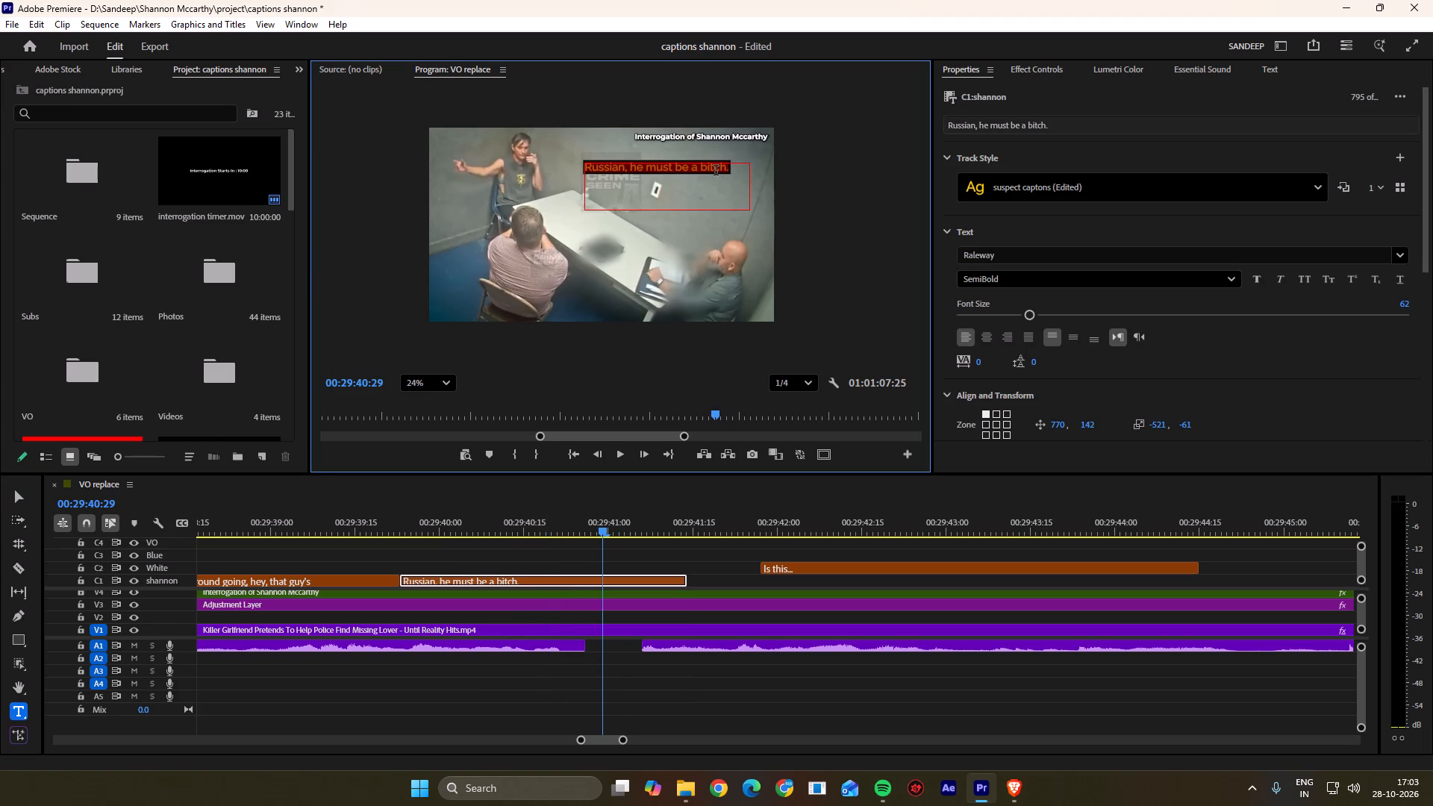
key("Left")
key("BackSpace")
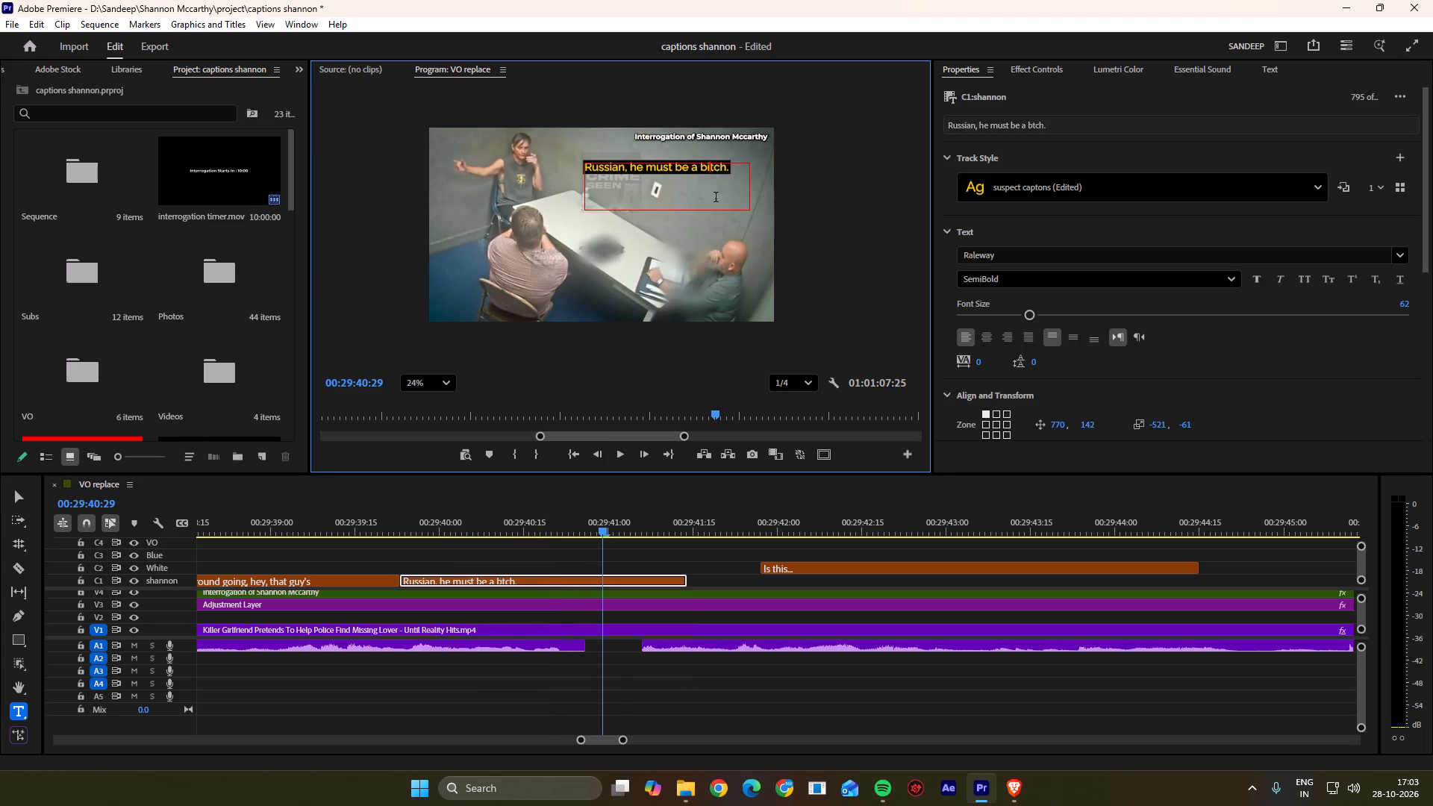
key("asterisk")
key("Right")
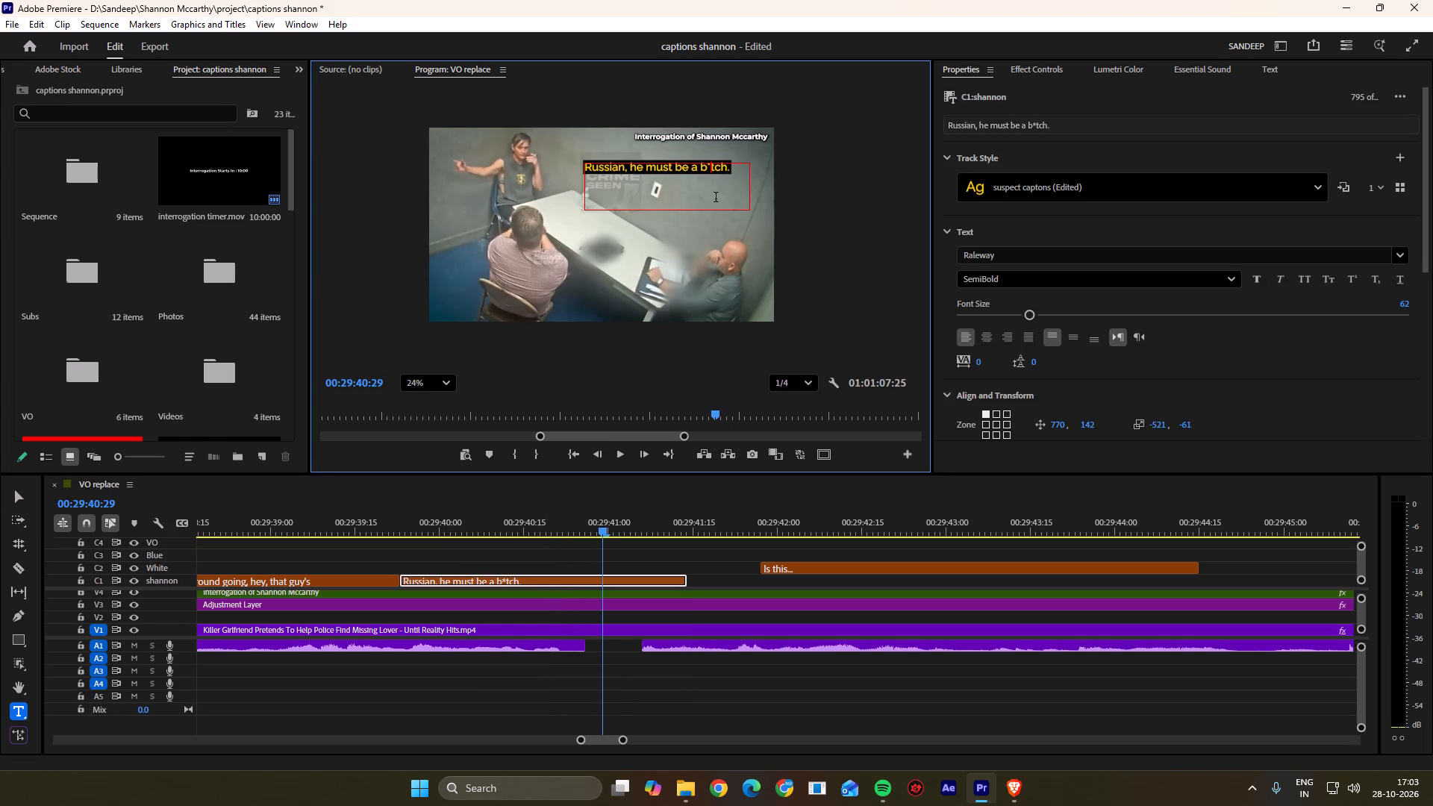
key("BackSpace")
key("asterisk")
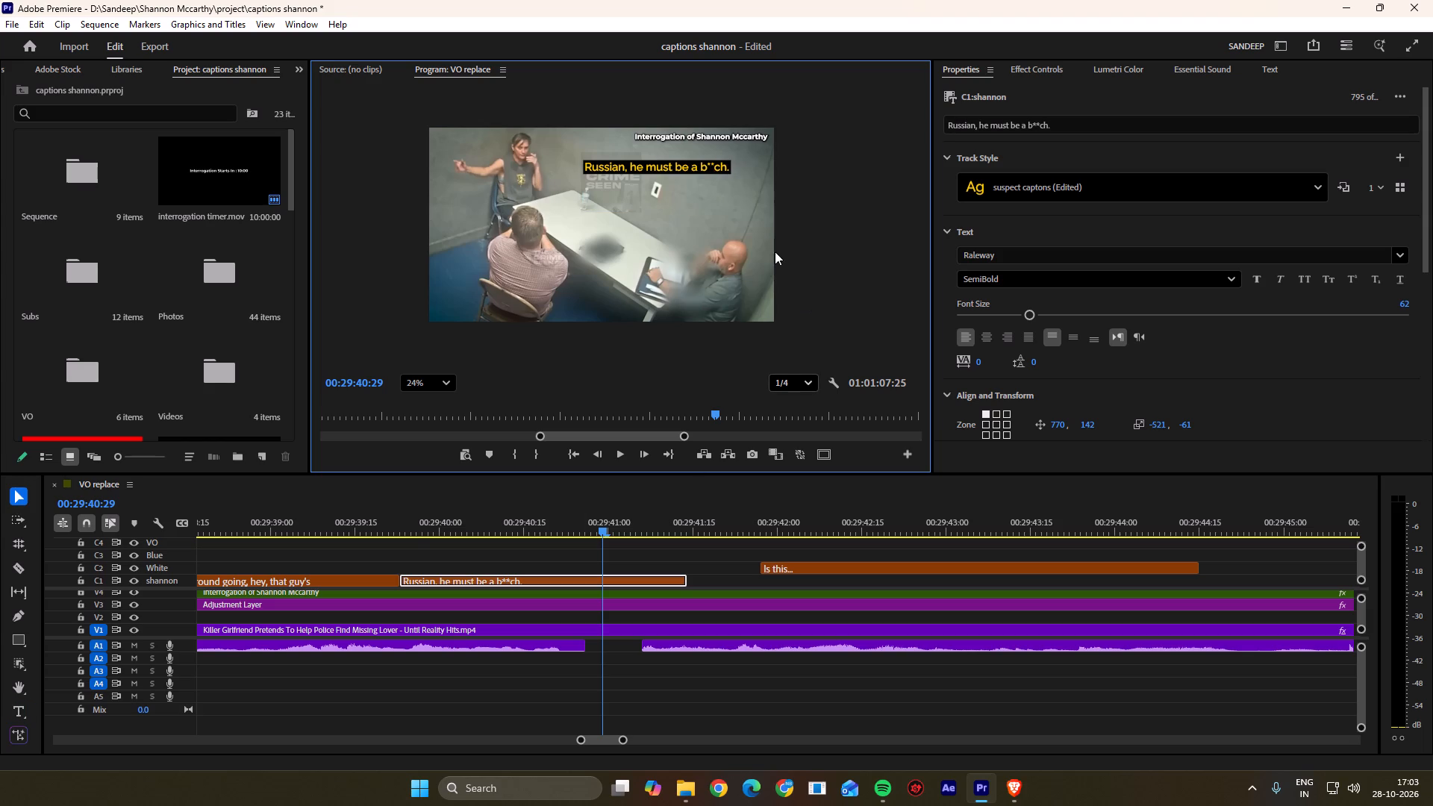
left_click(758, 228)
scroll(646, 641, "down", 3)
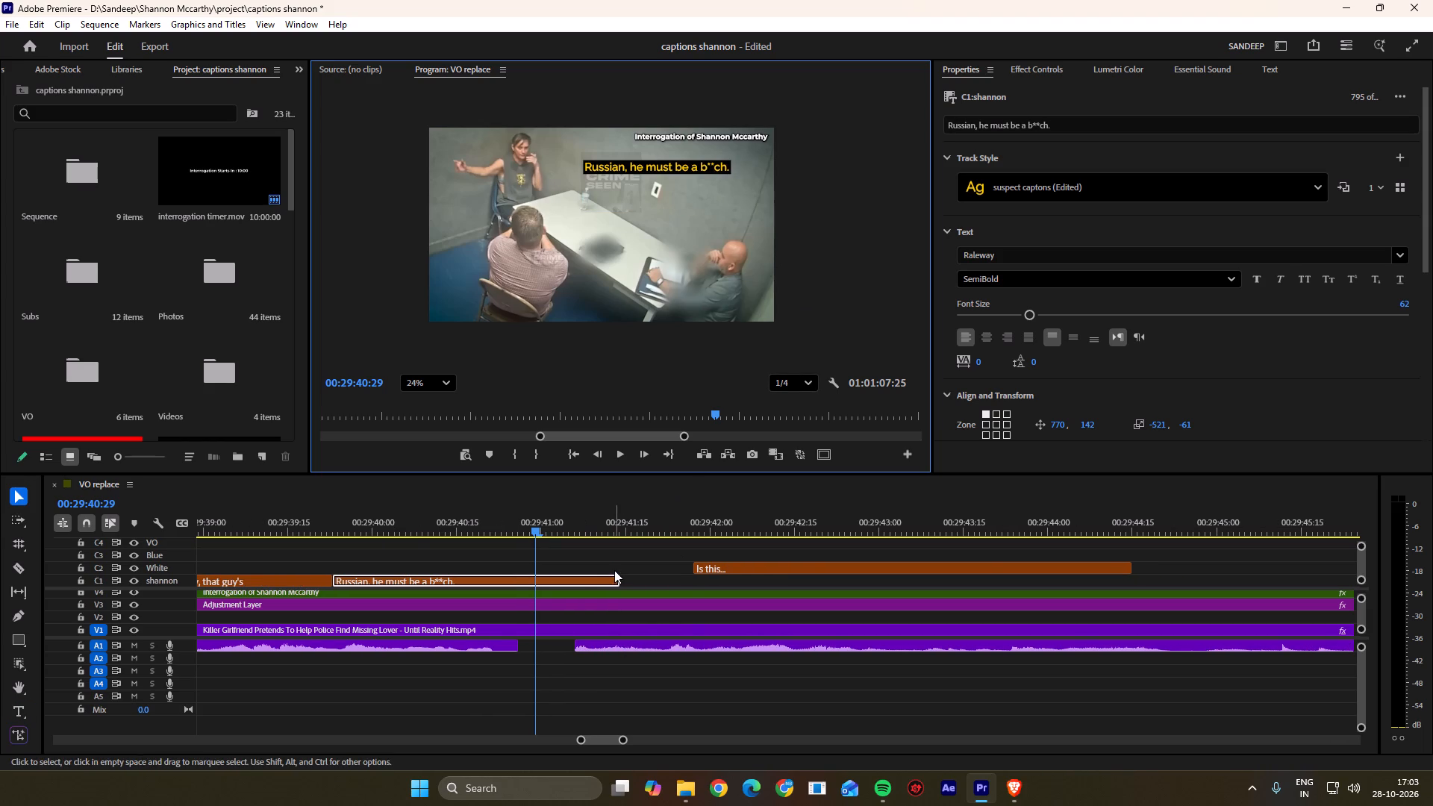
key("ctrl+s")
left_click(605, 558)
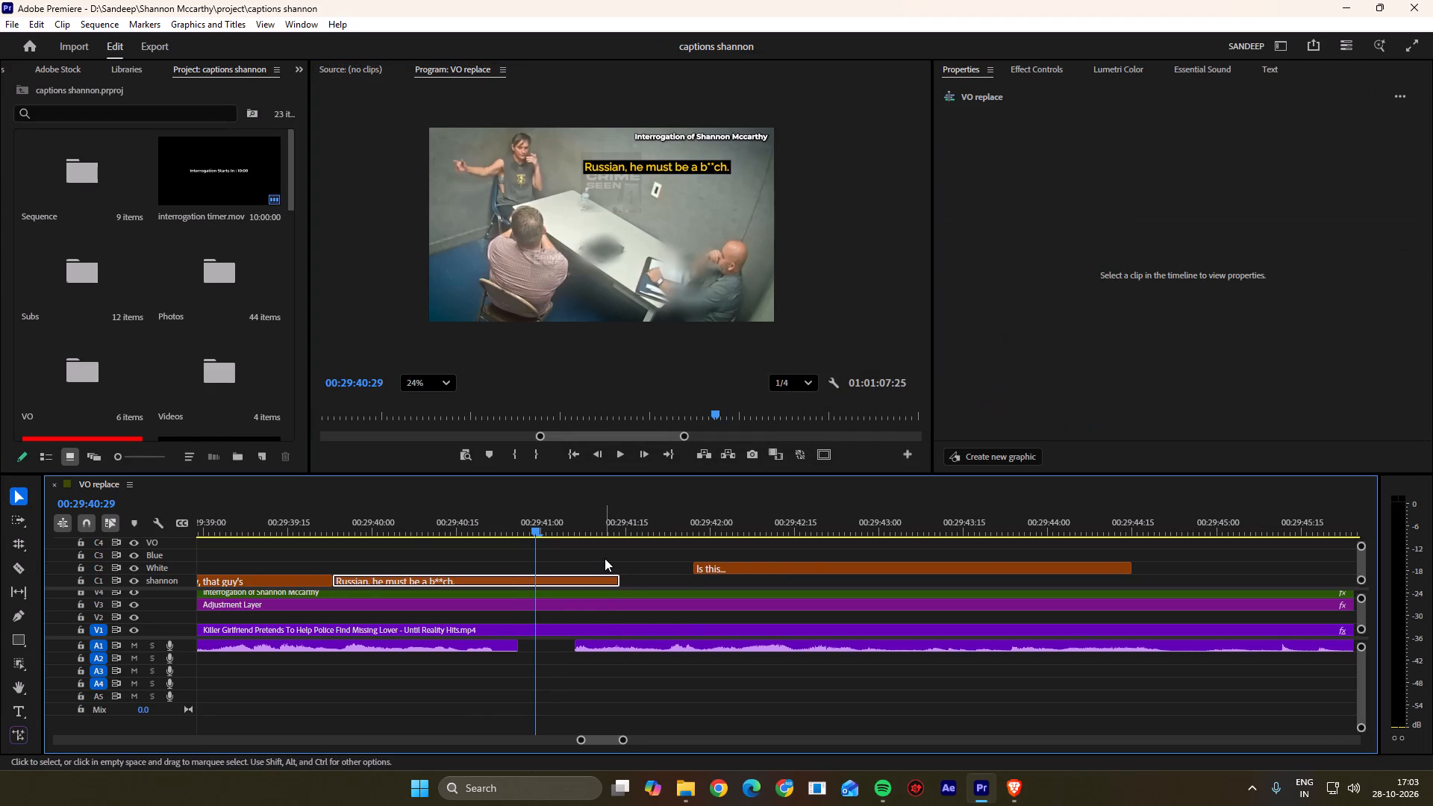
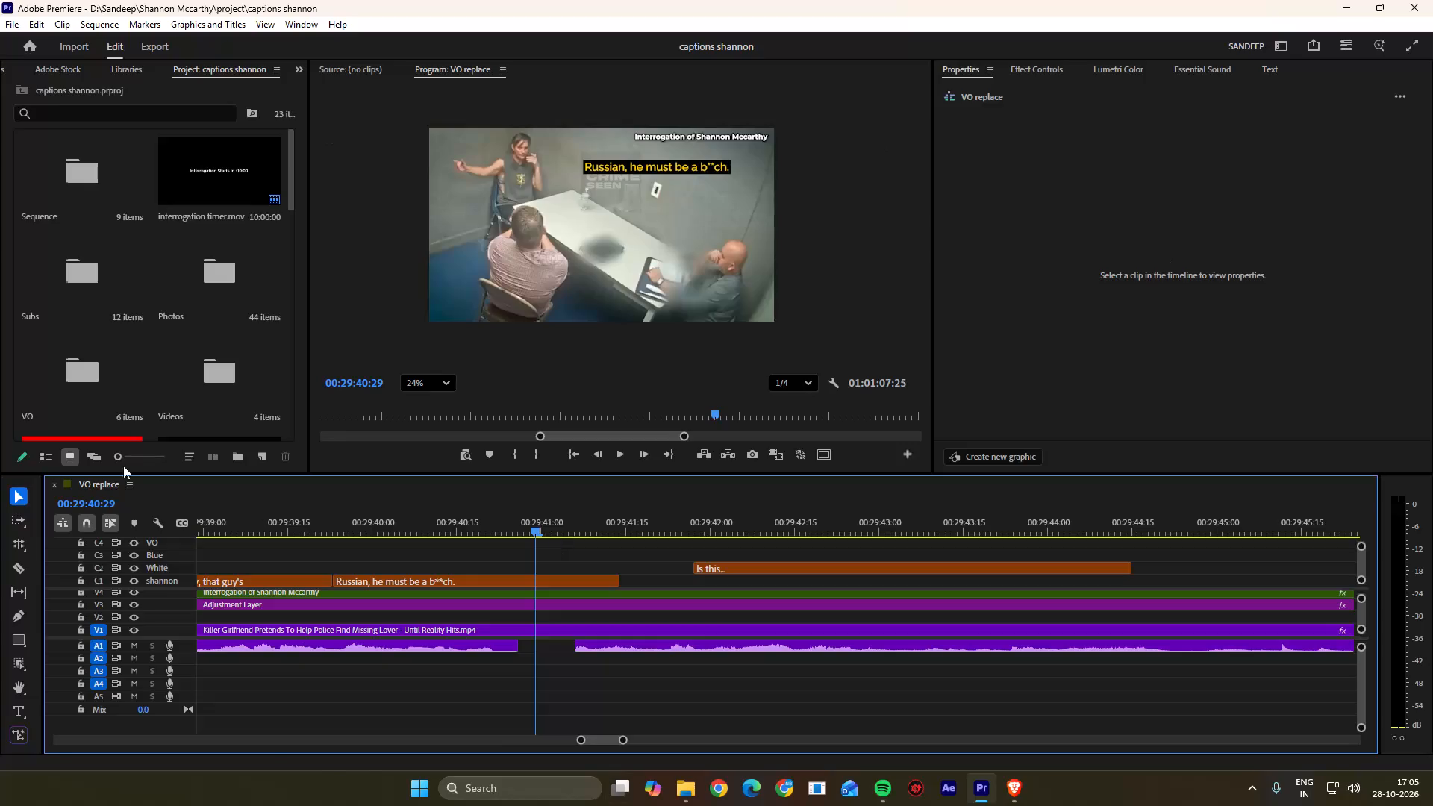
Replay the "Russian, he must be a b**ch." caption from about 00:29:39:18 to check the muted swear word.
scroll(715, 607, "down", 4, "alt")
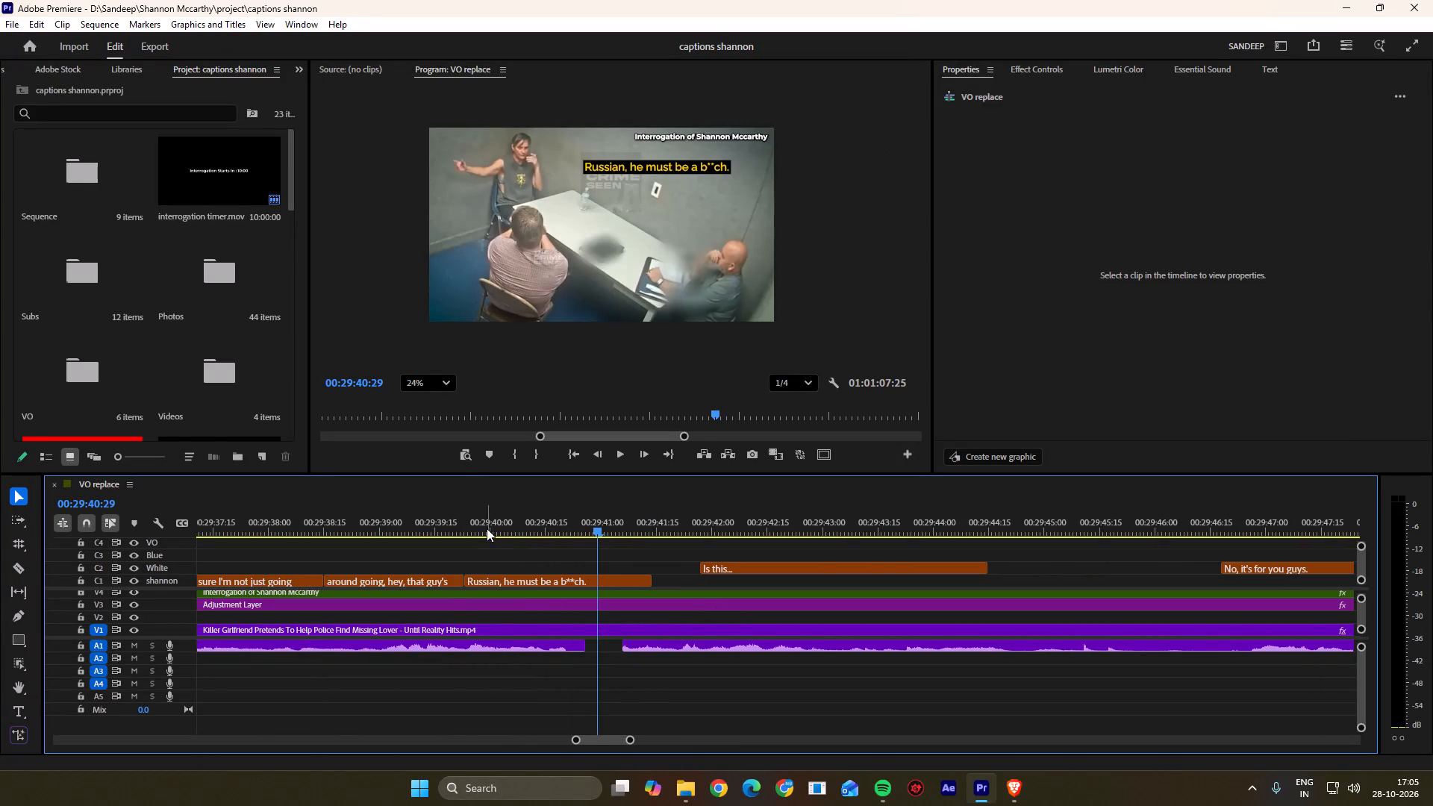
left_click_drag(477, 521, 443, 521)
left_click(466, 567)
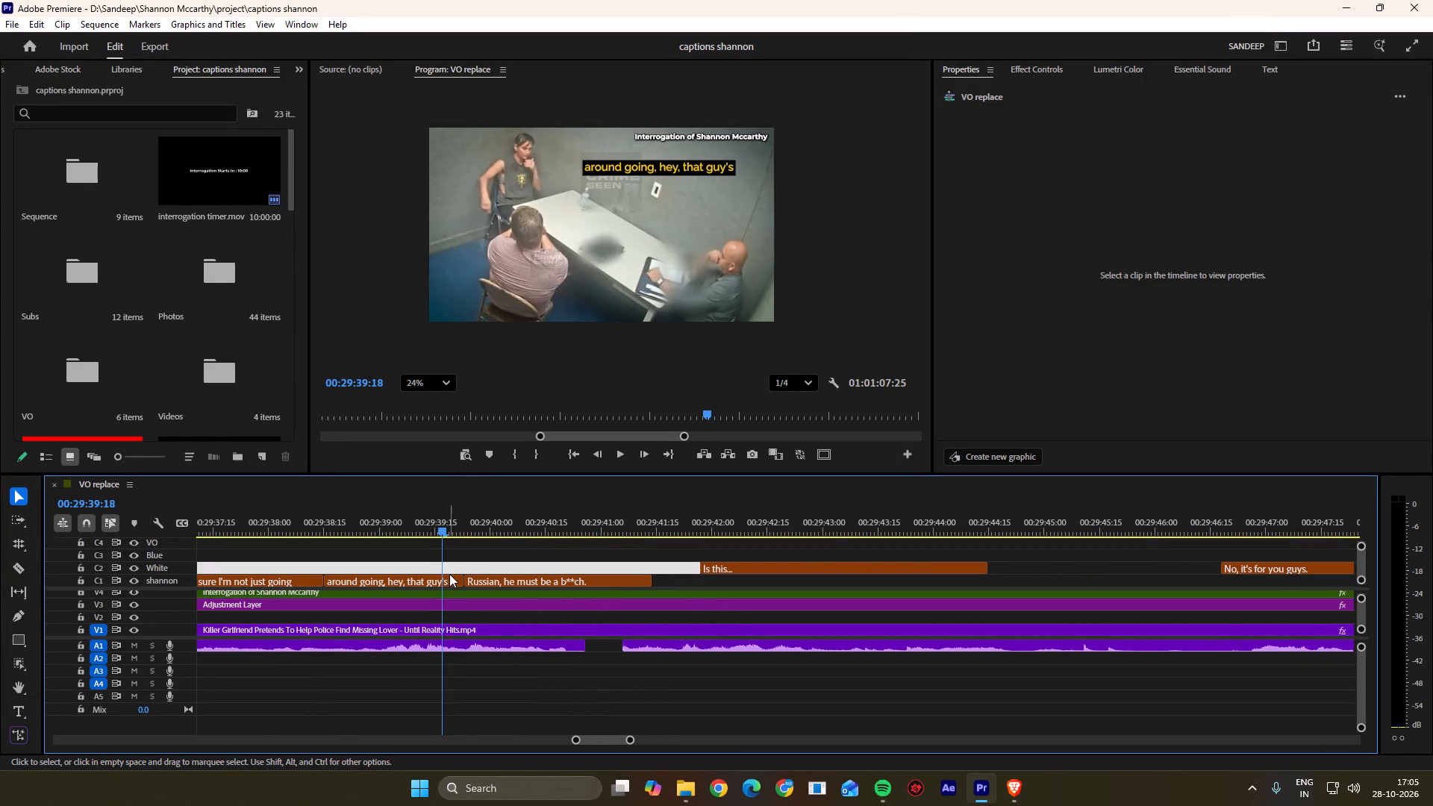
scroll(450, 572, "up", 7, "alt")
scroll(444, 698, "down", 4)
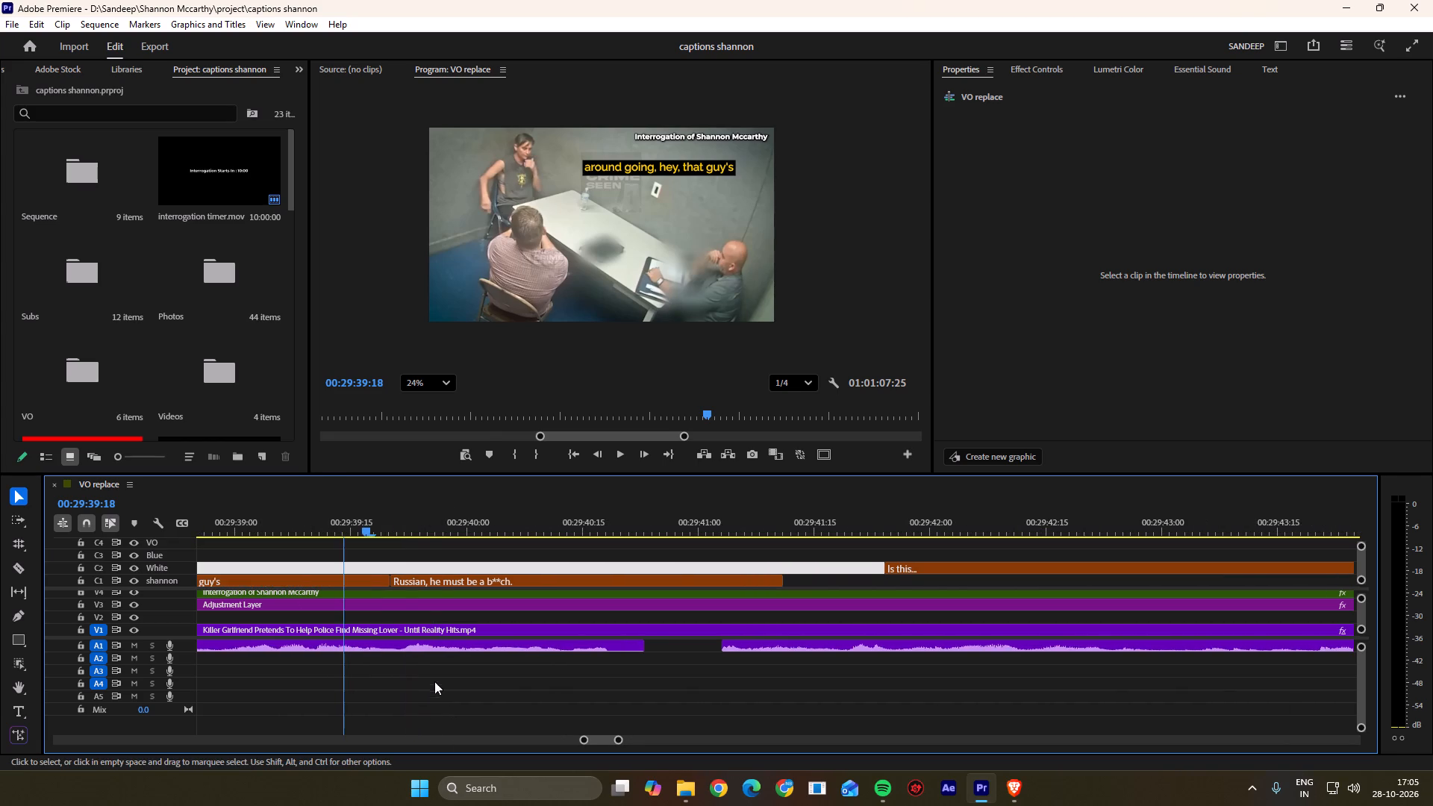
key("space")
scroll(442, 619, "down", 10)
key("space")
scroll(442, 607, "down", 4)
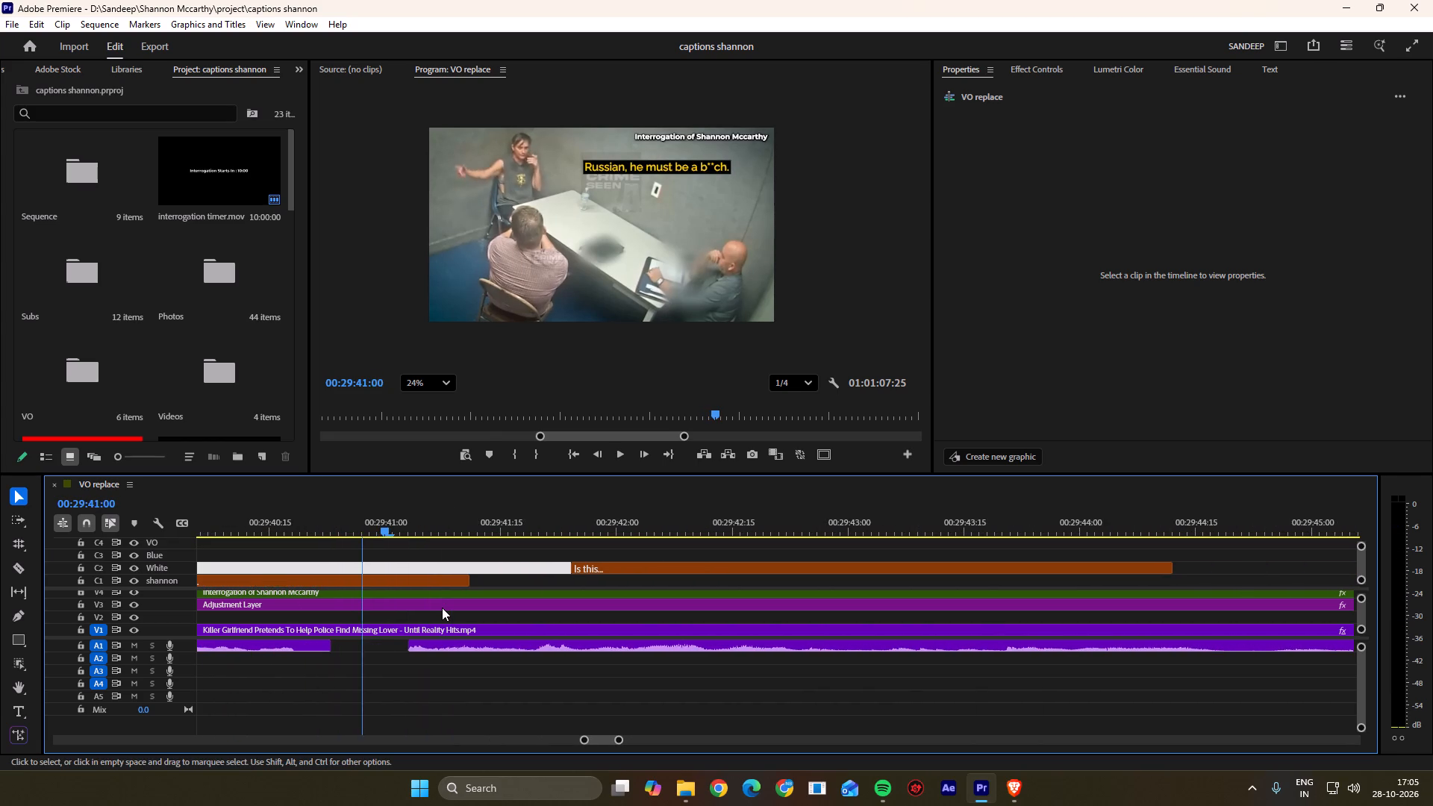
key("space")
scroll(442, 607, "down", 4)
Move the police caption "Is this..." later so it starts at 00:29:42:01, matching the detective's speech.
left_click_drag(499, 525, 371, 531)
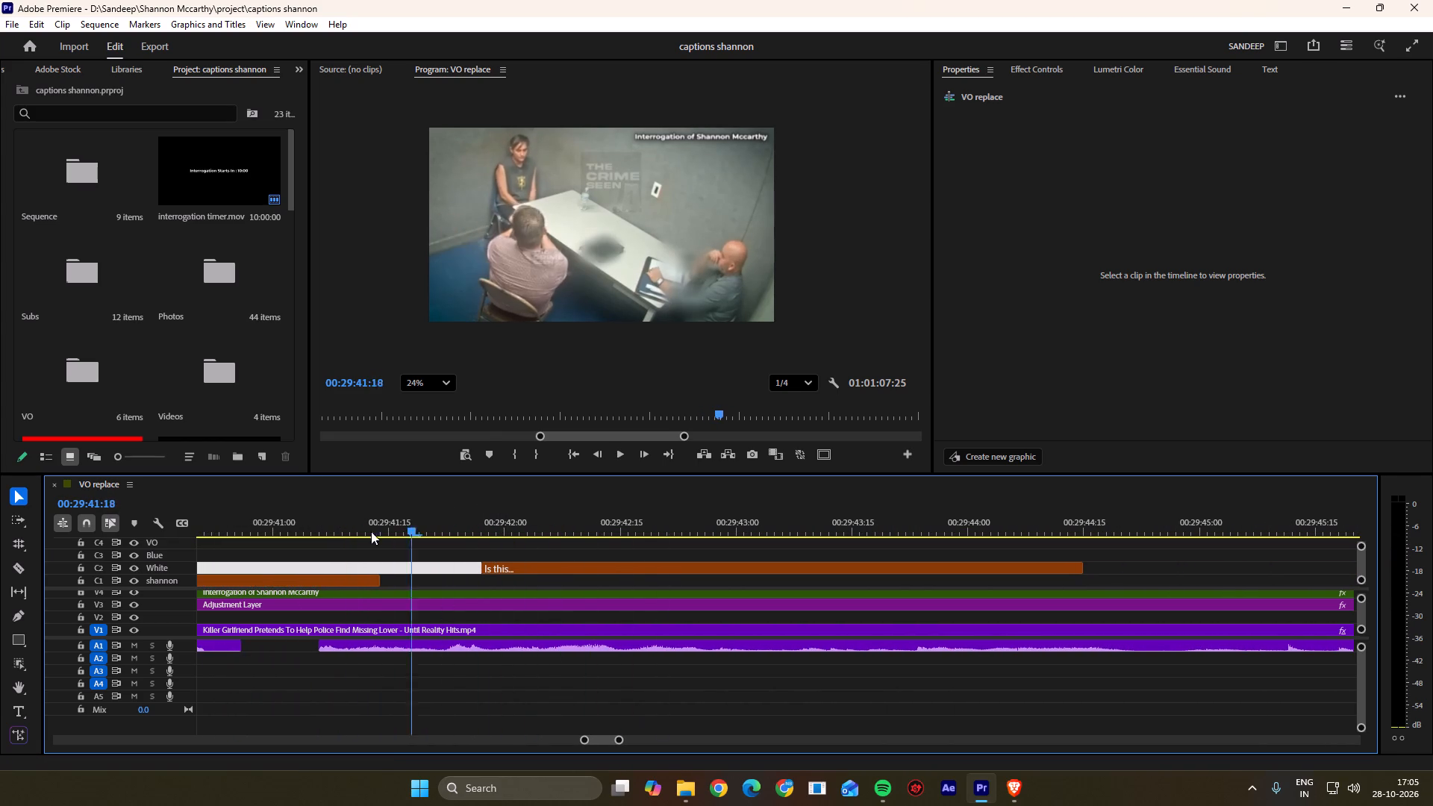
left_click_drag(371, 531, 342, 530)
scroll(376, 580, "down", 4)
key("space")
scroll(391, 588, "down", 4, "alt")
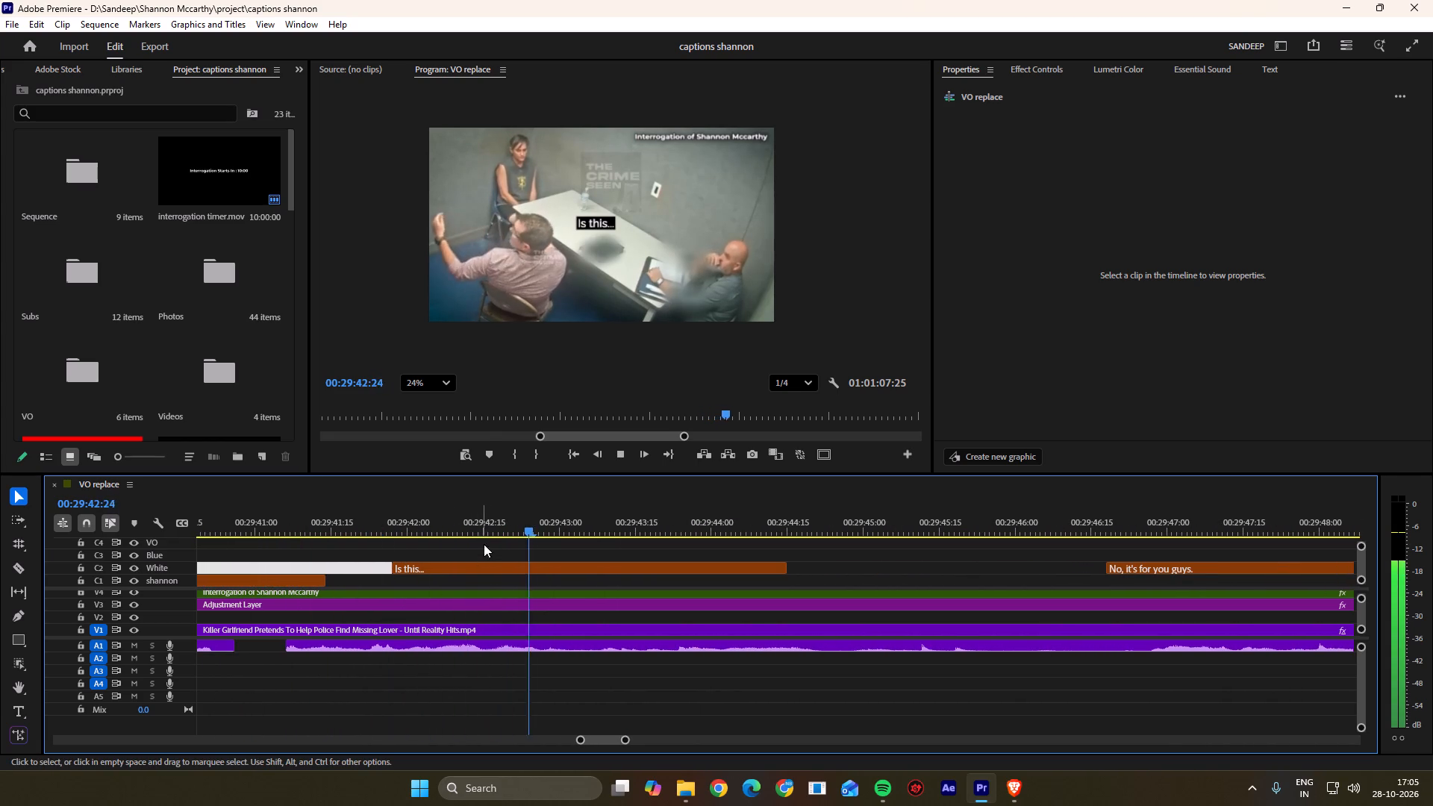
left_click_drag(475, 522, 470, 522)
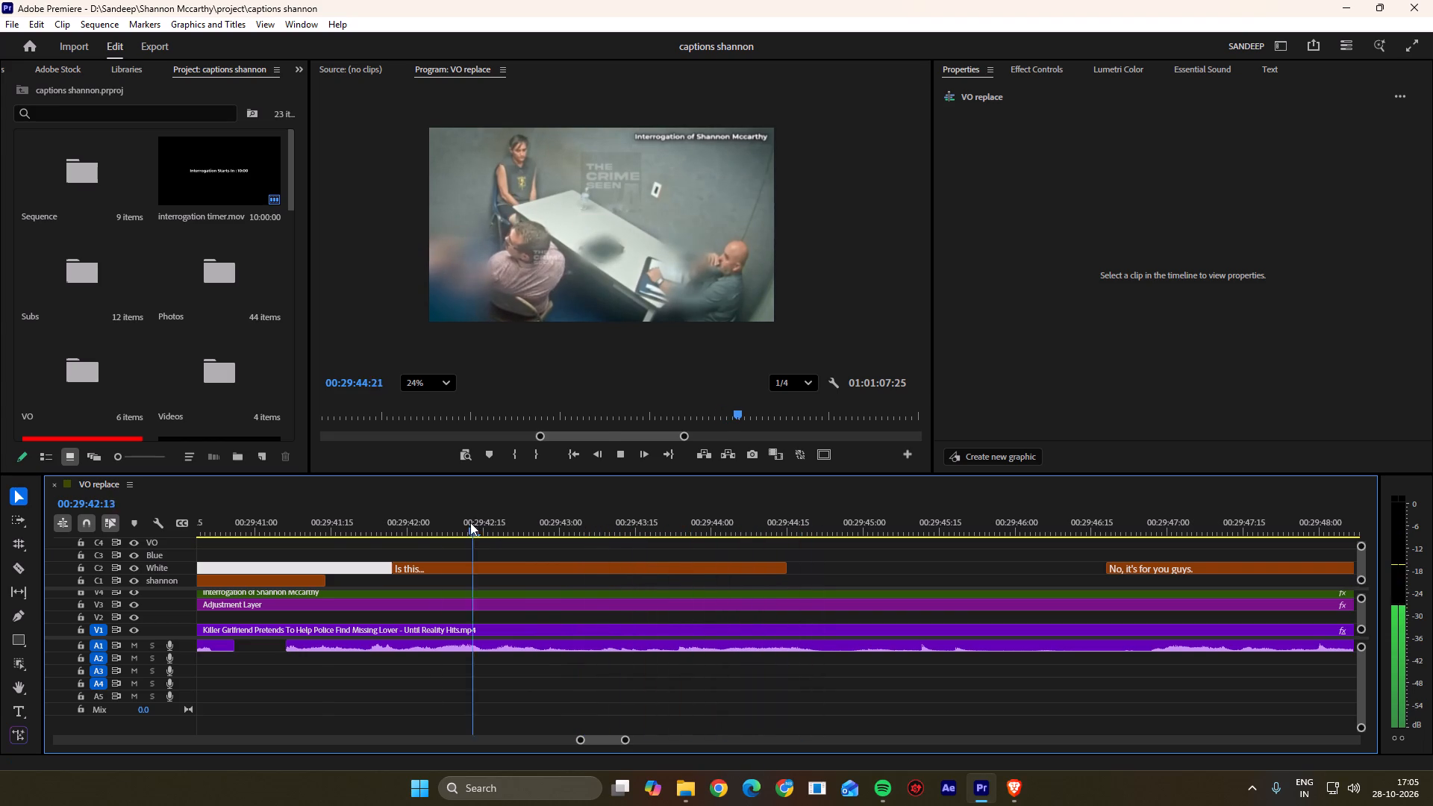
left_click_drag(470, 522, 322, 533)
key("space")
key("space")
key("space")
key("space")
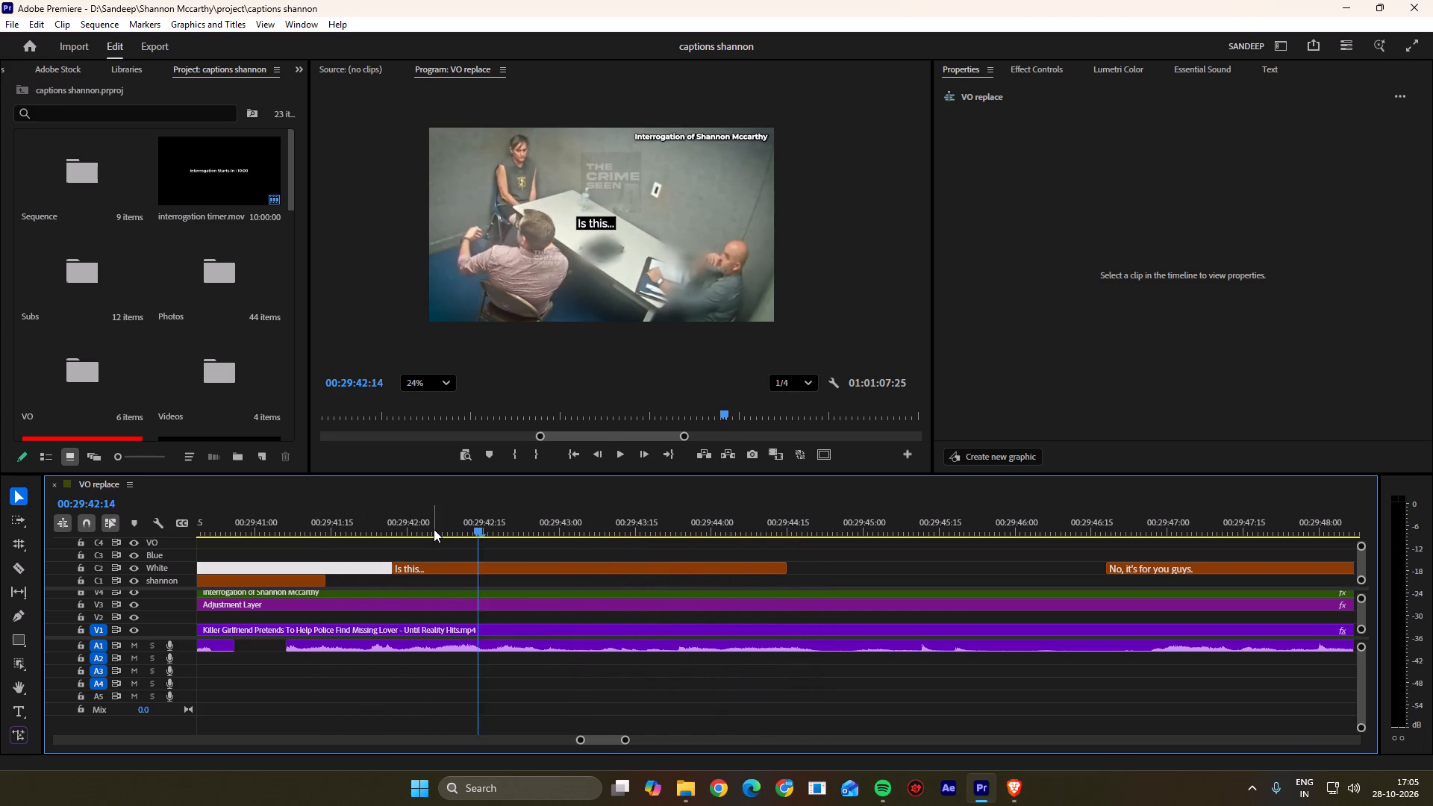
left_click_drag(434, 529, 413, 540)
left_click_drag(446, 566, 459, 566)
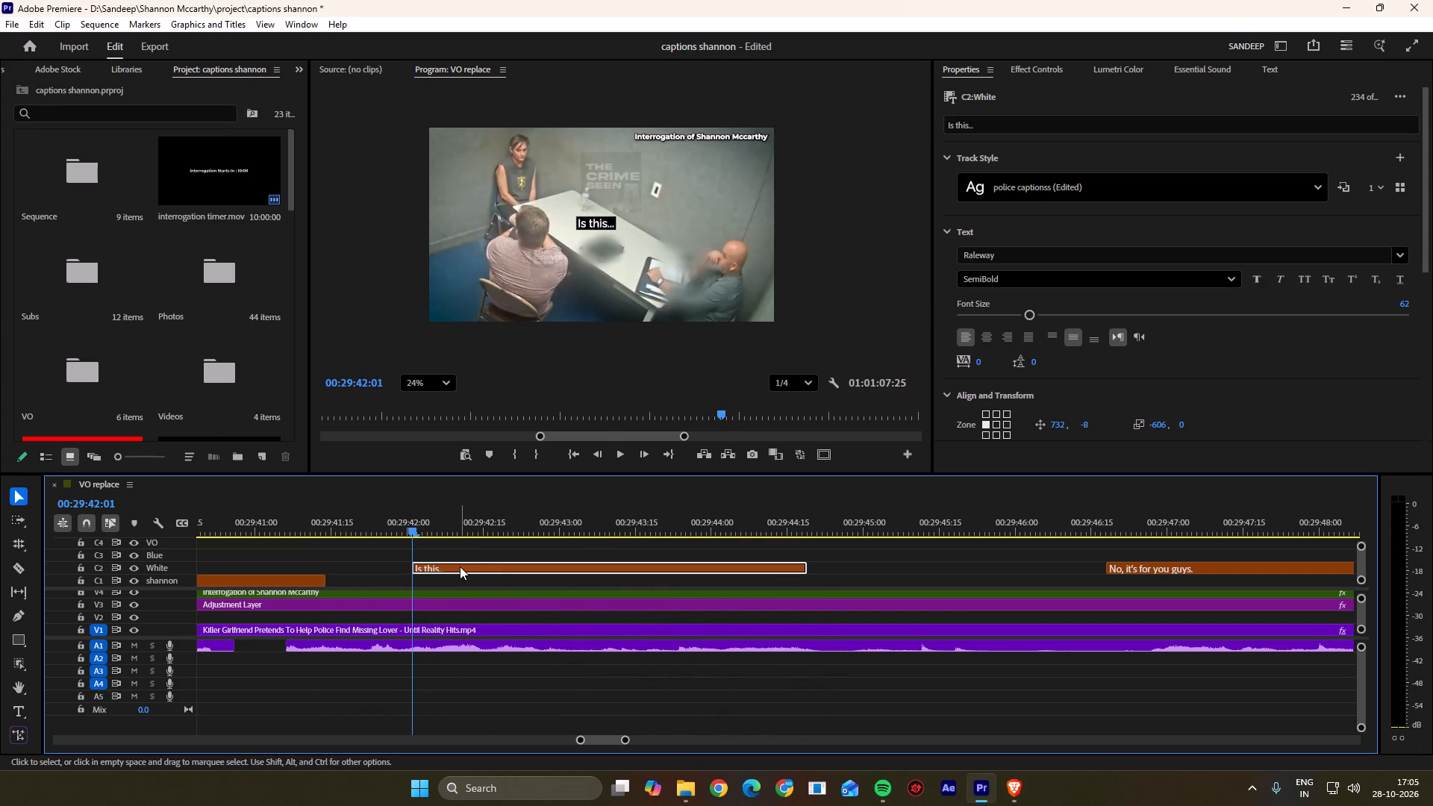
left_click(463, 569)
Split the "Is this..." caption at 00:29:43:24.
key("space")
scroll(463, 569, "down", 4)
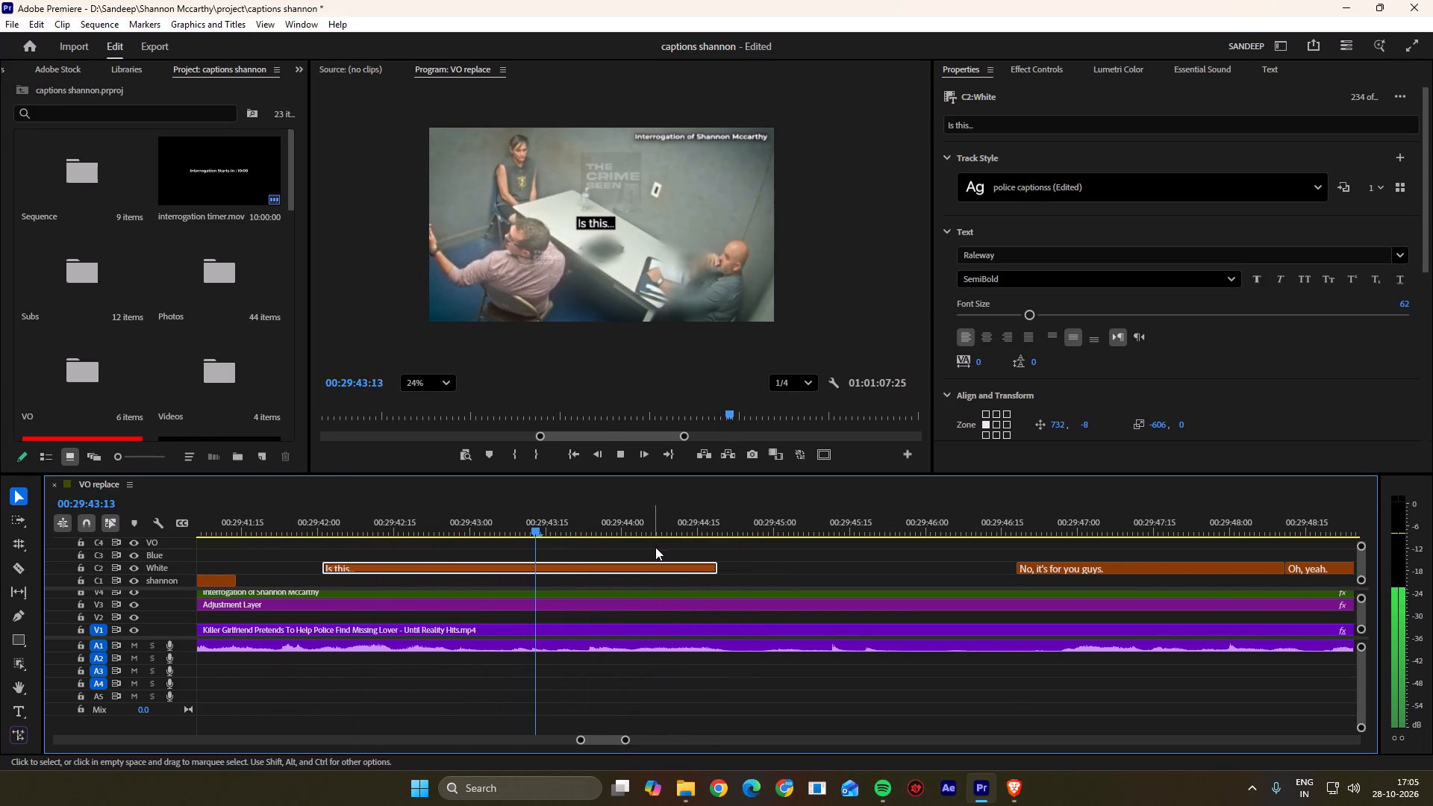
key("space")
left_click_drag(643, 527, 591, 533)
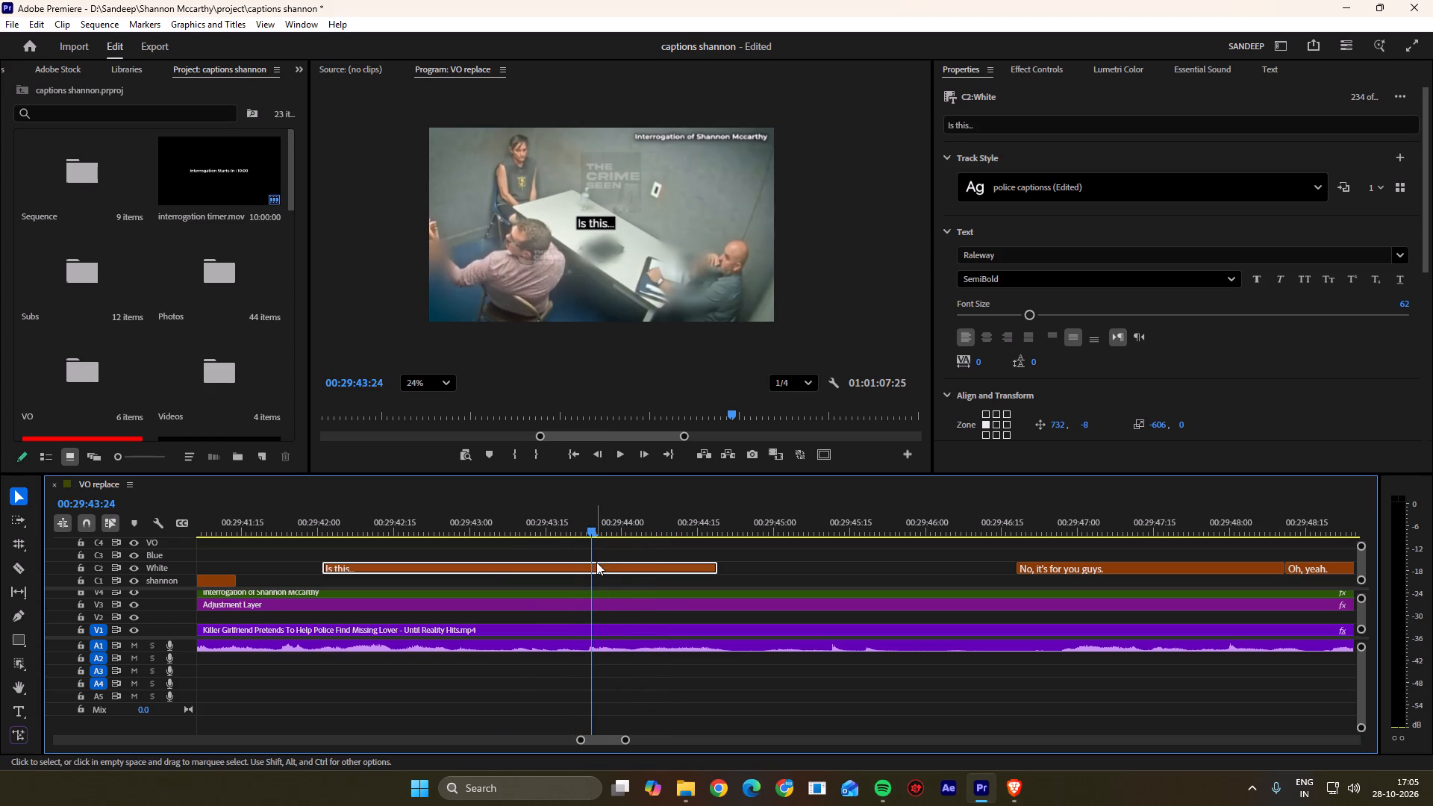
left_click(602, 565)
key("k")
left_click(603, 565)
Reword the first half of the split police caption to "Is that... Is...".
left_click_drag(582, 530, 376, 554)
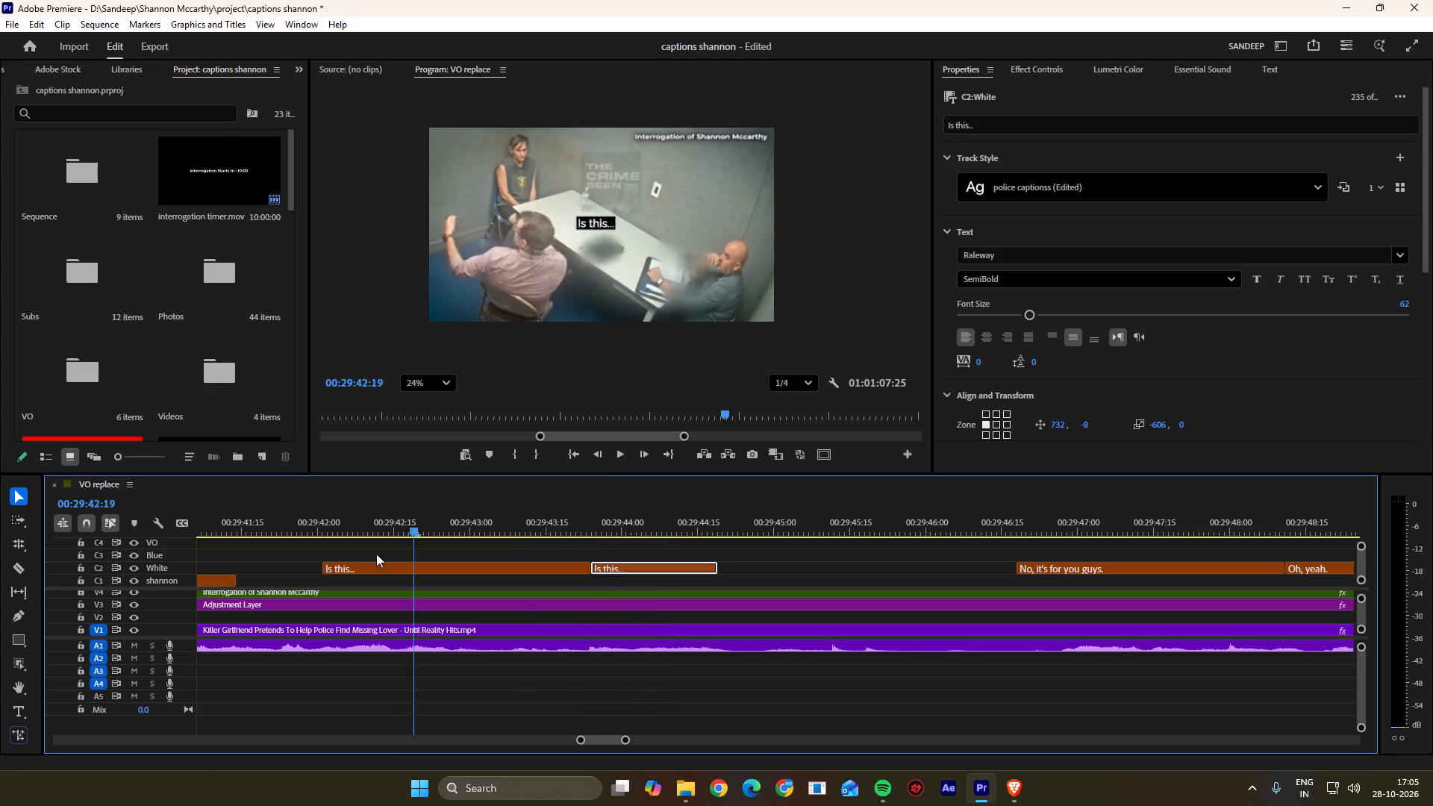
left_click_drag(376, 554, 309, 556)
key("space")
key("space")
double_click(600, 225)
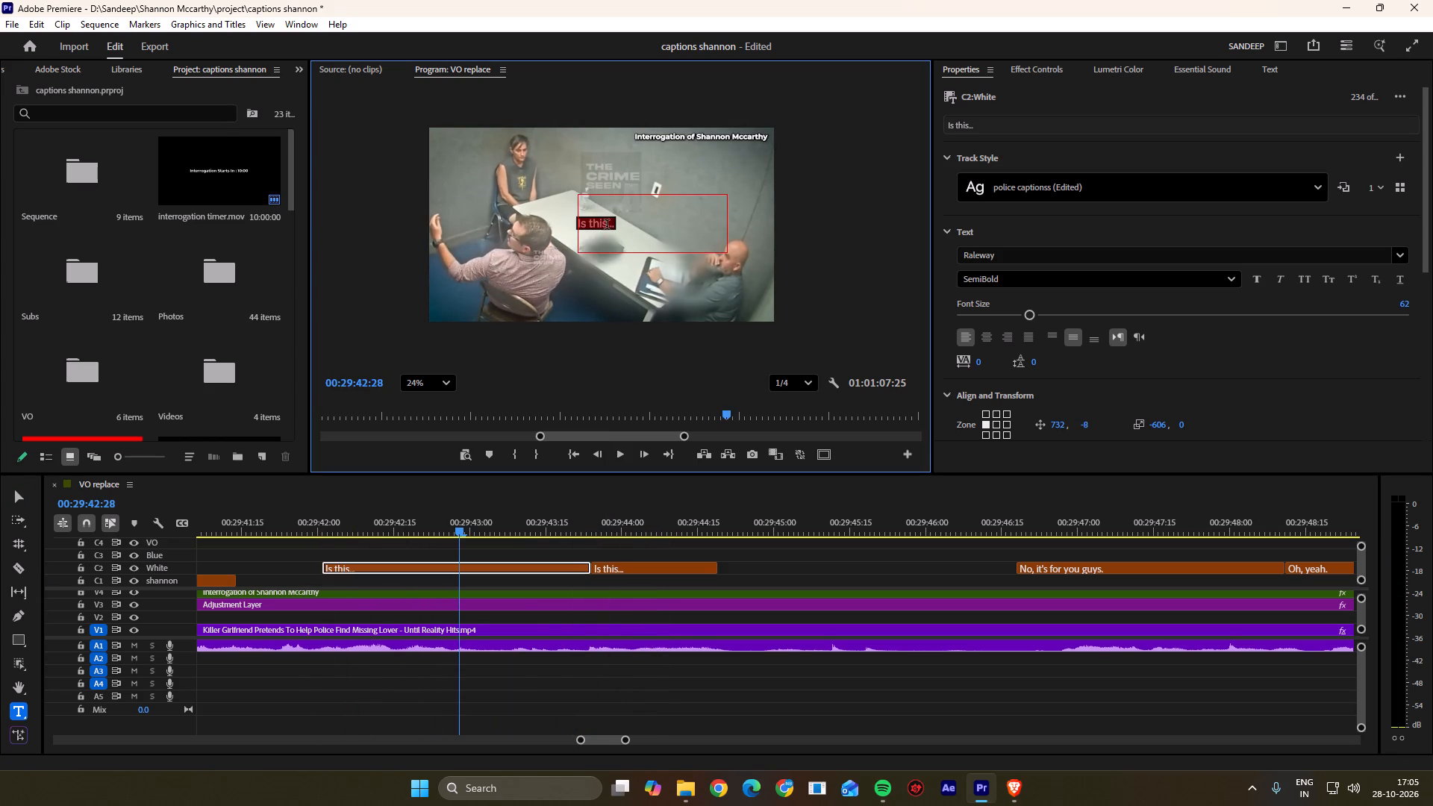
left_click(605, 225)
key("BackSpace")
key("BackSpace")
type("at")
key("space")
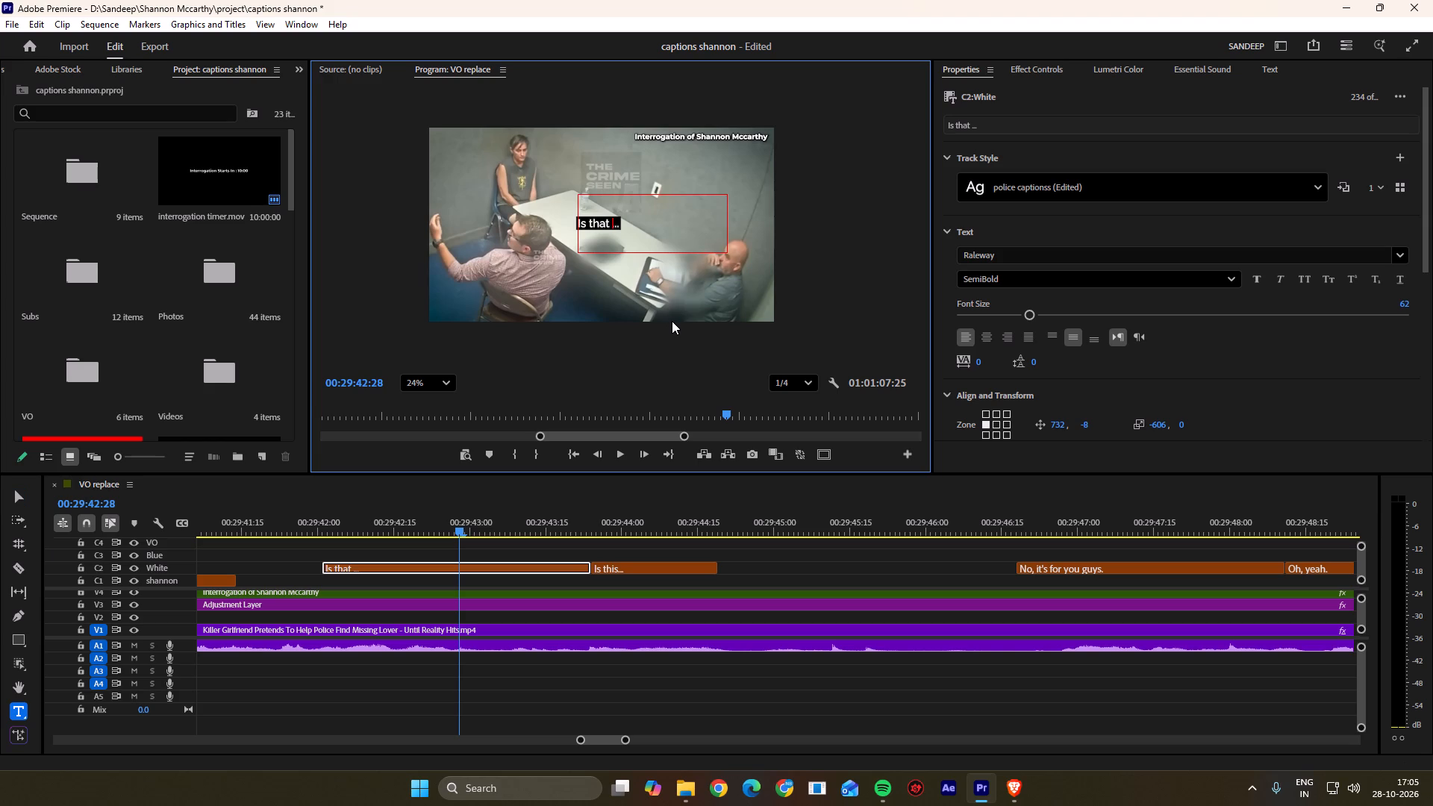
key("BackSpace")
key("BackSpace")
key("t")
scroll(611, 235, "up", 6)
scroll(611, 234, "down", 1)
scroll(611, 234, "up", 5)
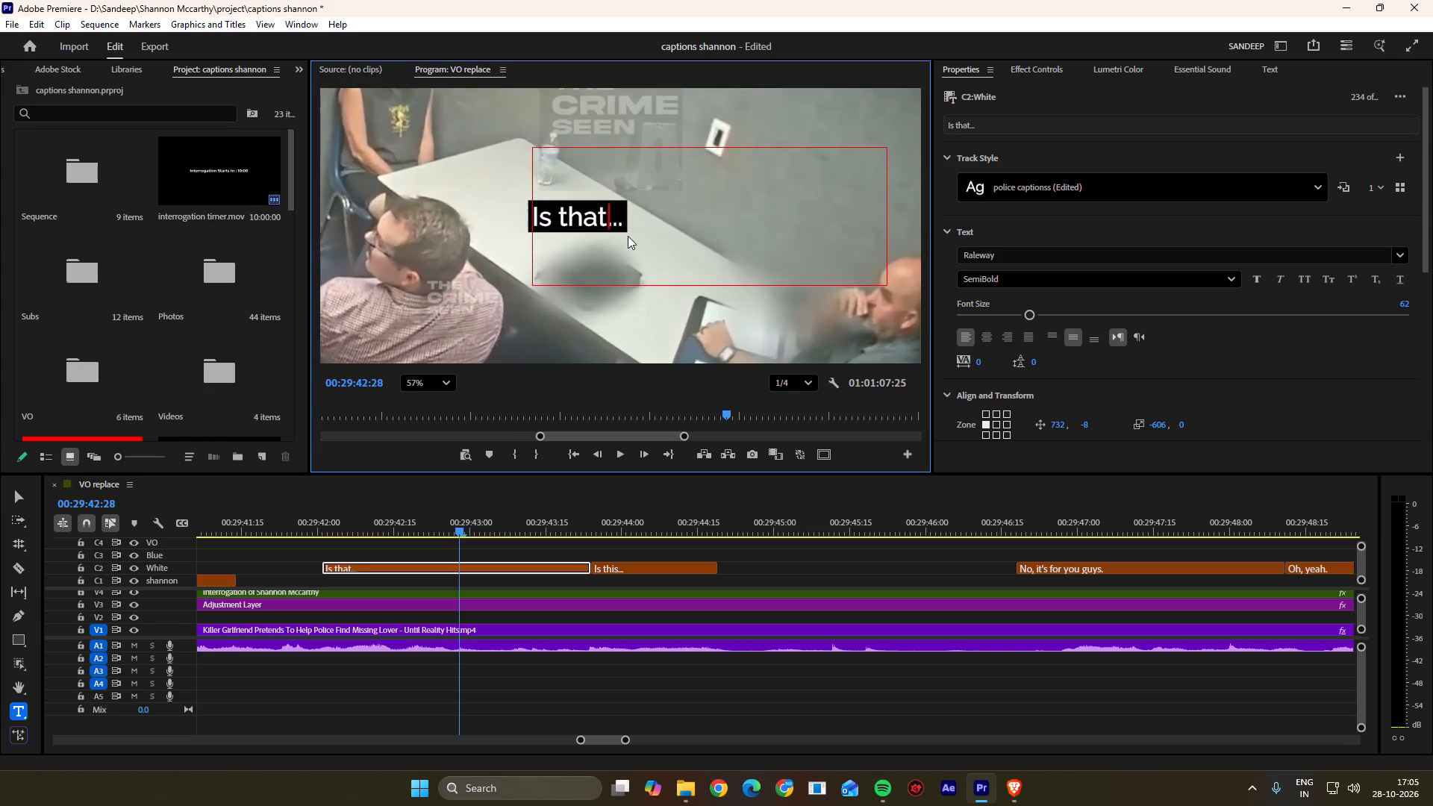
left_click(622, 222)
key("space")
type("Is...")
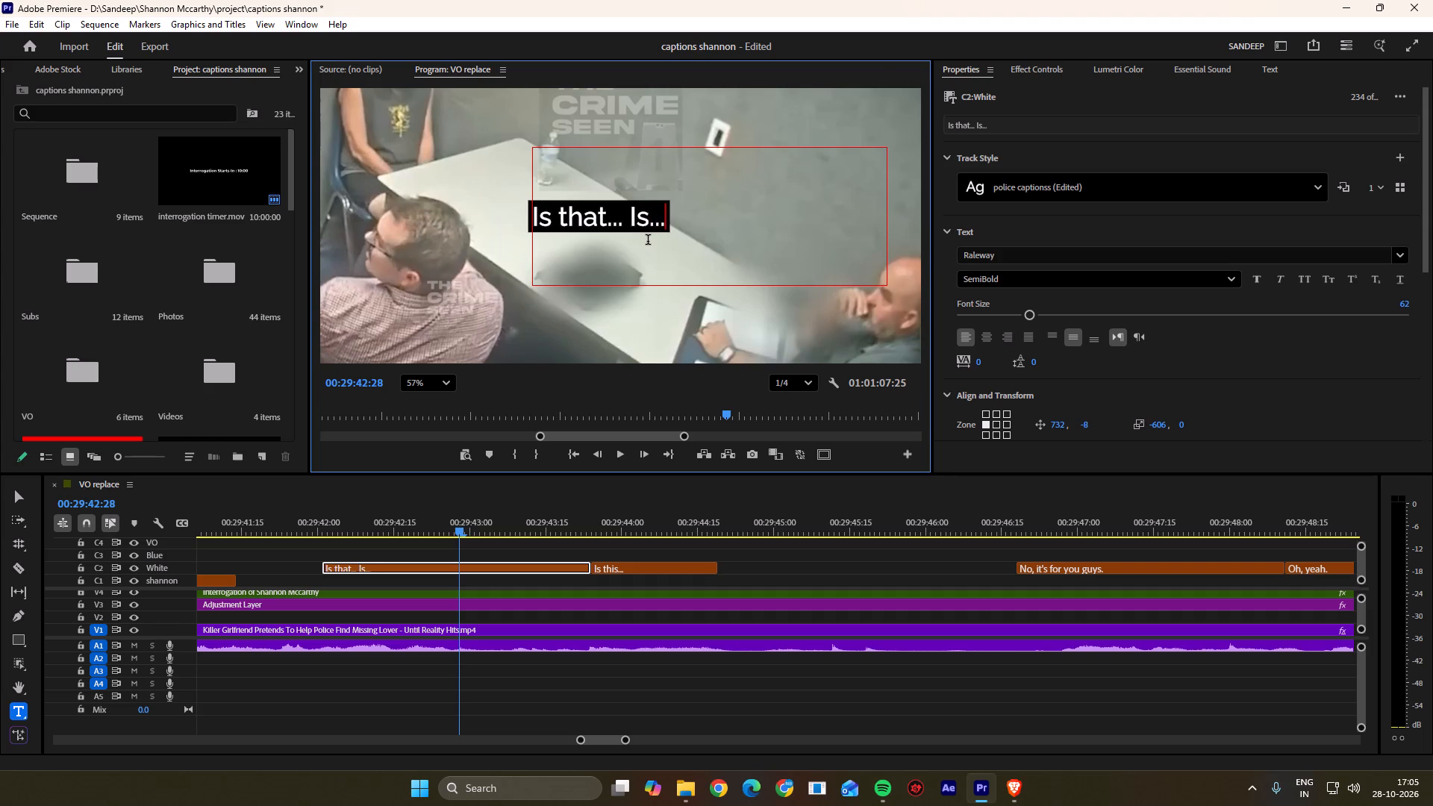
scroll(552, 258, "down", 9)
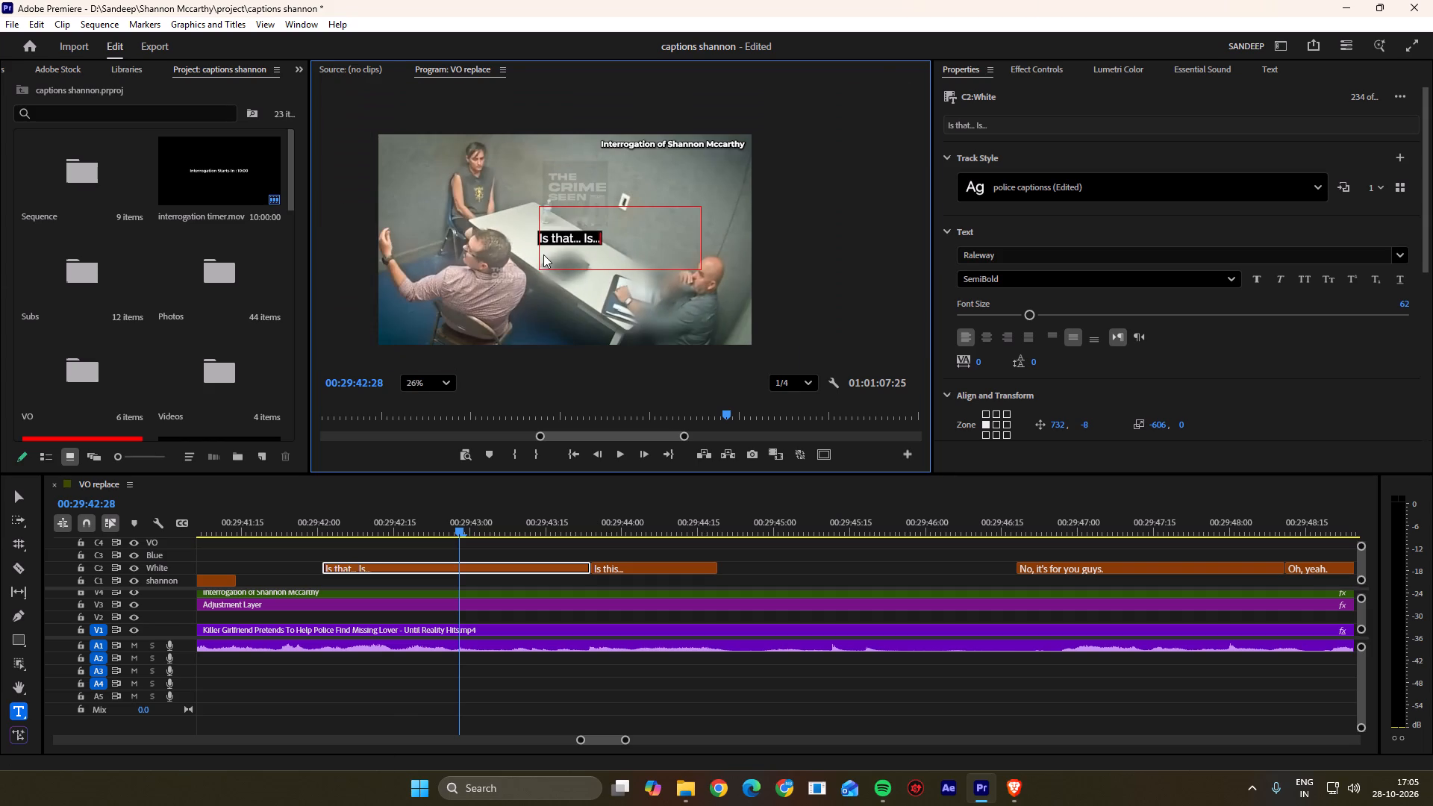
left_click(786, 259)
middle_click_drag(628, 271, 669, 233)
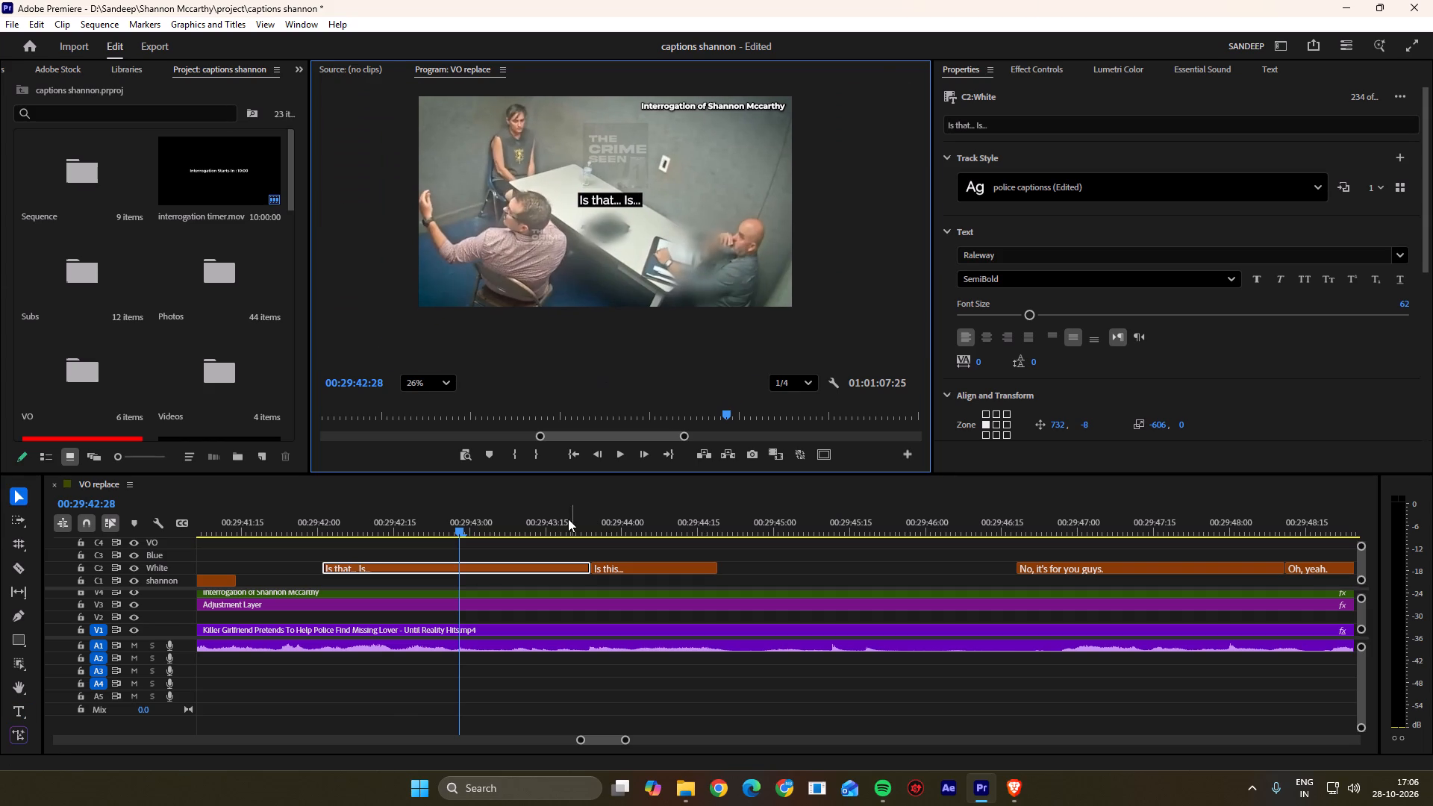
Extend the end of the remaining "Is this..." caption to about 00:29:44:22, following the dialogue.
key("space")
scroll(562, 579, "up", 5, "alt")
scroll(613, 591, "down", 4)
scroll(536, 573, "down", 3)
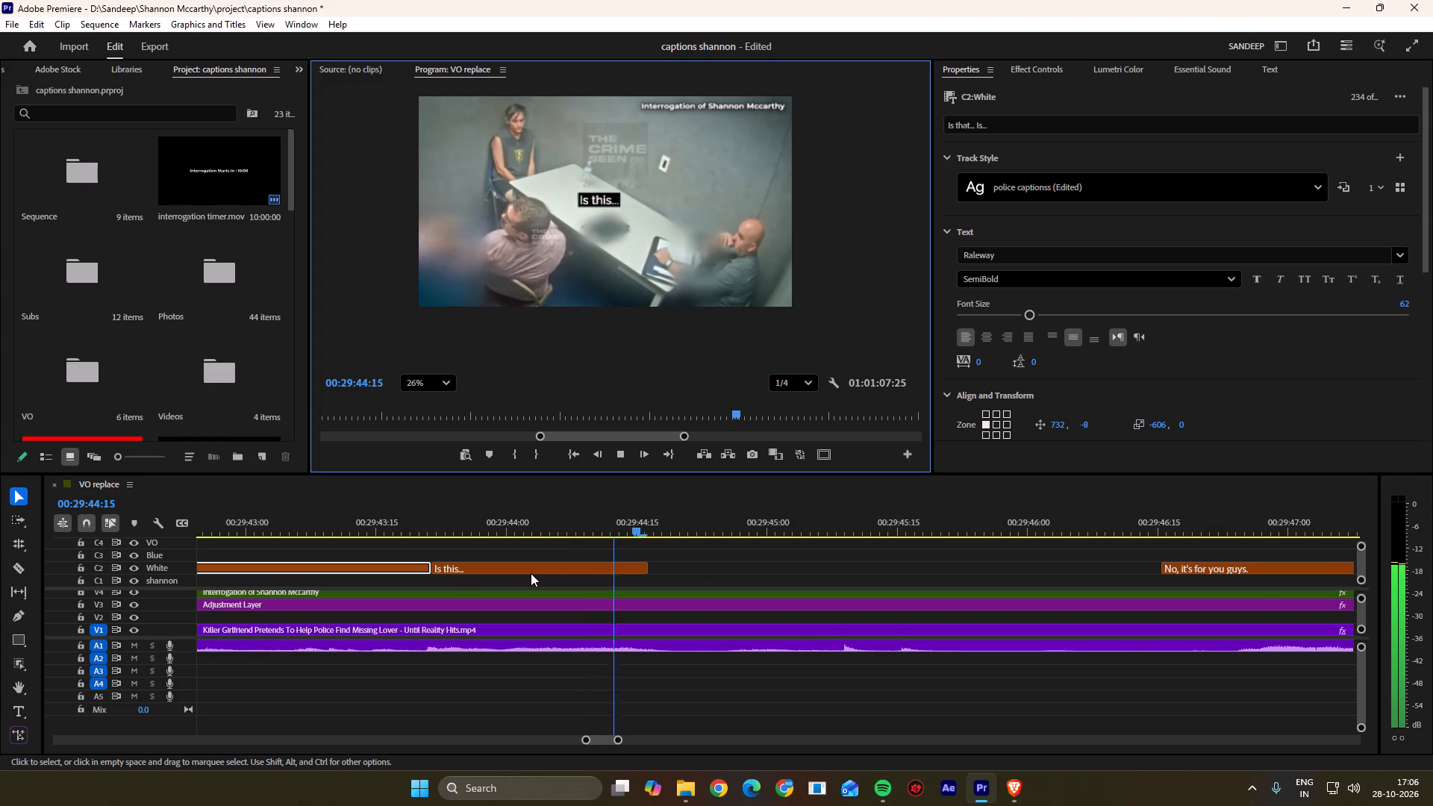
scroll(531, 573, "down", 6)
key("space")
left_click_drag(491, 522, 425, 527)
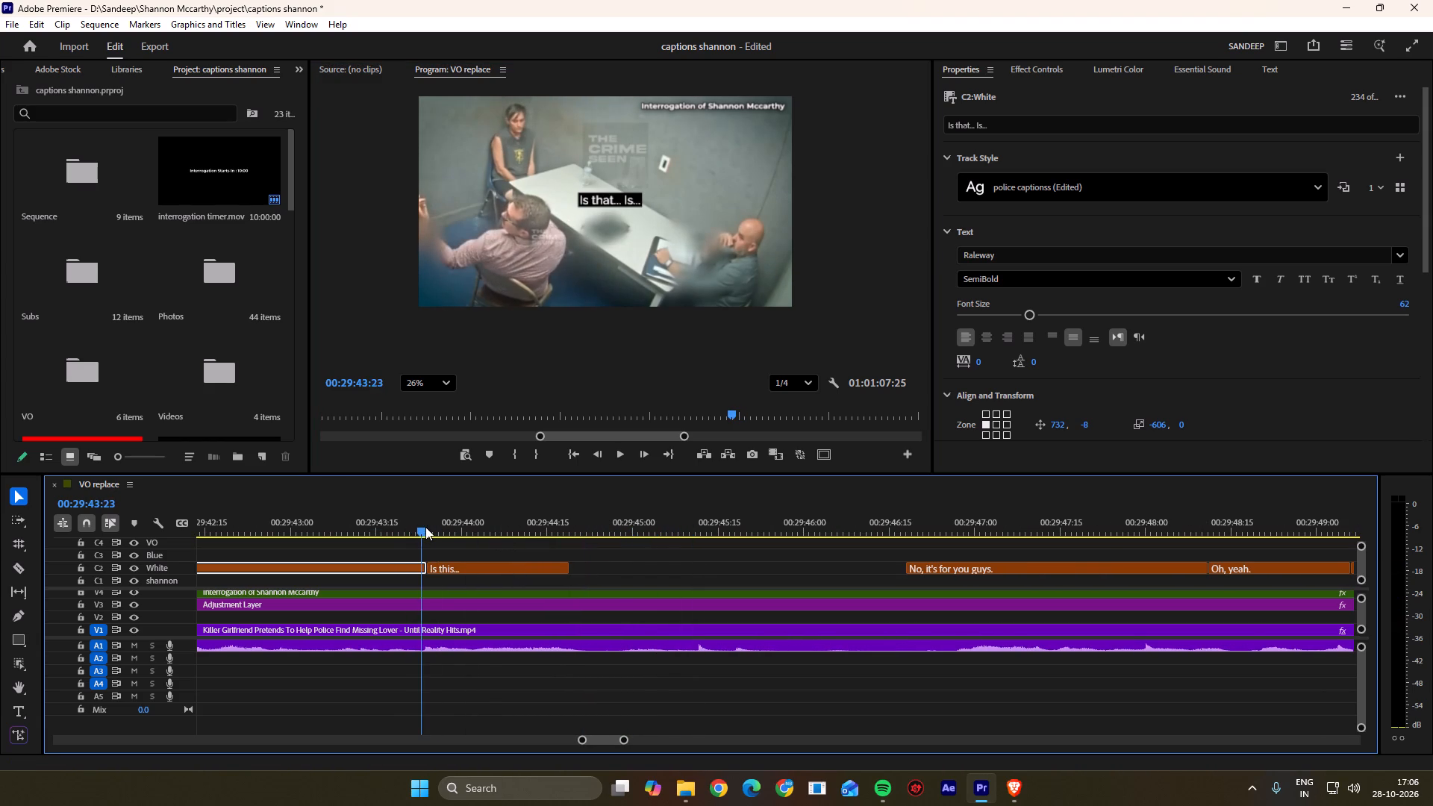
left_click_drag(425, 527, 428, 526)
left_click(446, 545)
key("space")
scroll(448, 560, "down", 4)
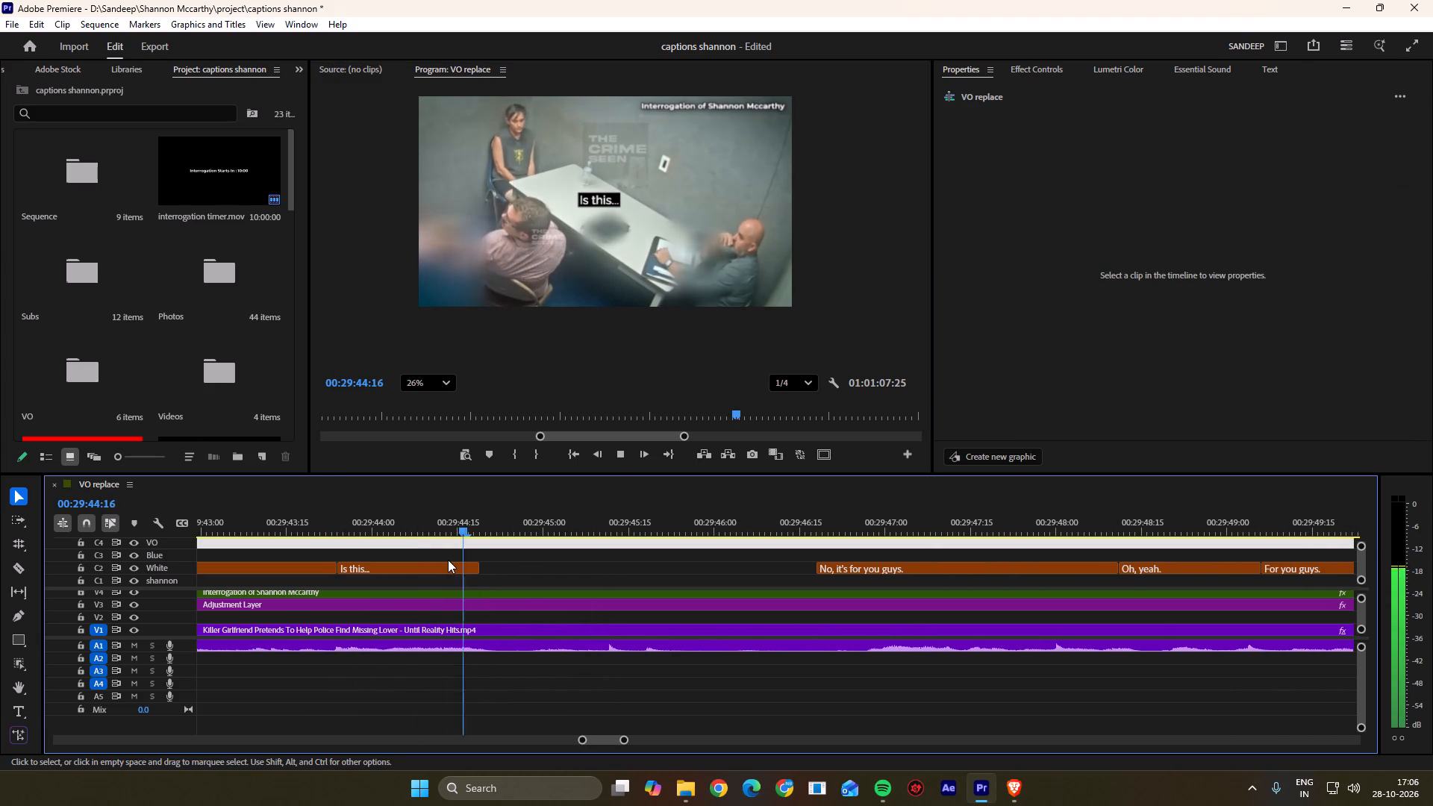
key("space")
left_click_drag(486, 568, 505, 563)
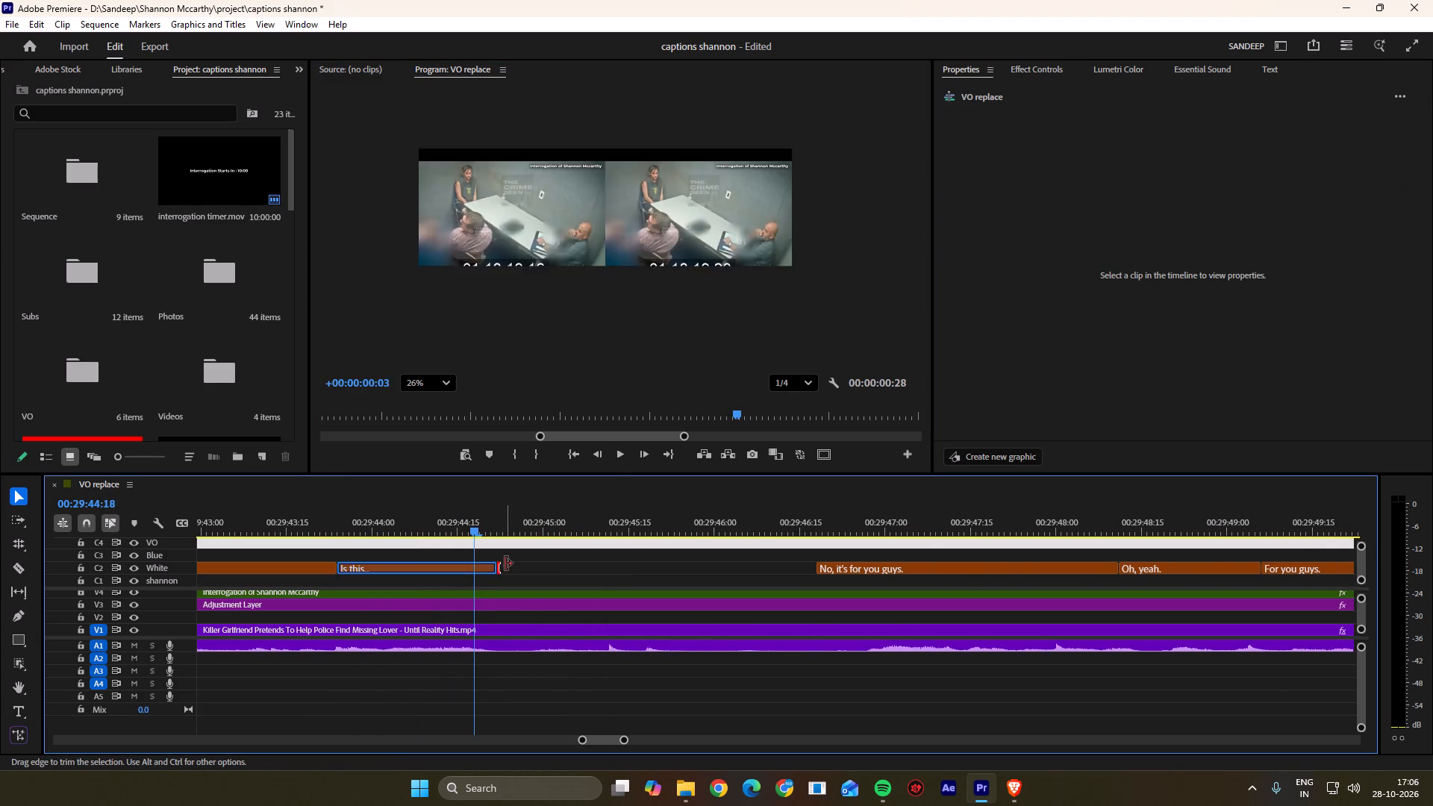
left_click(551, 563)
Trim the start of the police caption "No, it's for you guys." to 00:29:46:27 and replay it against the dialogue.
key("space")
scroll(548, 563, "down", 8, "alt")
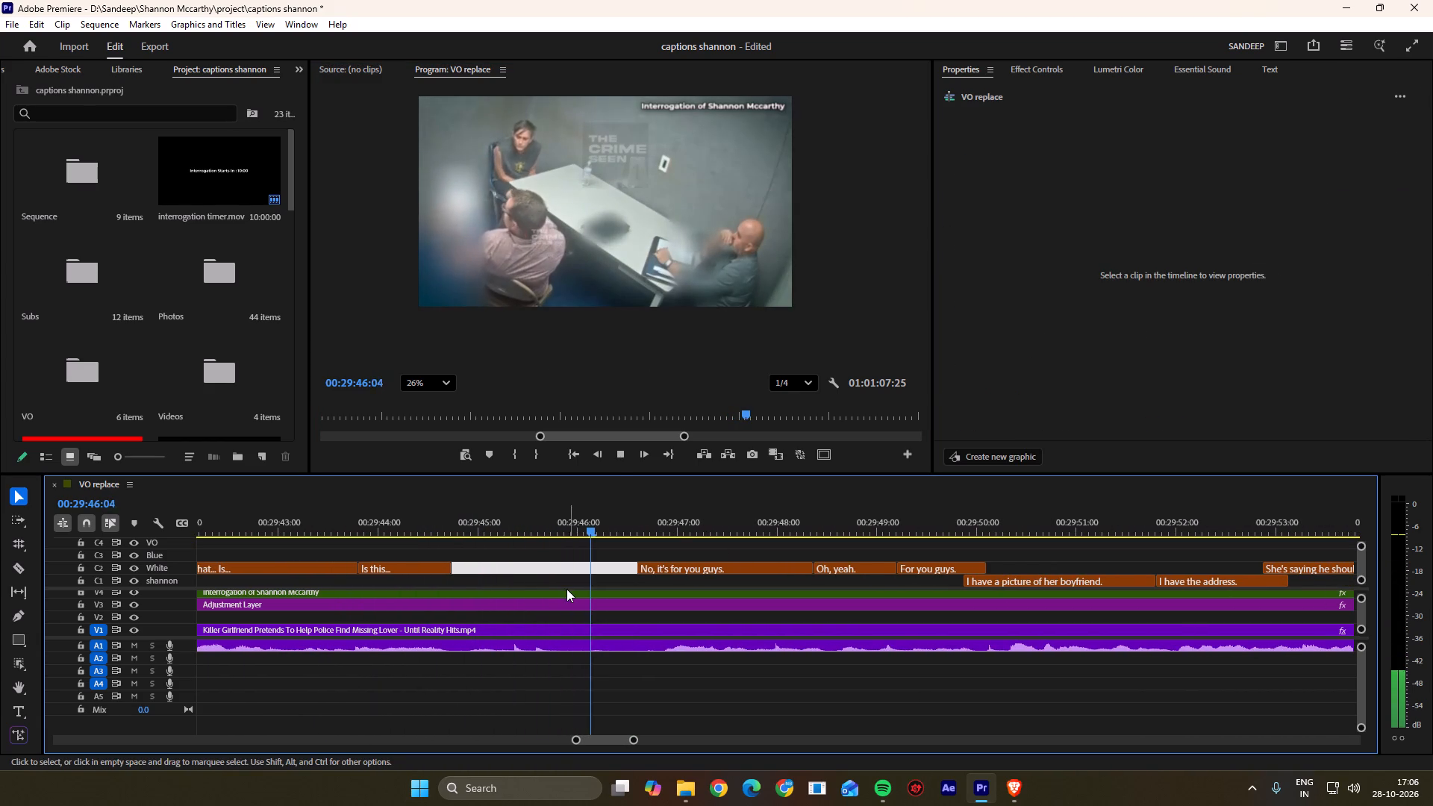
scroll(566, 589, "down", 10)
scroll(487, 603, "up", 7, "alt")
key("space")
scroll(387, 561, "up", 3)
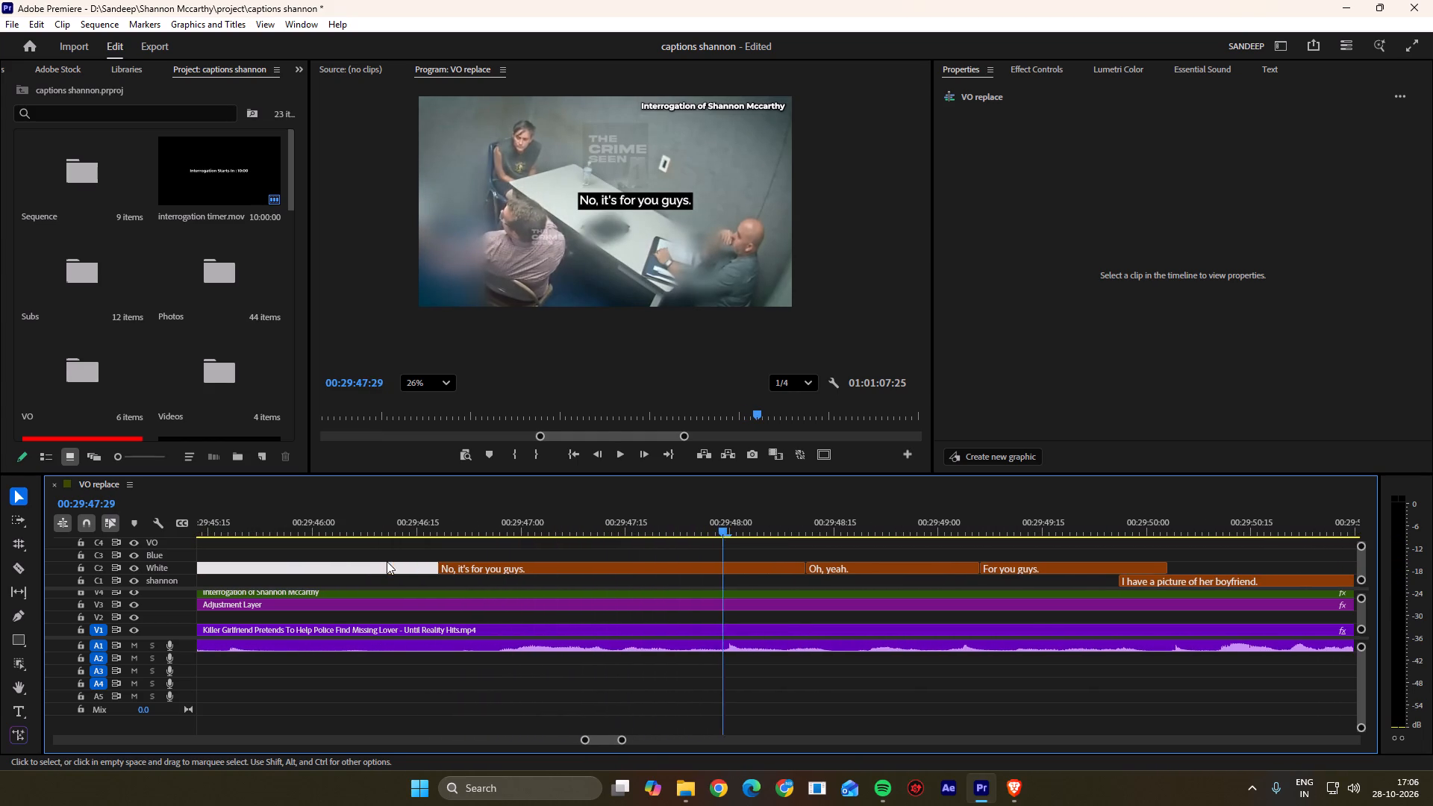
scroll(443, 567, "down", 4, "alt")
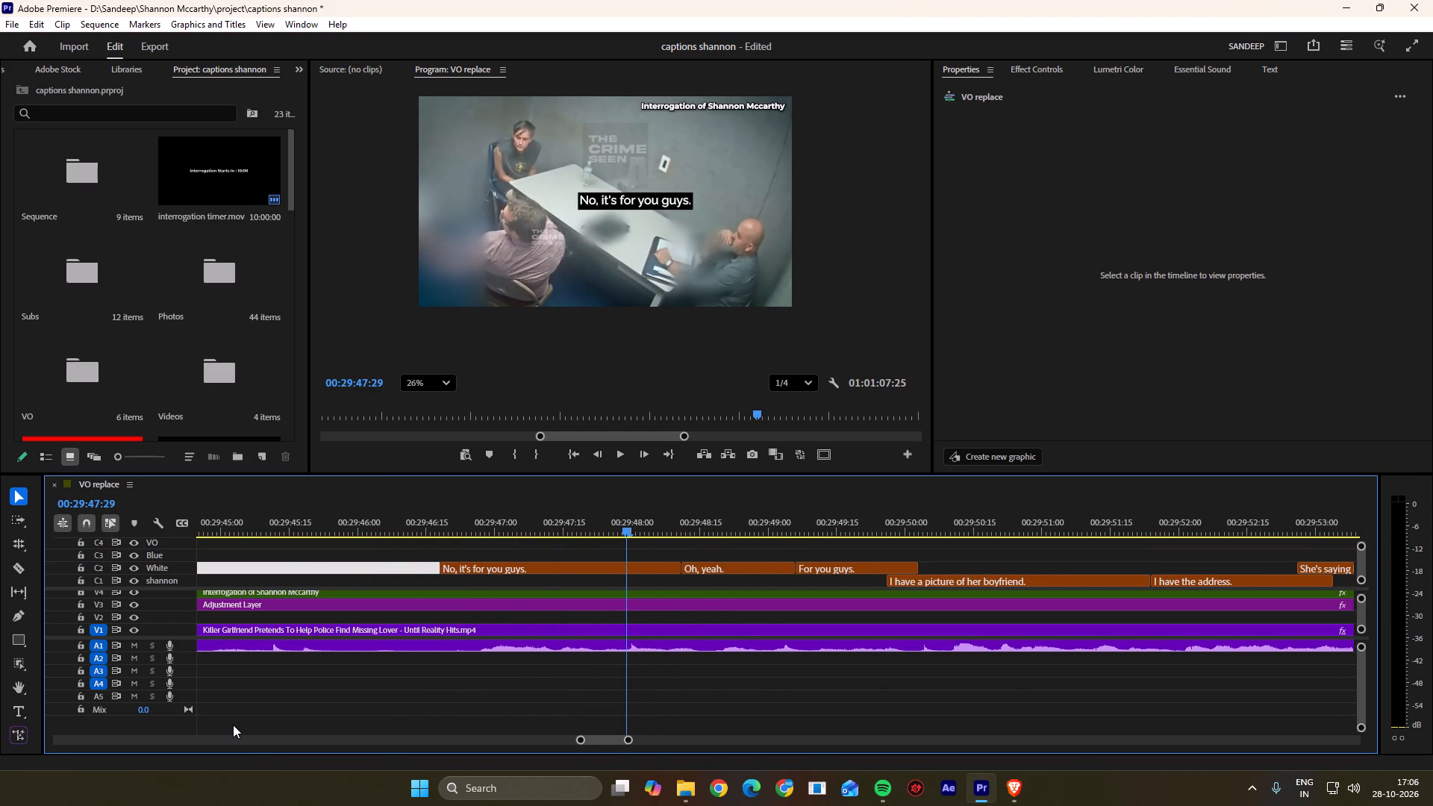
left_click_drag(476, 523, 455, 524)
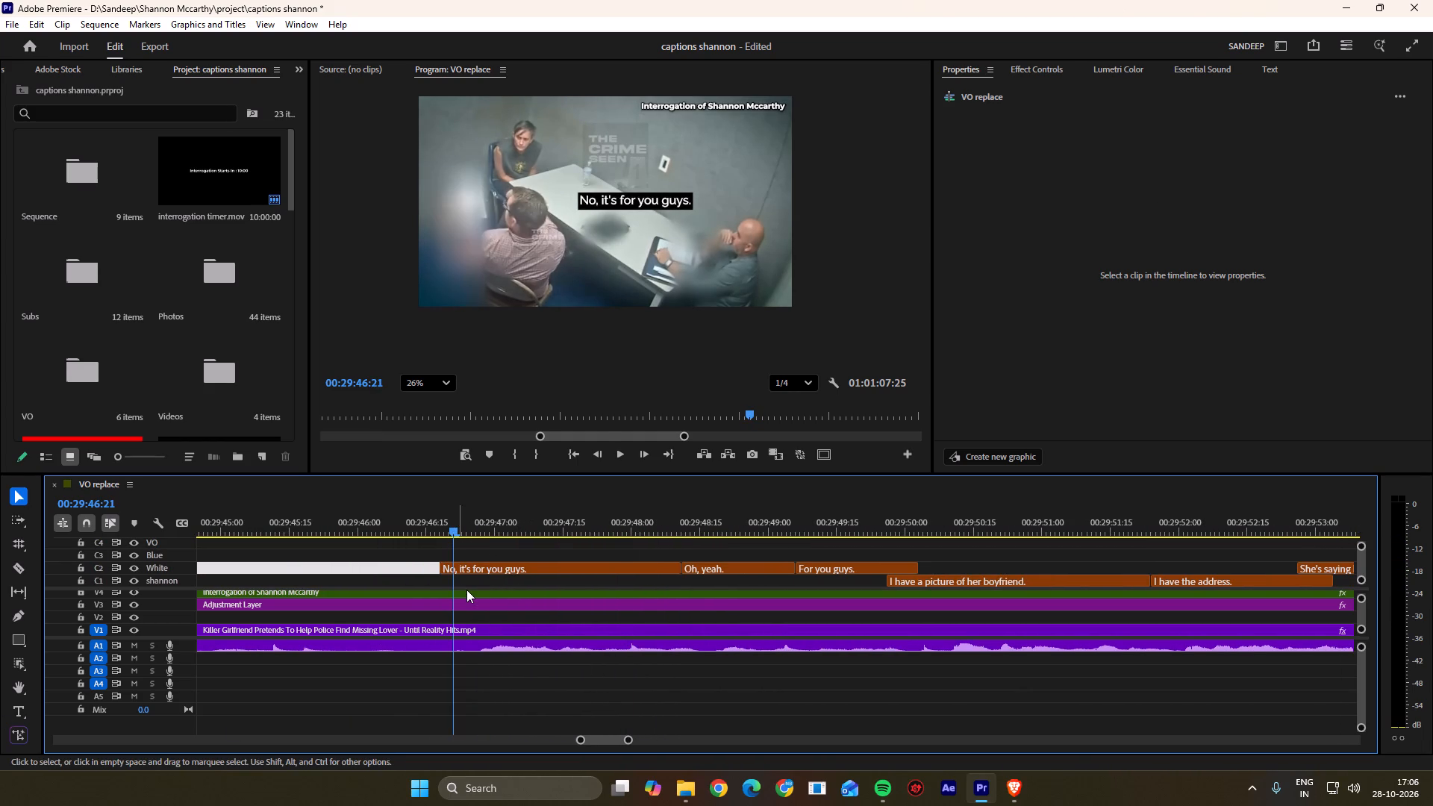
scroll(466, 590, "up", 2, "alt")
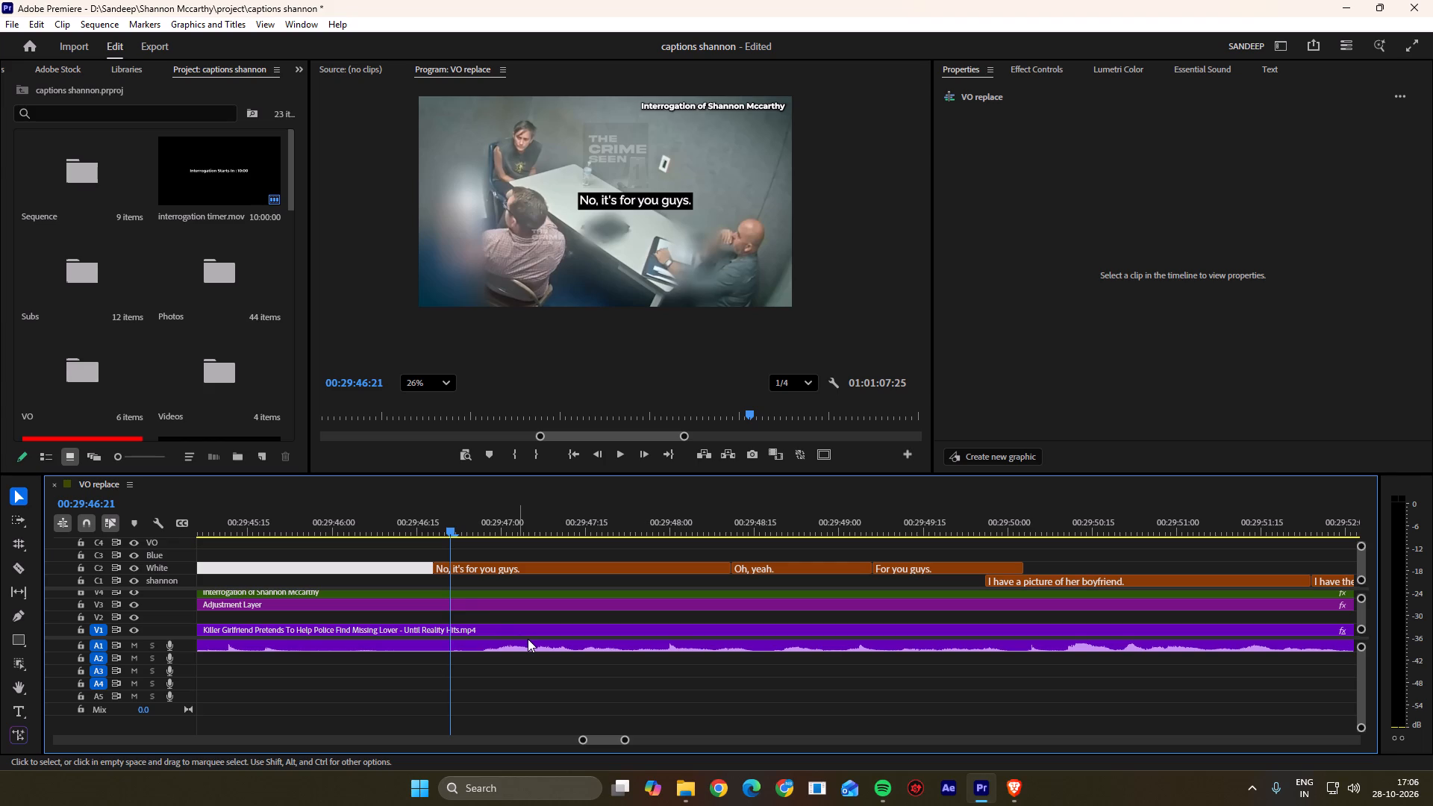
key("space")
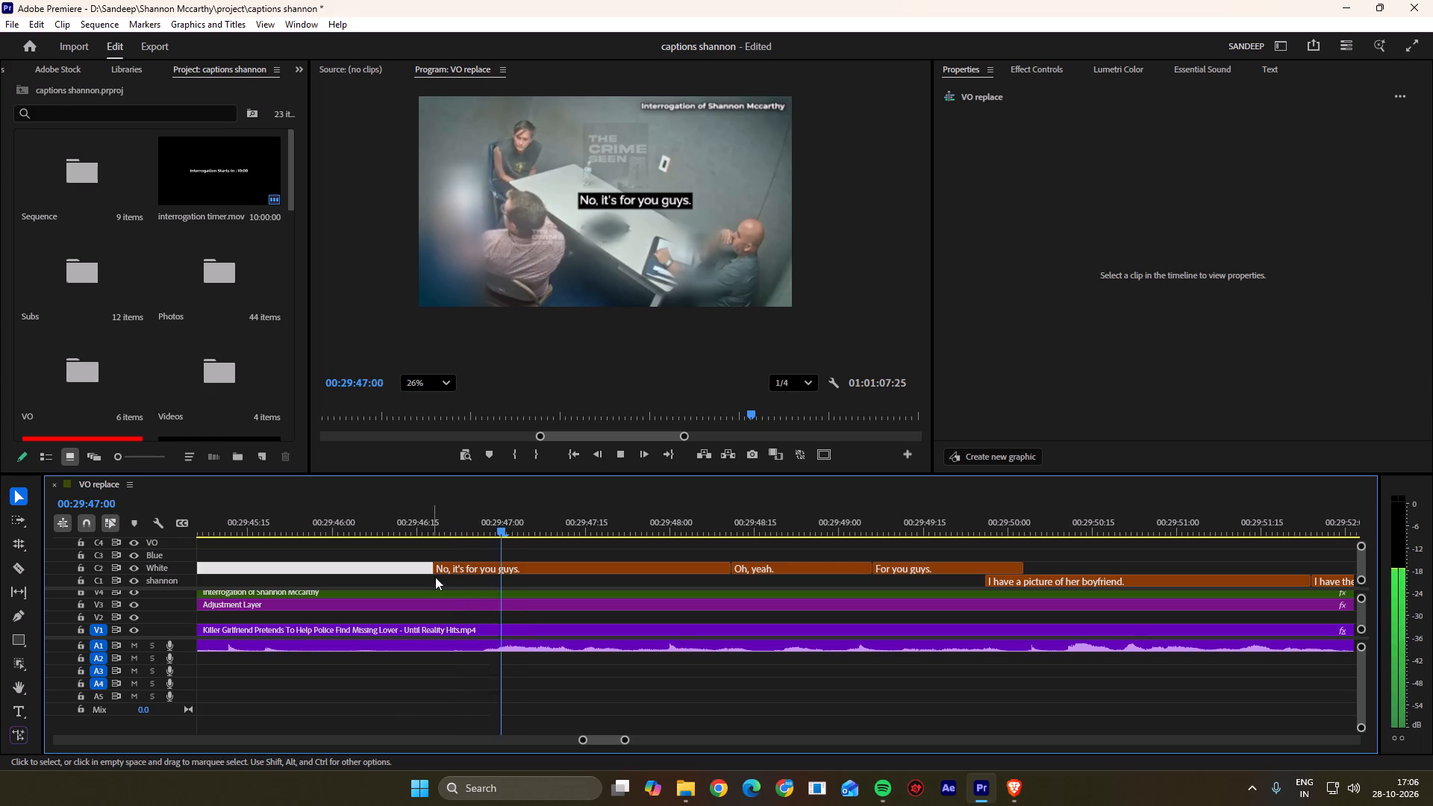
key("space")
left_click_drag(513, 519, 484, 523)
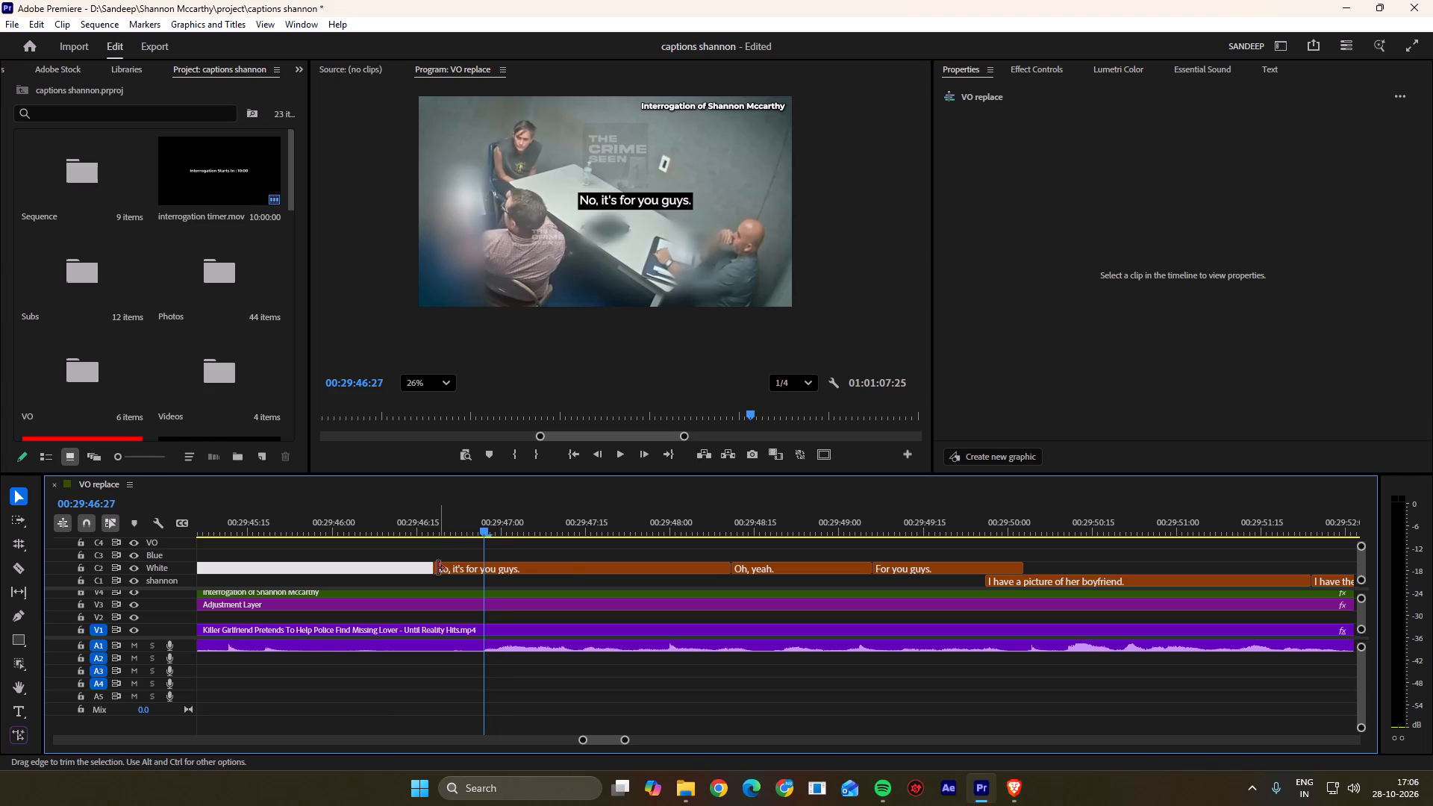
left_click_drag(435, 571, 485, 568)
left_click(531, 554)
key("space")
scroll(528, 562, "down", 3)
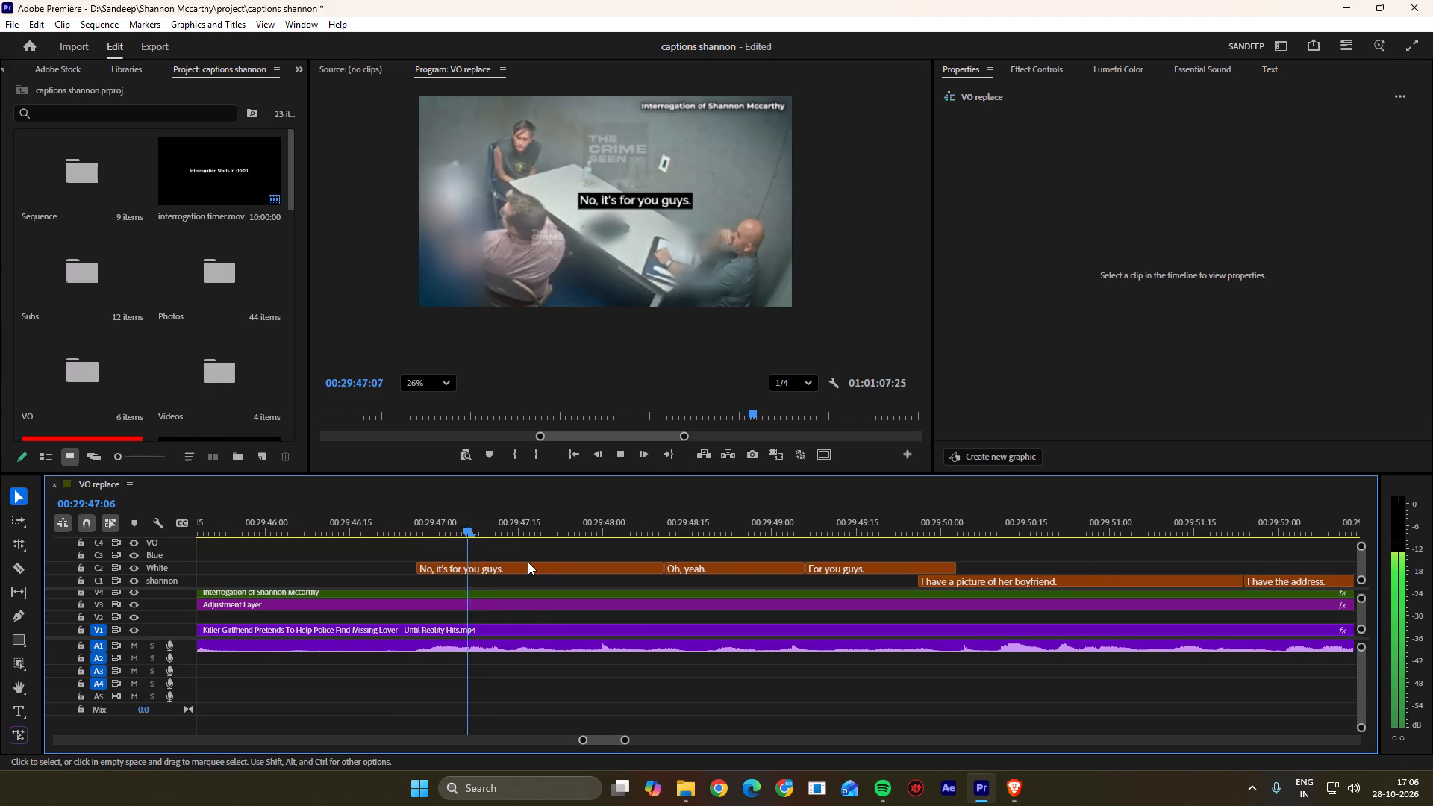
key("space")
scroll(528, 562, "down", 2)
scroll(504, 574, "up", 2)
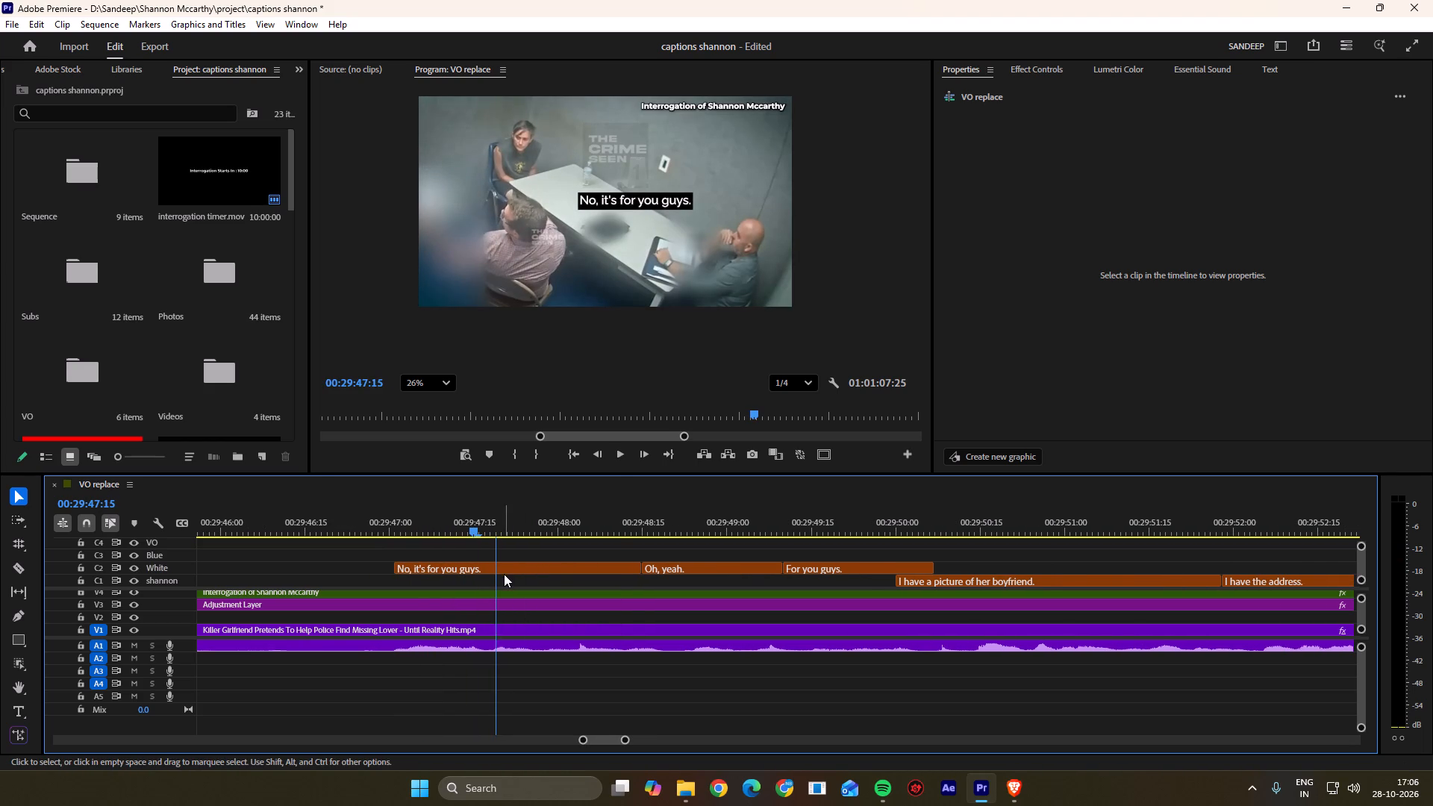
Play the sequence from about 00:29:41:29 to examine the timing of the "Is that... Is..." and "Is this..." captions against the dialogue.
scroll(504, 574, "up", 1)
scroll(640, 613, "down", 10, "alt")
scroll(710, 621, "down", 2, "alt")
scroll(617, 622, "up", 3)
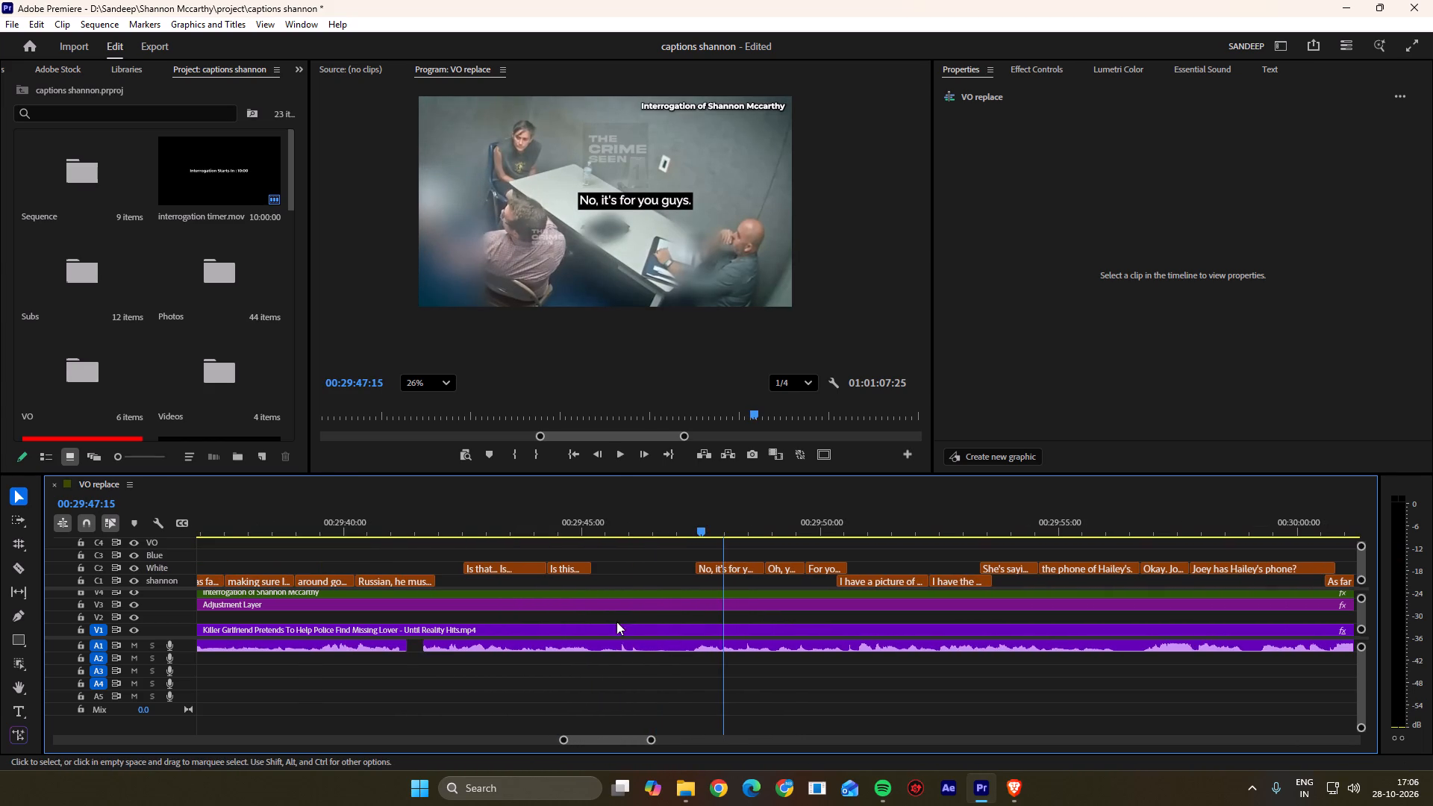
left_click_drag(488, 522, 461, 528)
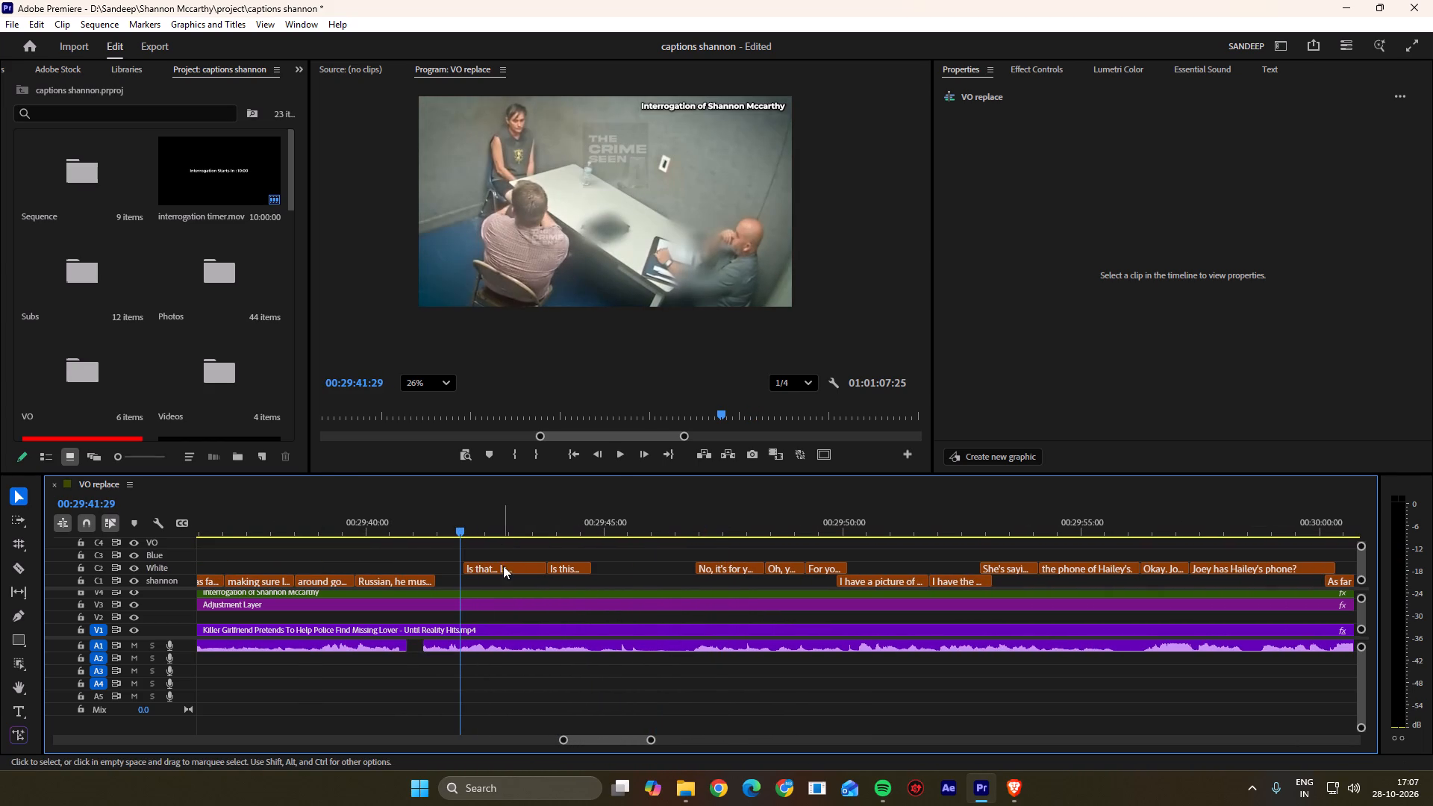
left_click(507, 557)
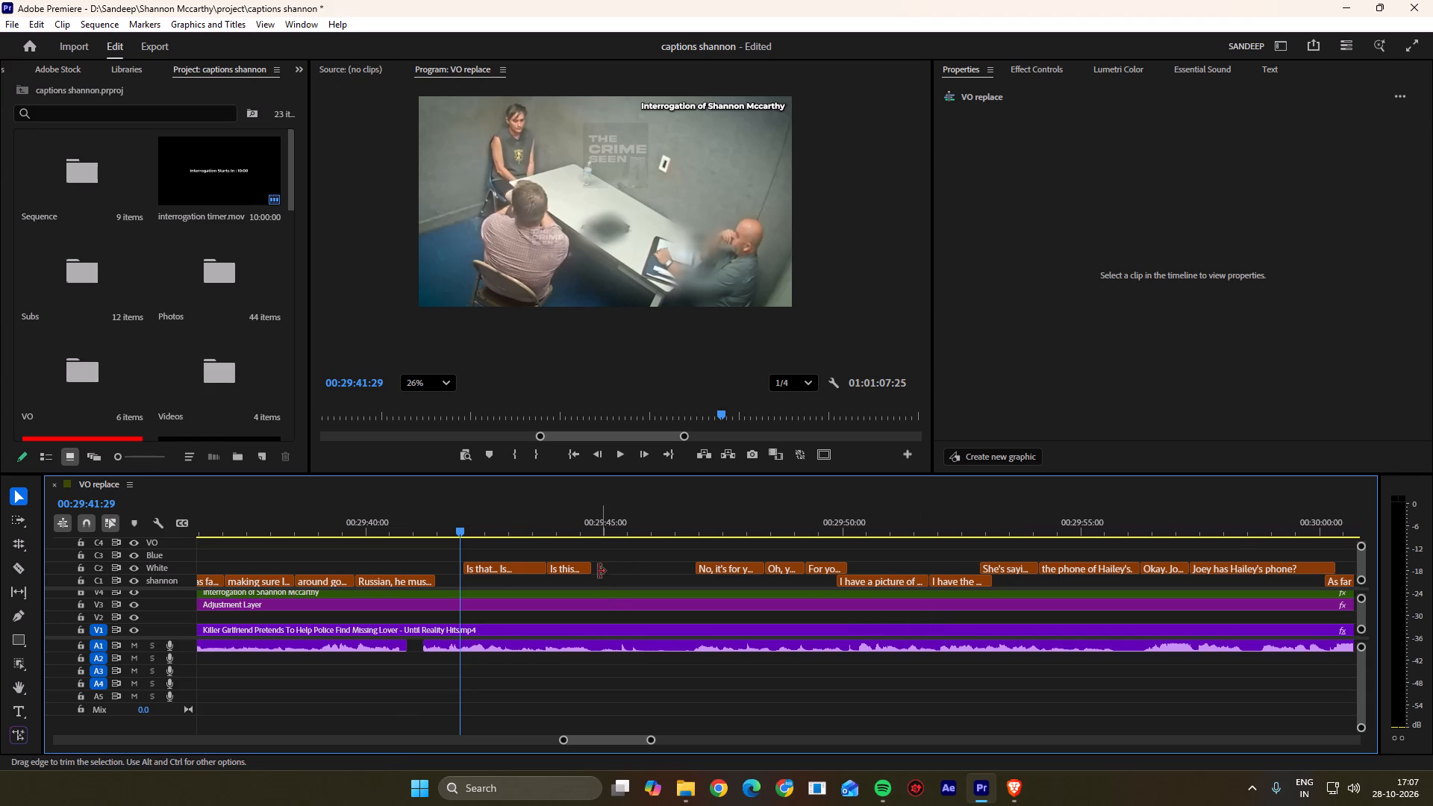
scroll(481, 581, "up", 7, "alt")
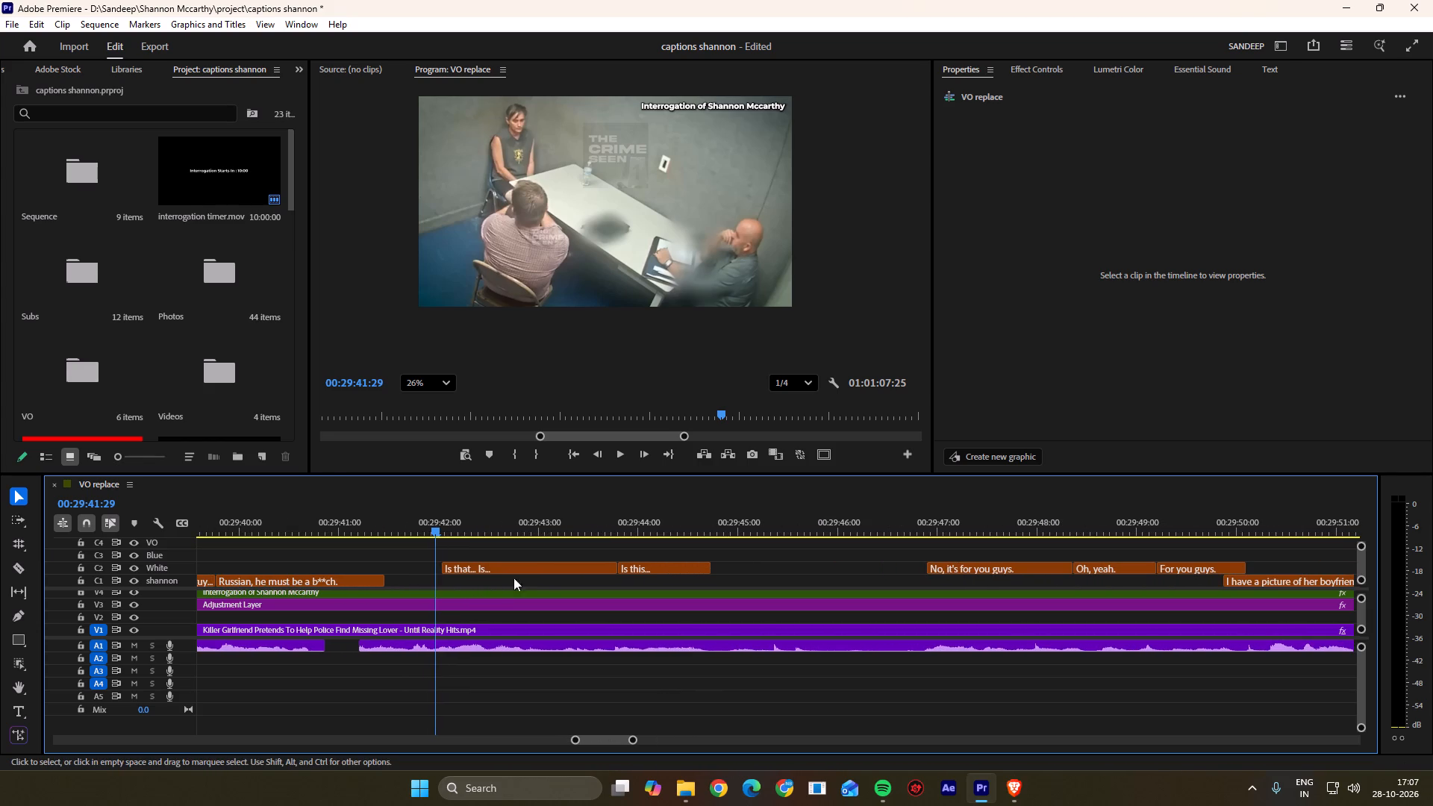
left_click(539, 577)
left_click(548, 569)
key("space")
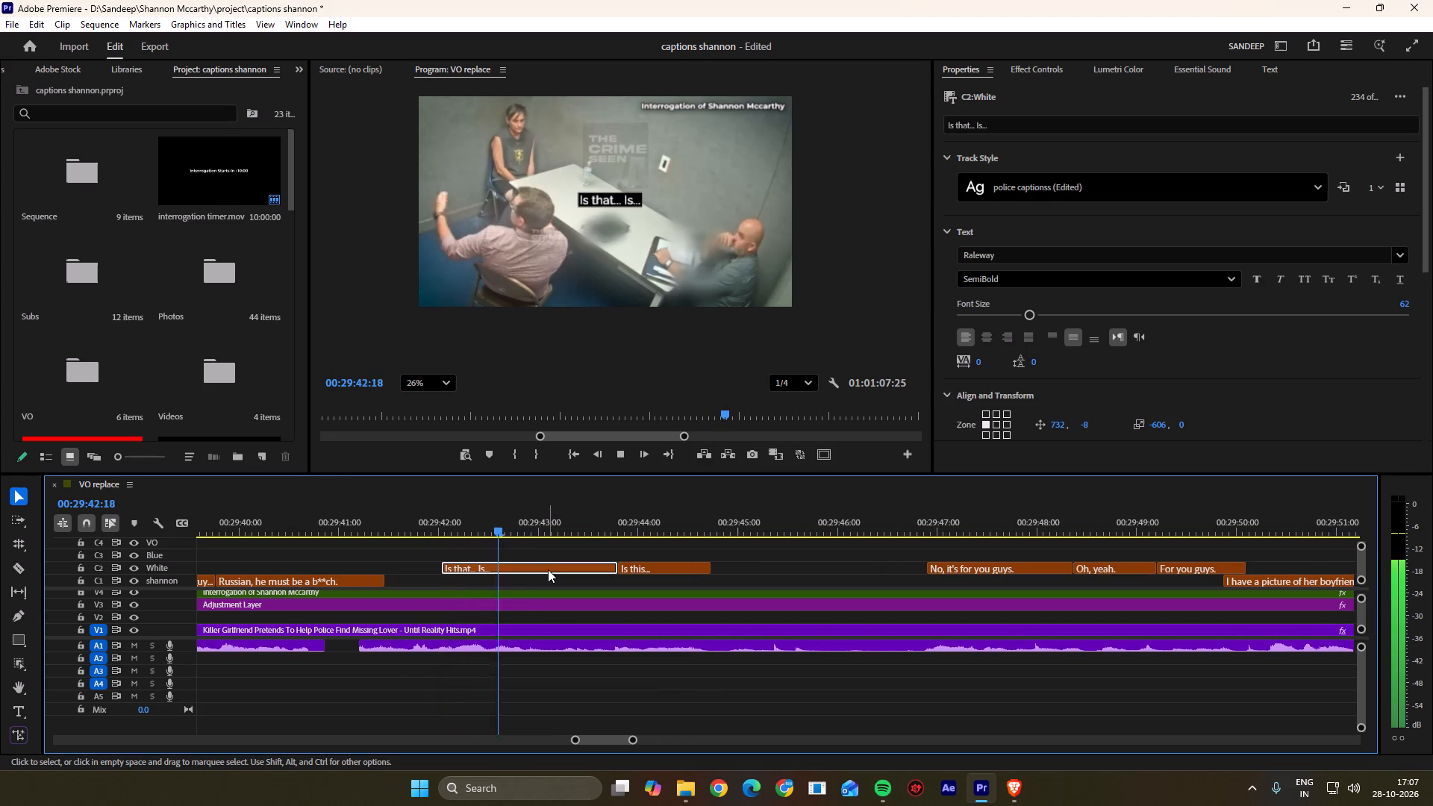
scroll(548, 569, "down", 11)
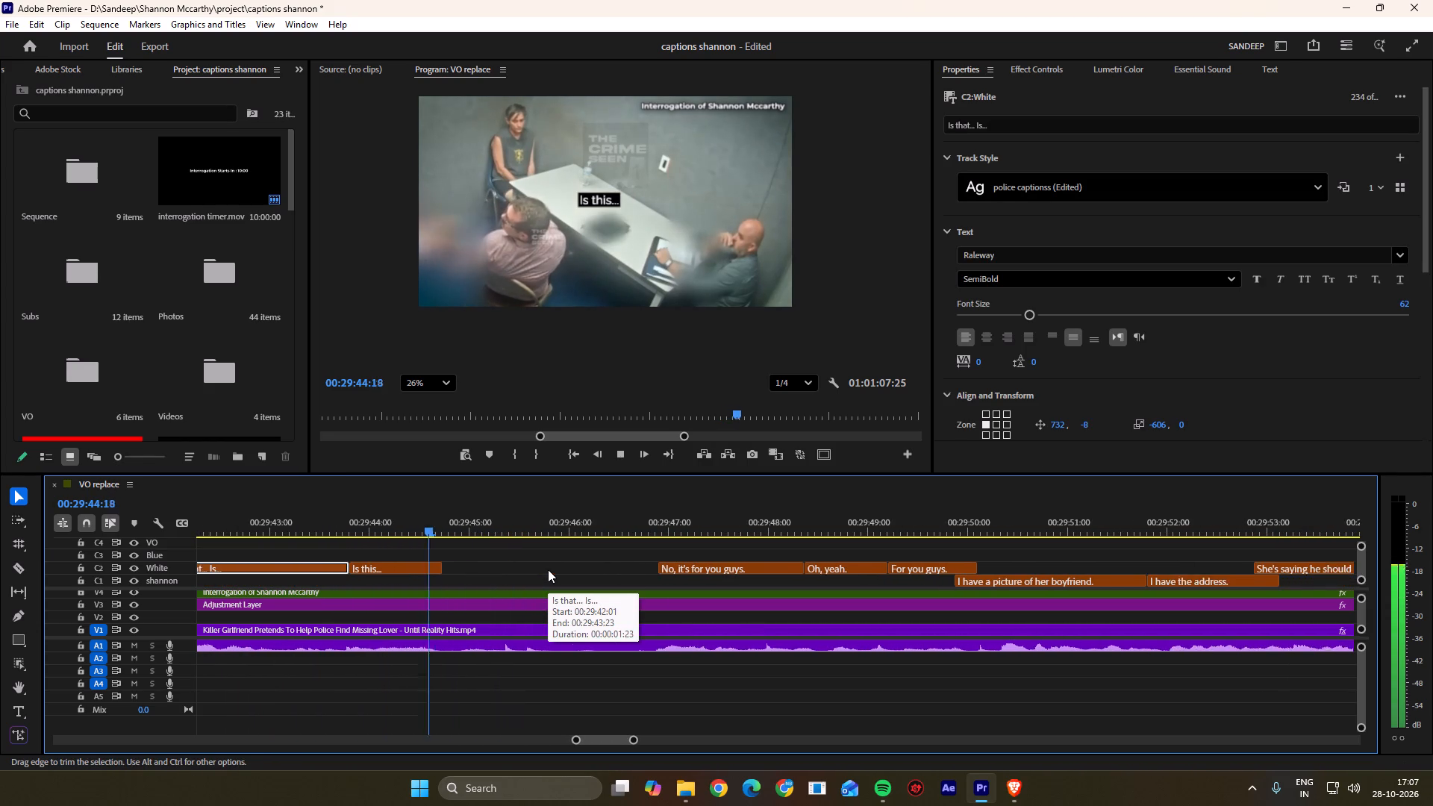
scroll(548, 569, "down", 5)
scroll(557, 569, "up", 3, "alt")
scroll(558, 569, "down", 4)
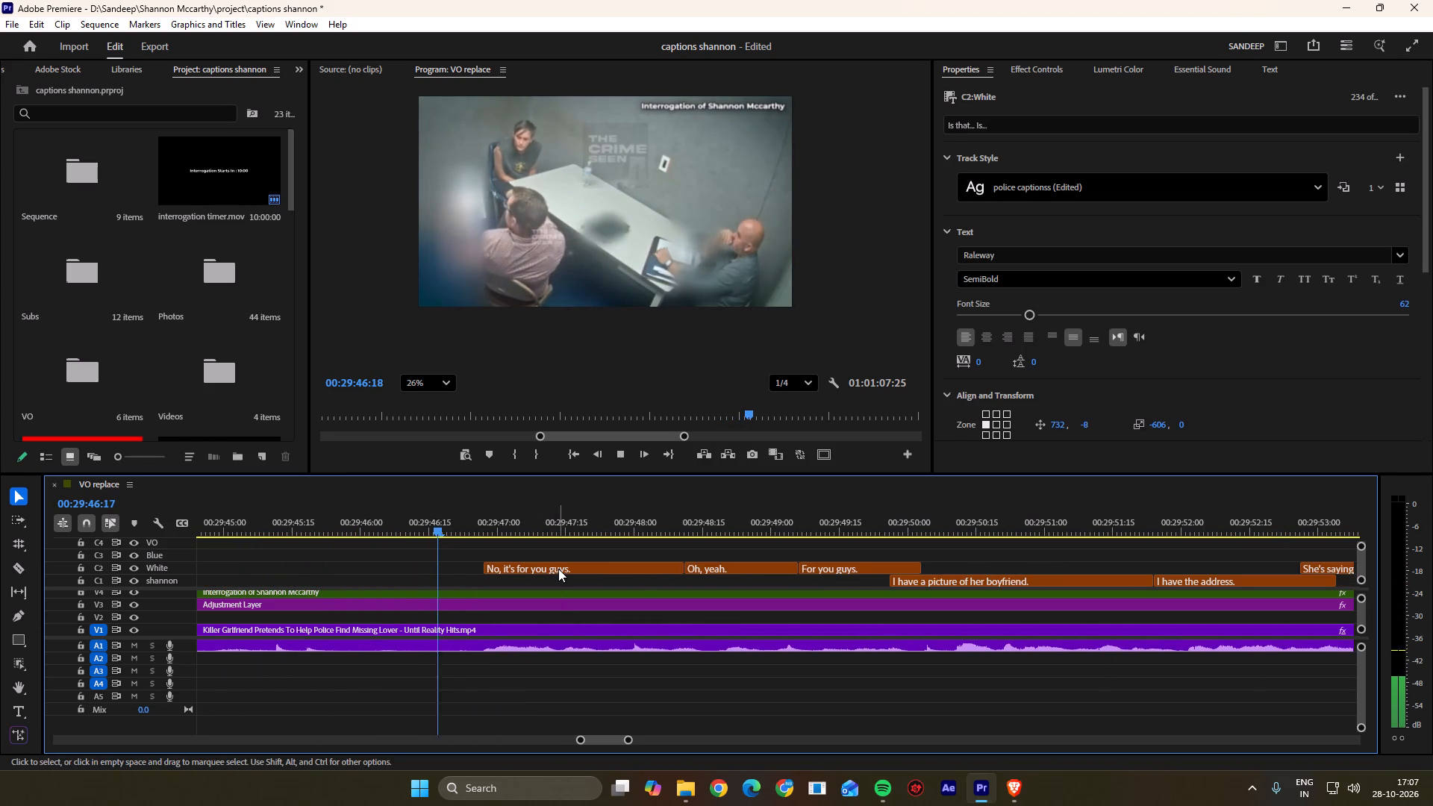
Play and replay the "No, it's for you guys." caption from about 00:29:46:23 to examine its timing against the dialogue.
key("space")
key("space")
key("space")
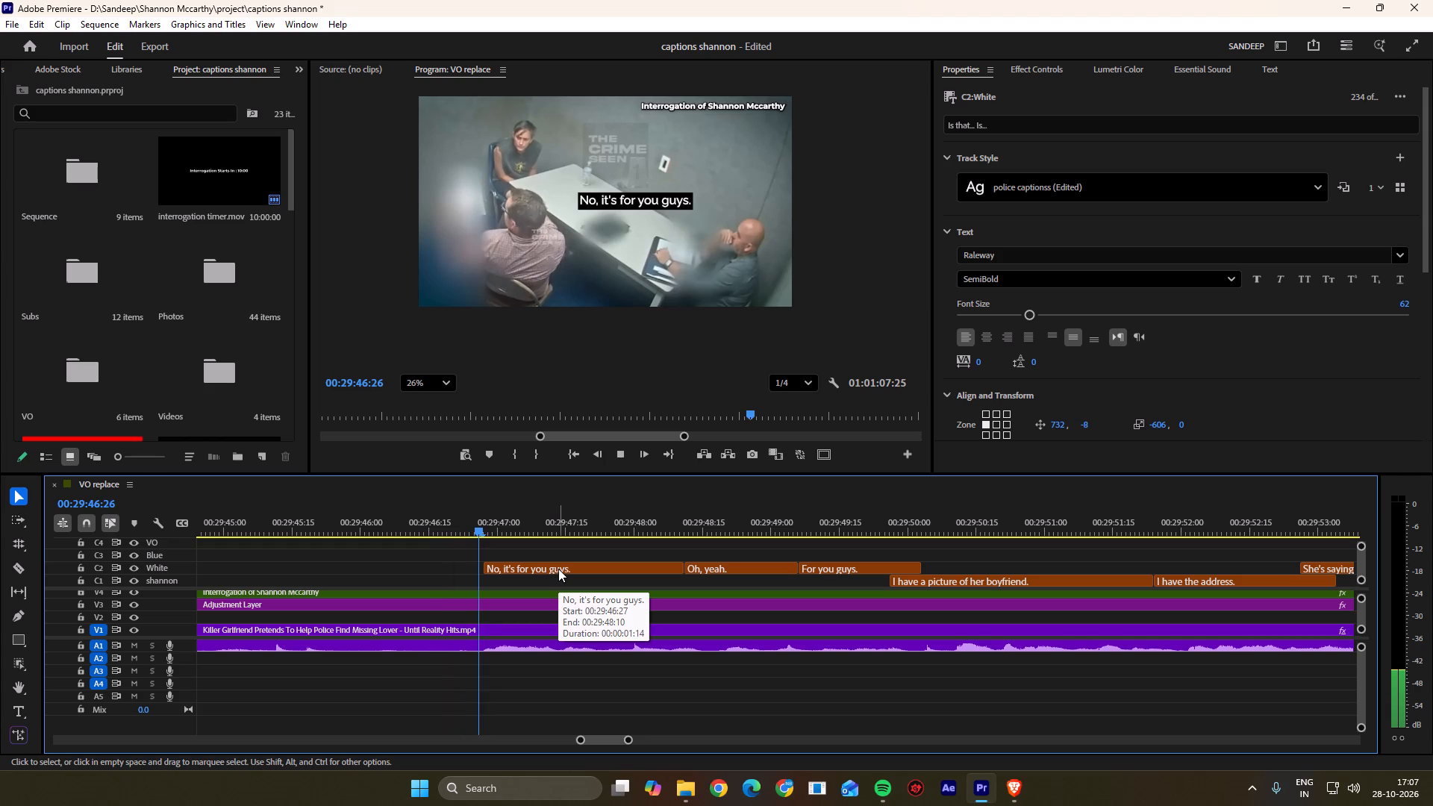
key("space")
scroll(558, 569, "down", 4)
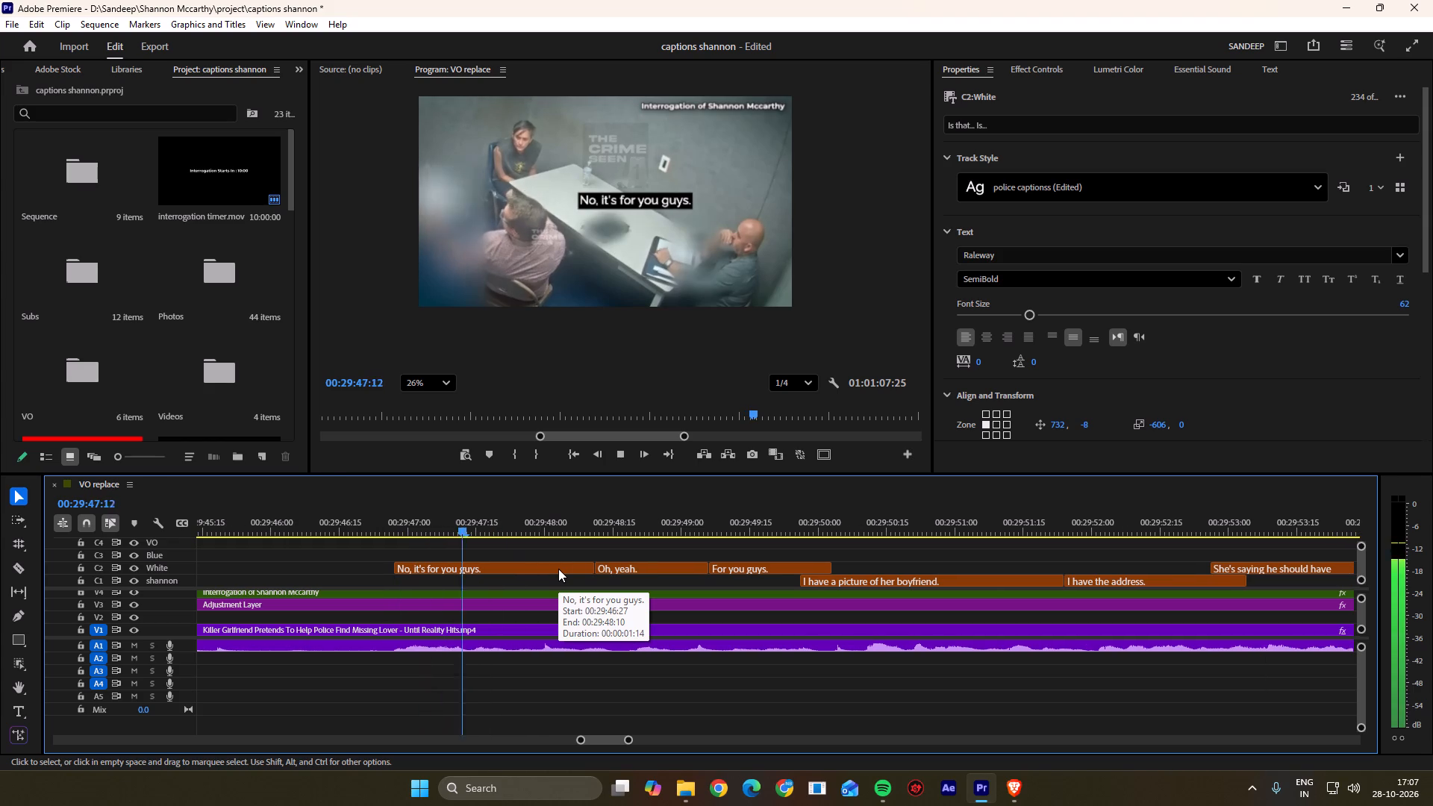
key("space")
key("space")
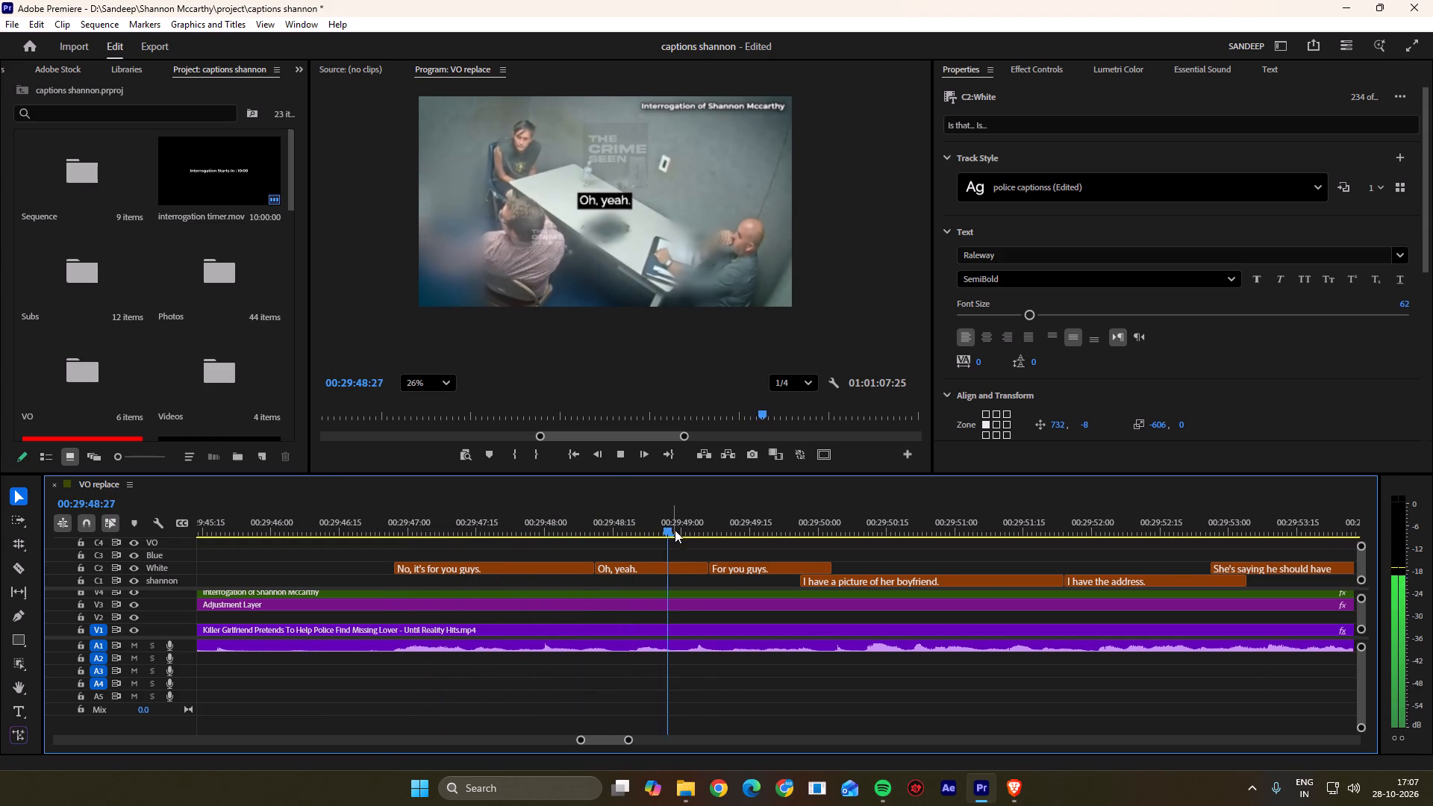
left_click_drag(673, 528, 377, 534)
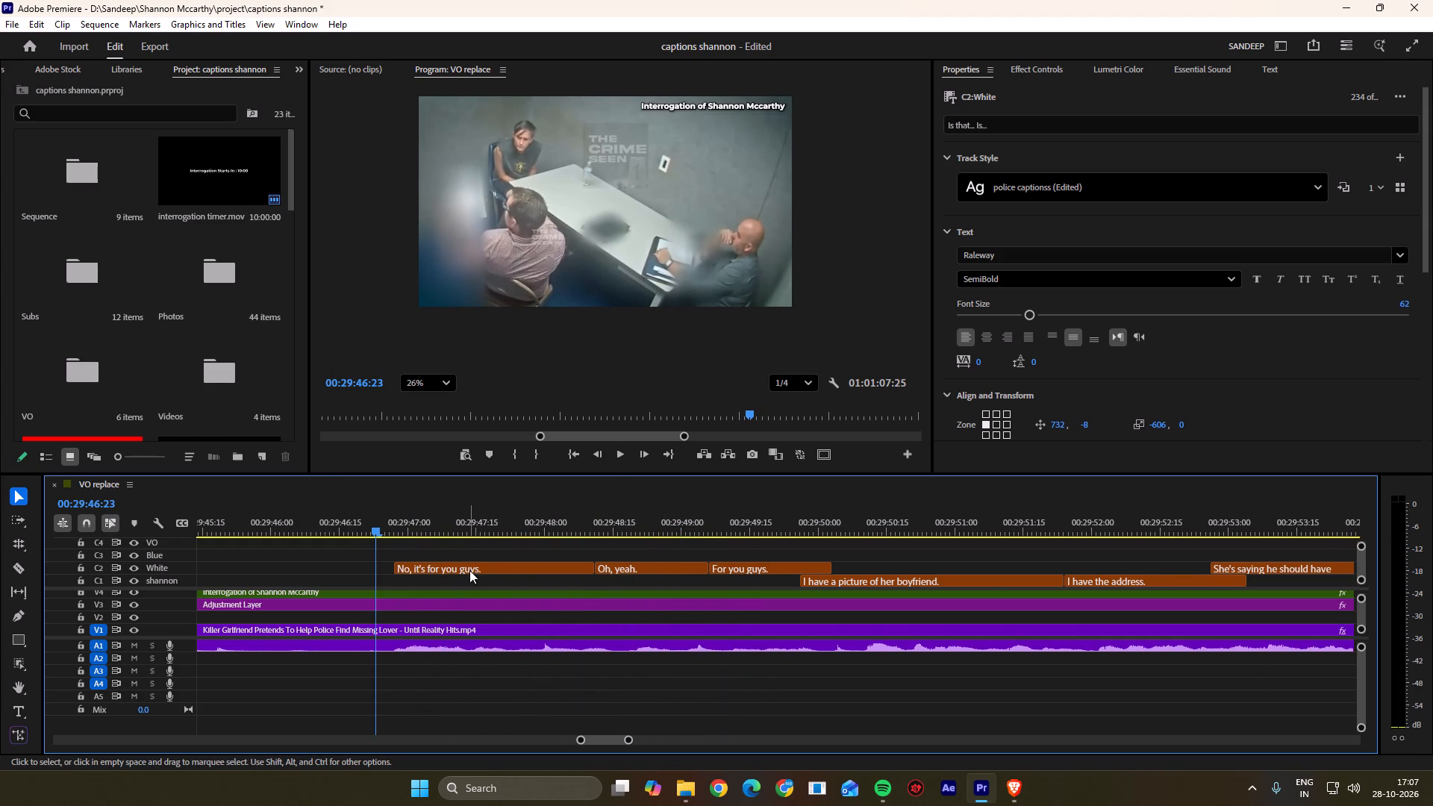
left_click(469, 570)
left_click(478, 561)
key("space")
scroll(478, 561, "down", 3)
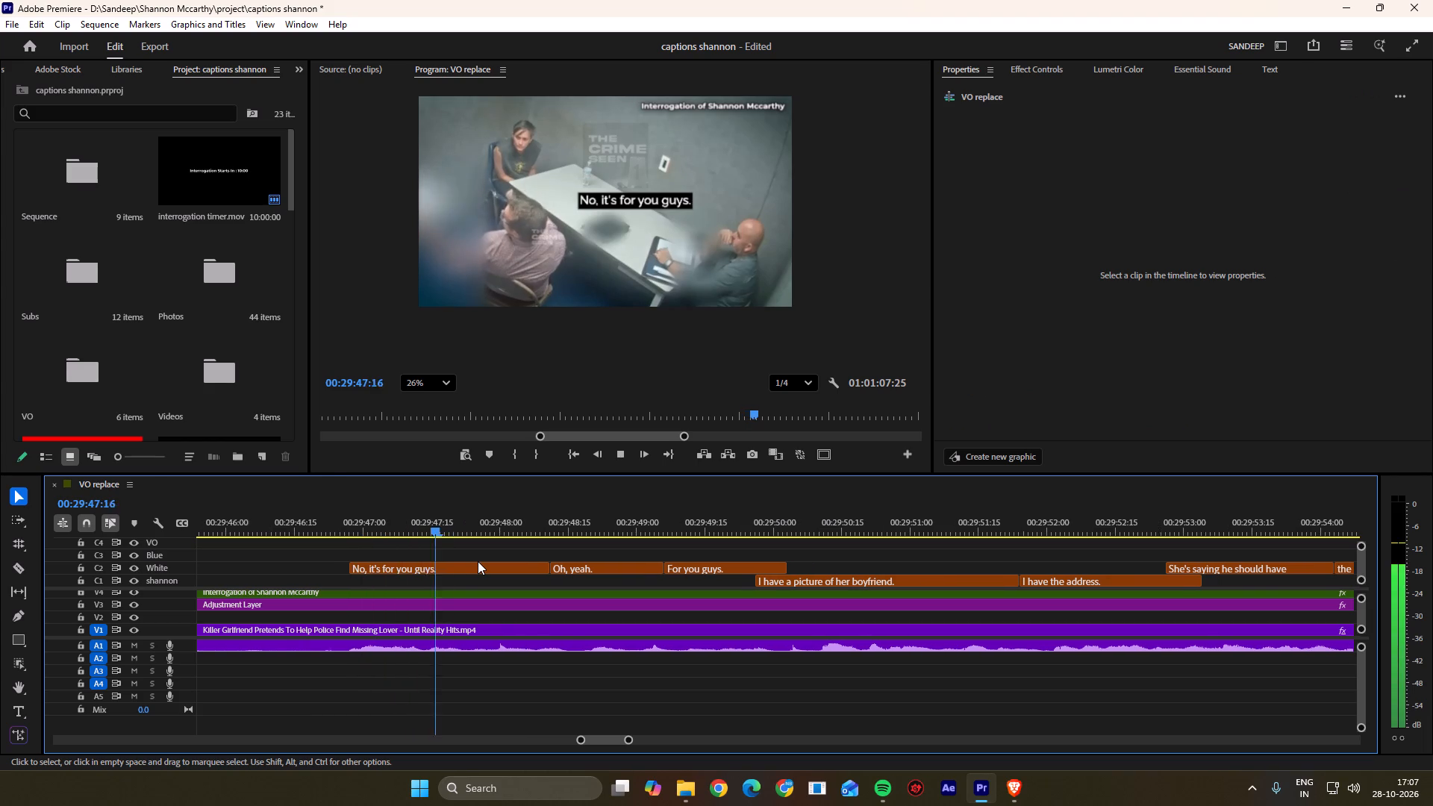
key("space")
left_click_drag(506, 520, 340, 527)
key("space")
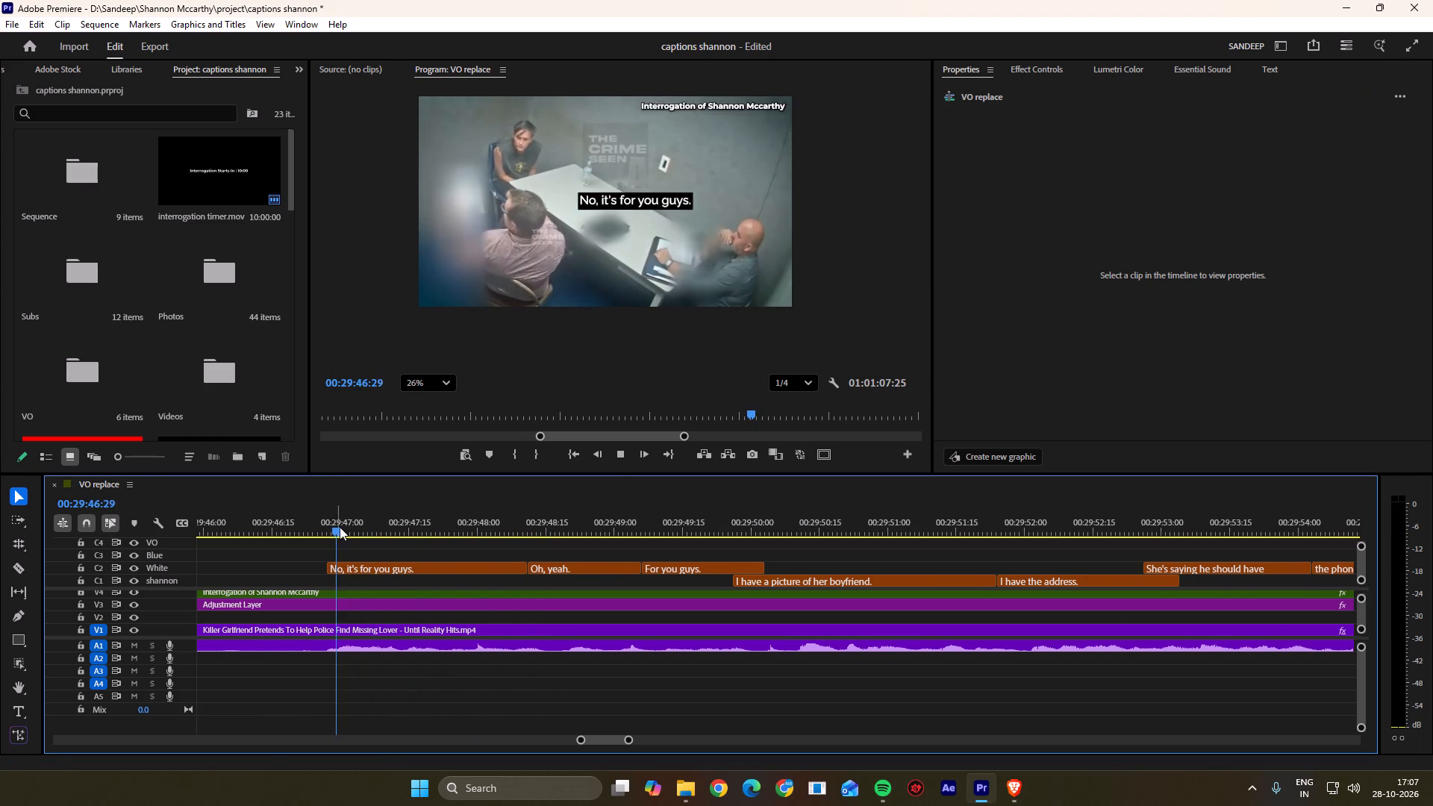
key("space")
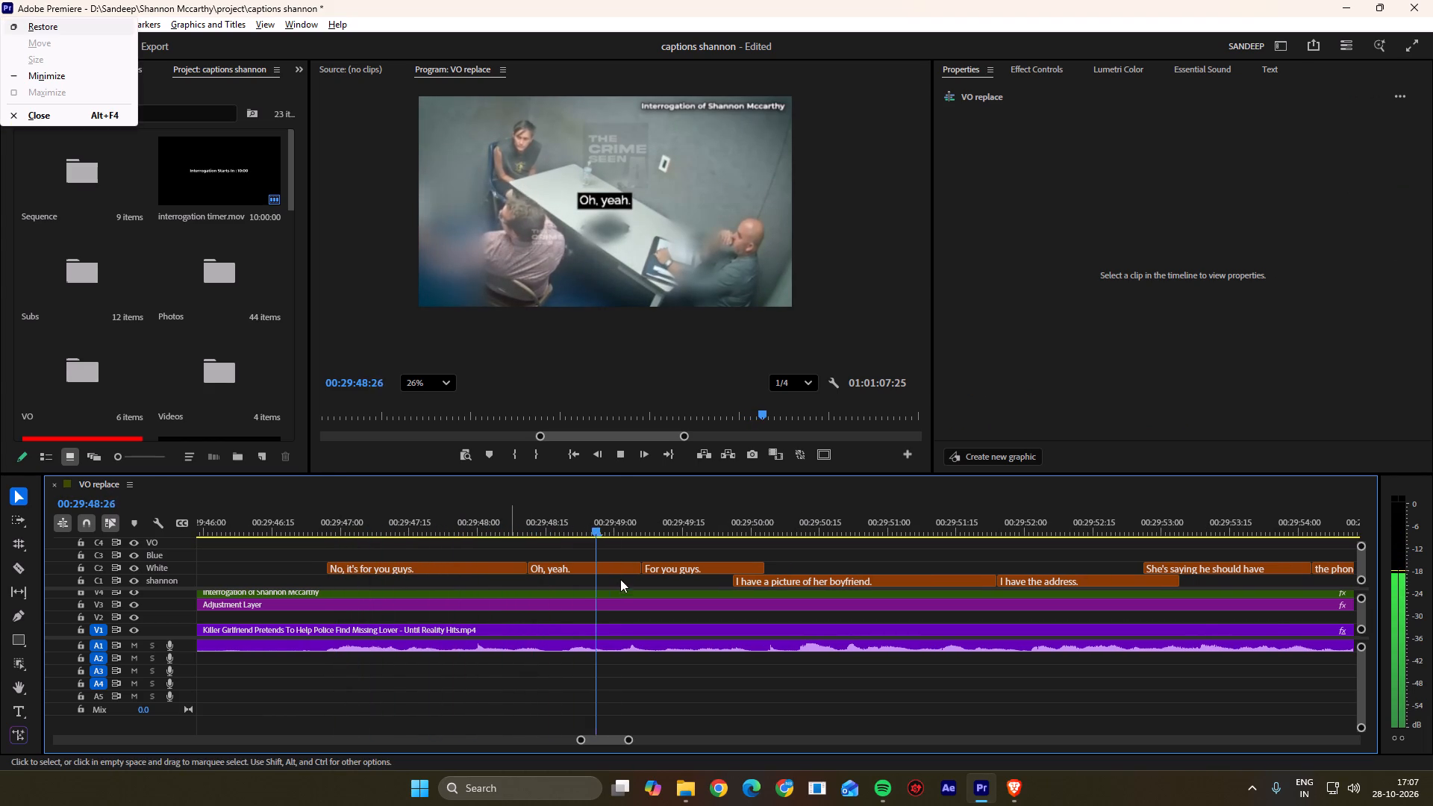
Replay the transition between the "No, it's for you guys." and "Oh, yeah." captions to examine who speaks the second line.
key("space")
left_click_drag(593, 522, 534, 524)
key("space")
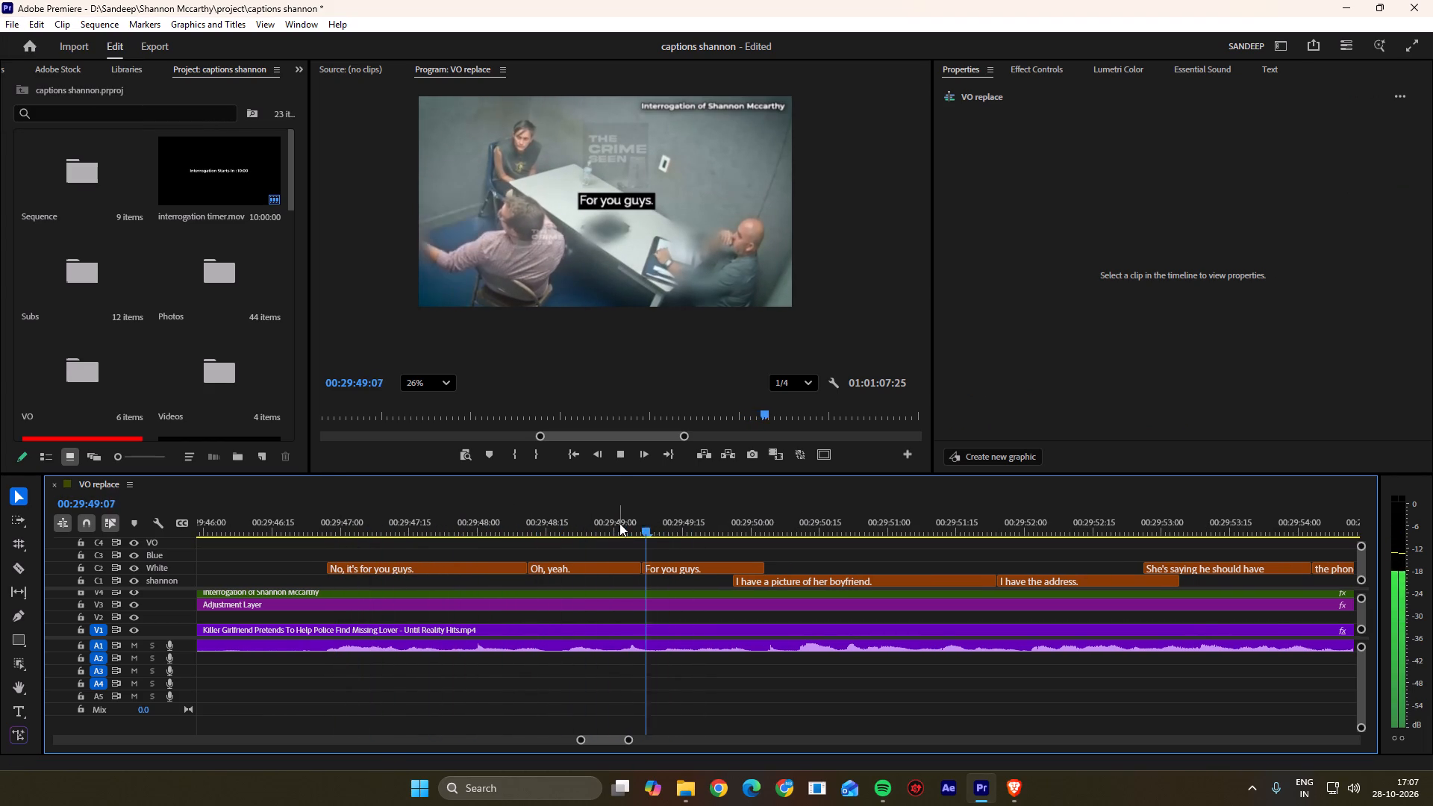
left_click_drag(619, 523, 405, 522)
key("space")
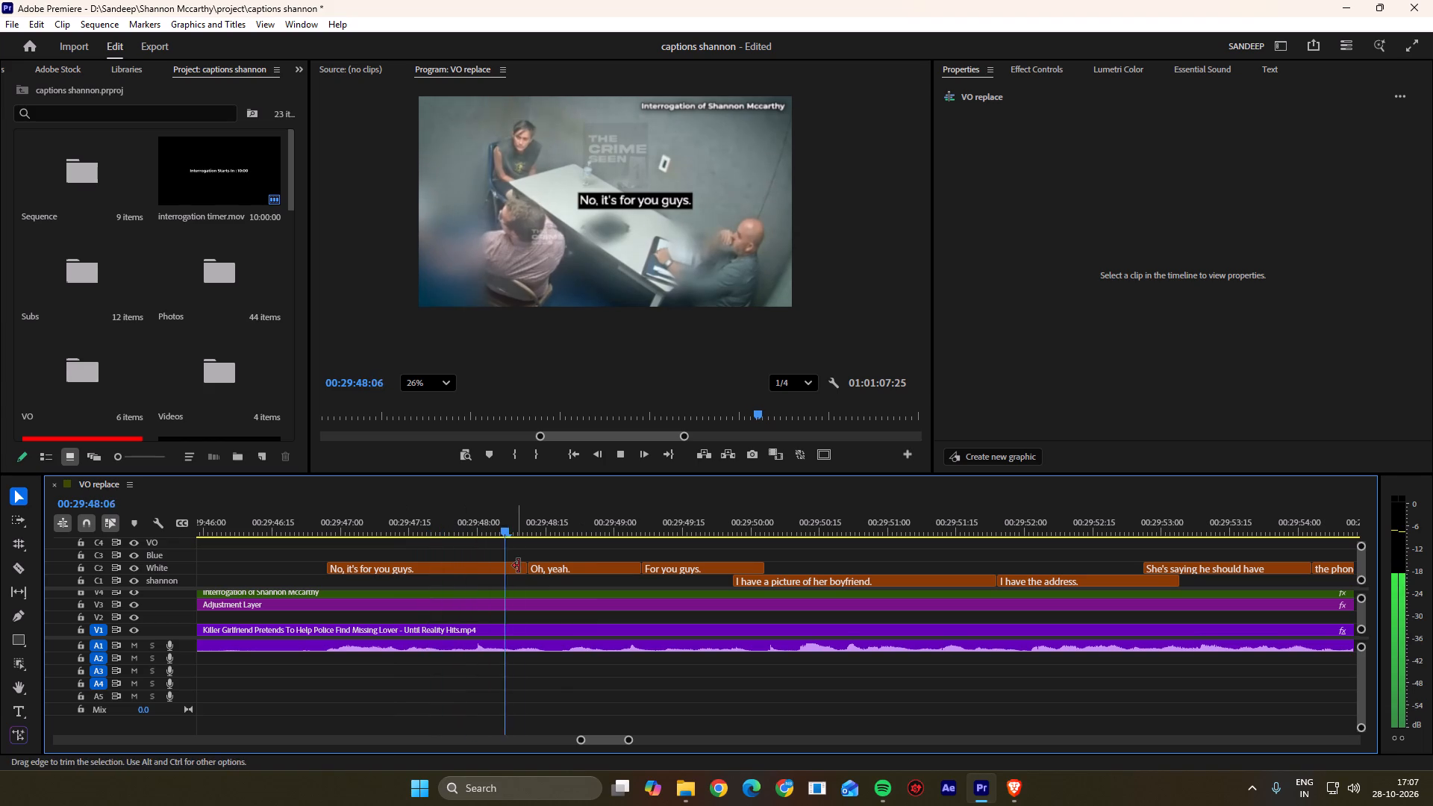
key("space")
key("space")
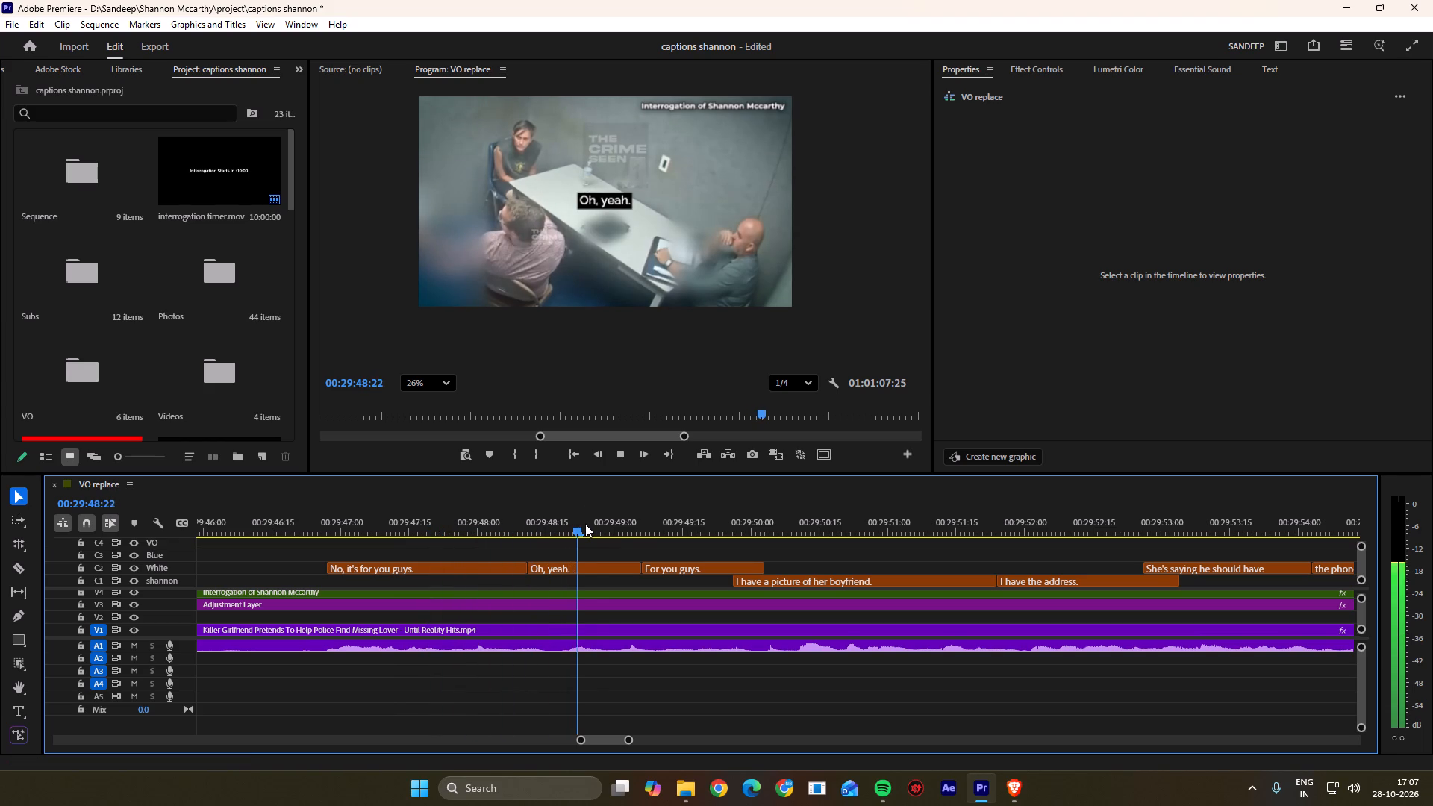
left_click_drag(651, 523, 506, 525)
key("space")
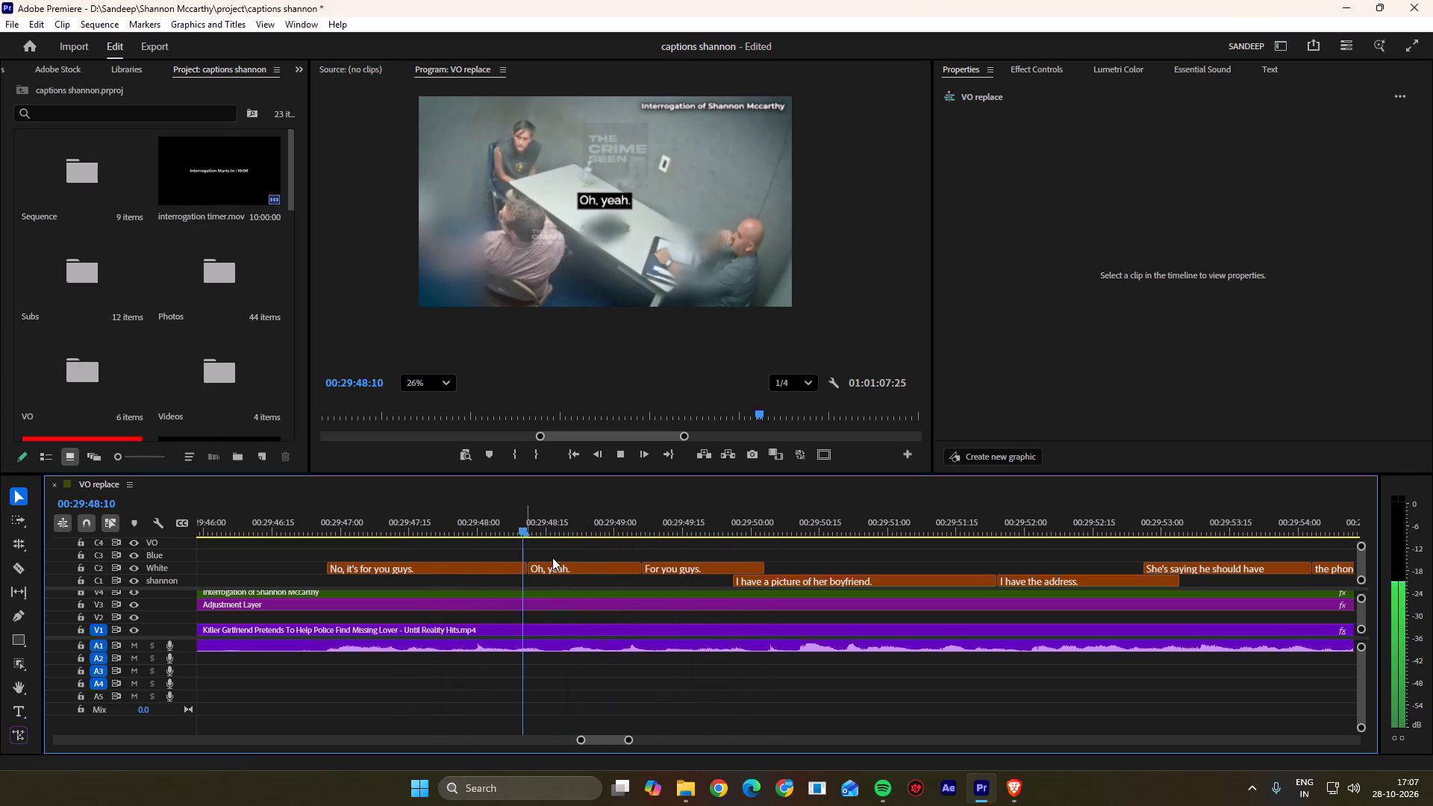
key("space")
Move the "Oh, yeah." caption from the White caption track up to the Blue track, keeping its timing.
left_click(572, 540)
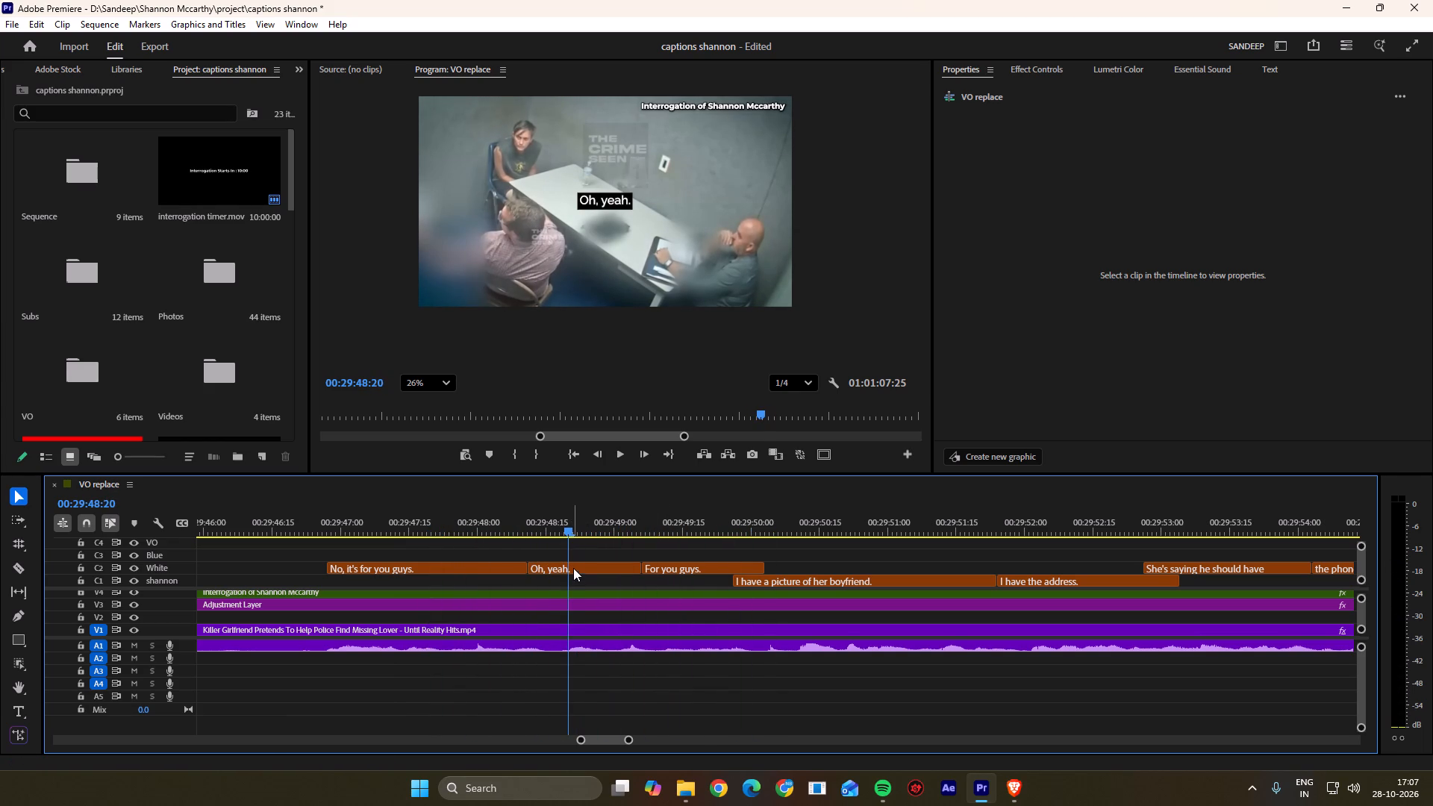
left_click_drag(576, 567, 576, 560)
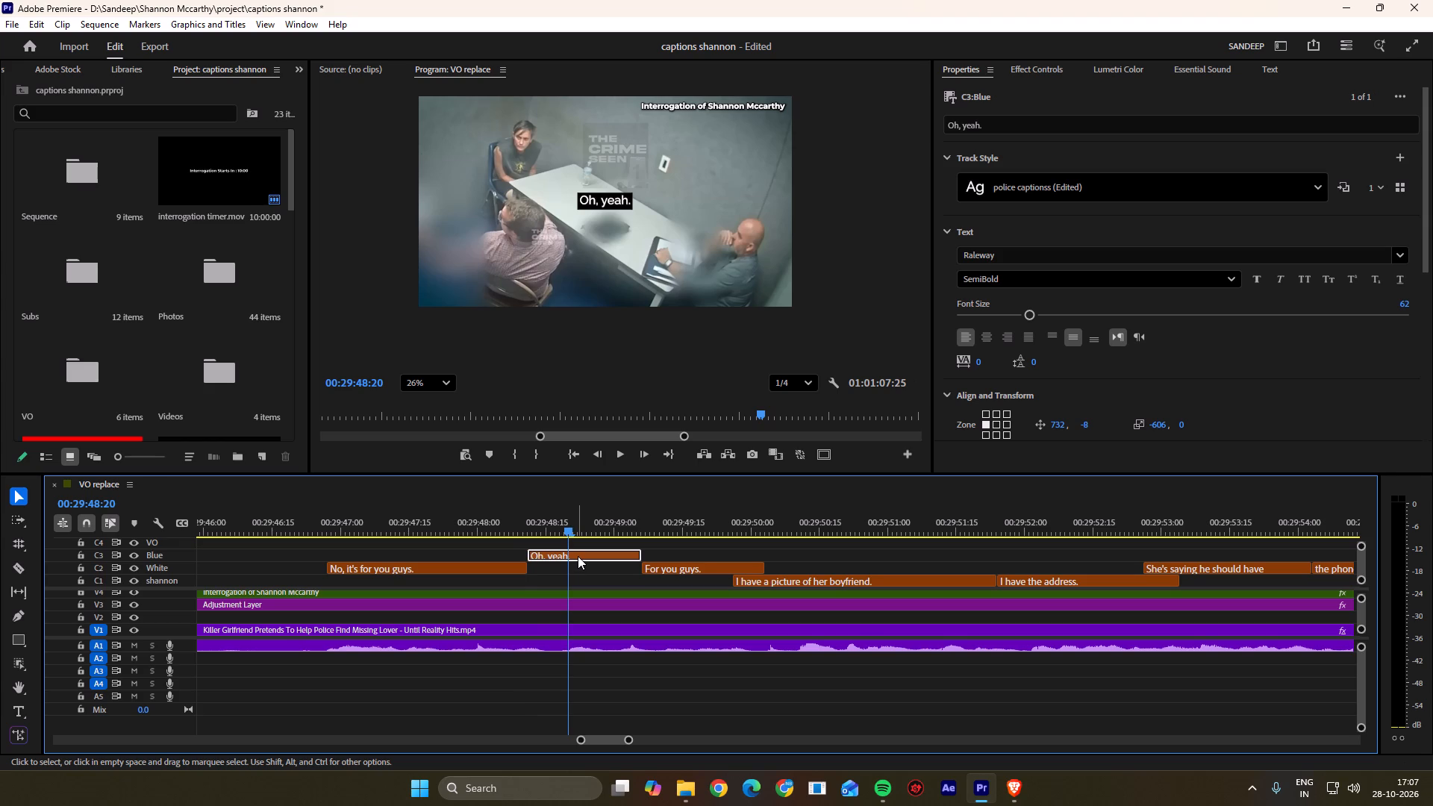
left_click(578, 556)
Replay the exchange around the "Oh, yeah." caption and look closely at the people in the picture to identify the speaker.
left_click_drag(526, 522, 306, 532)
key("space")
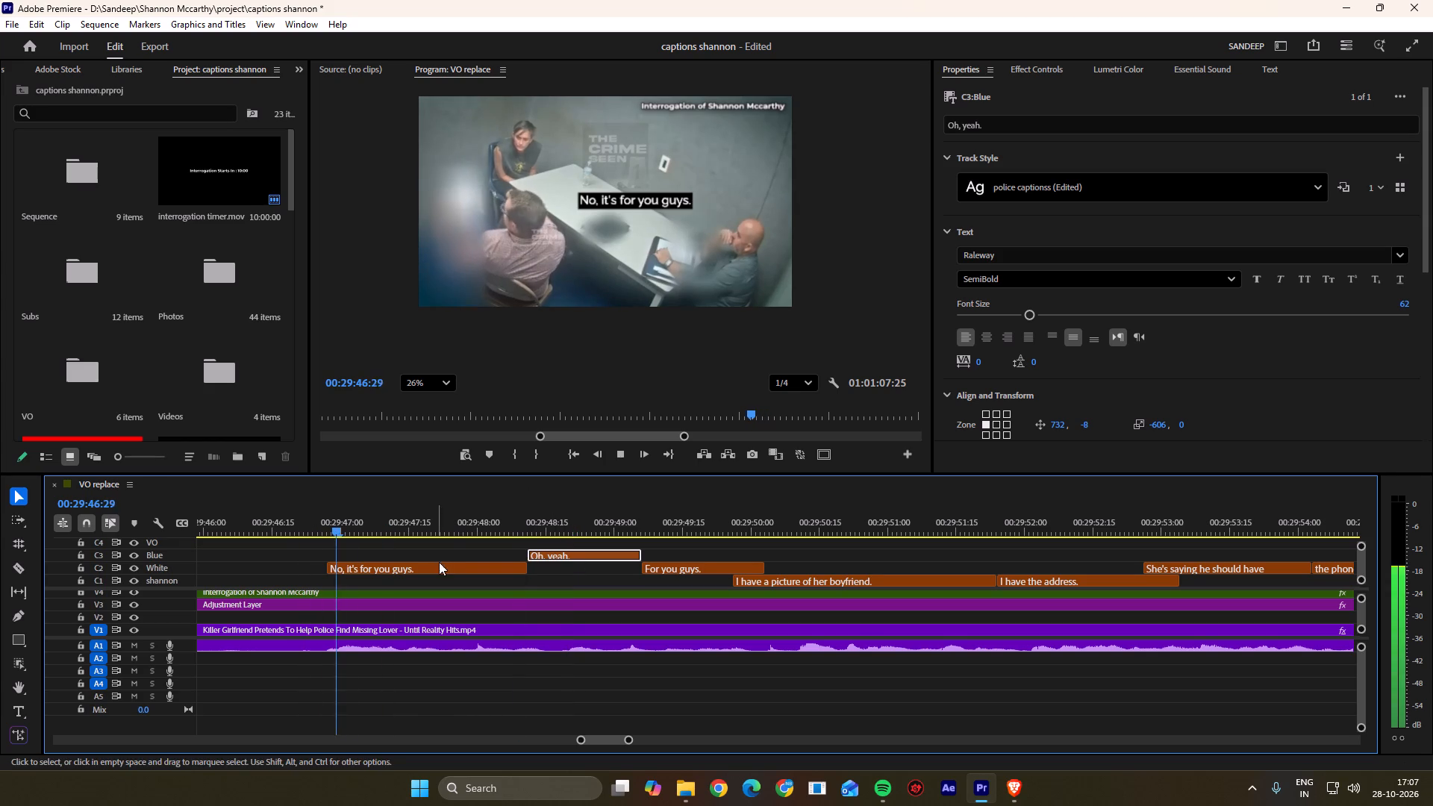
key("space")
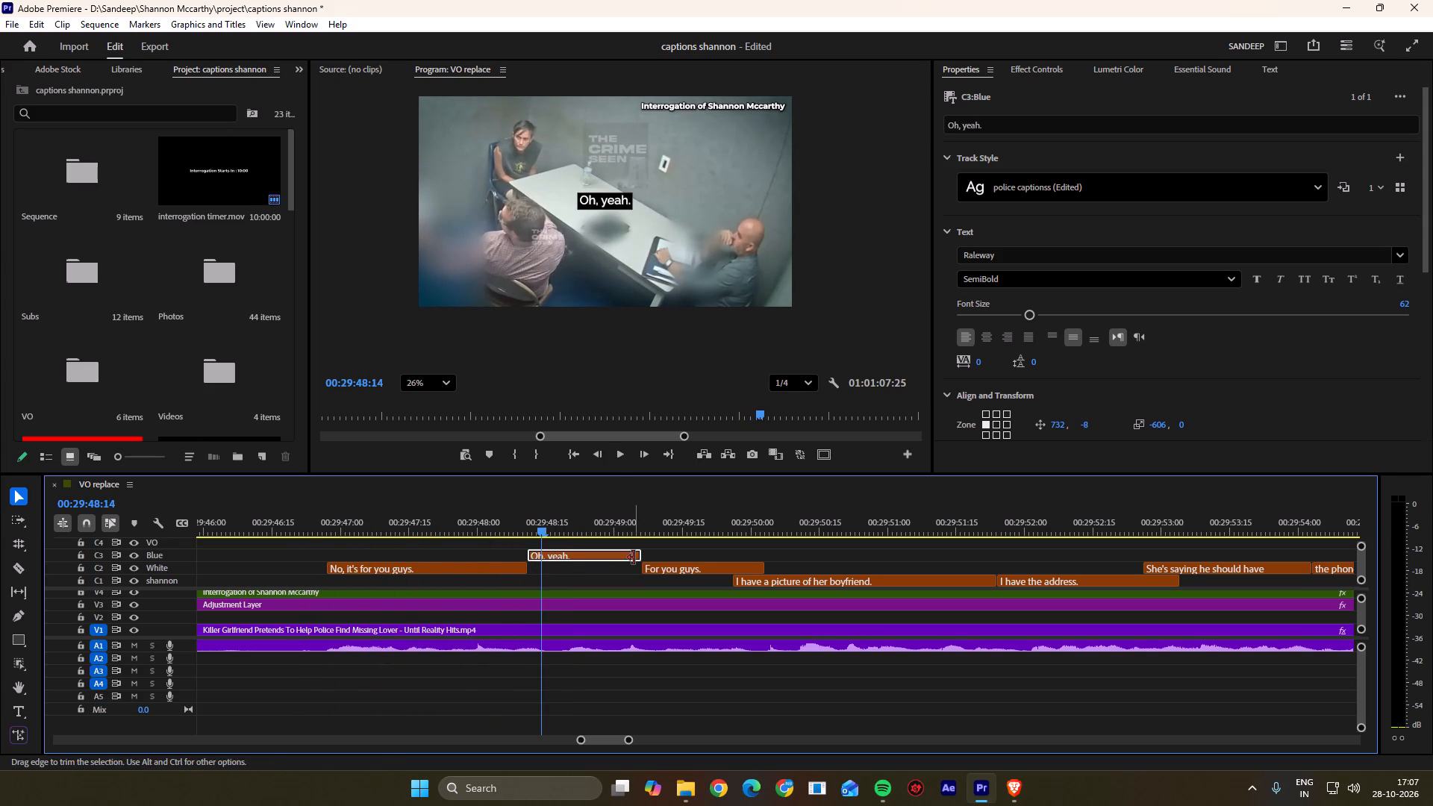
left_click(608, 554)
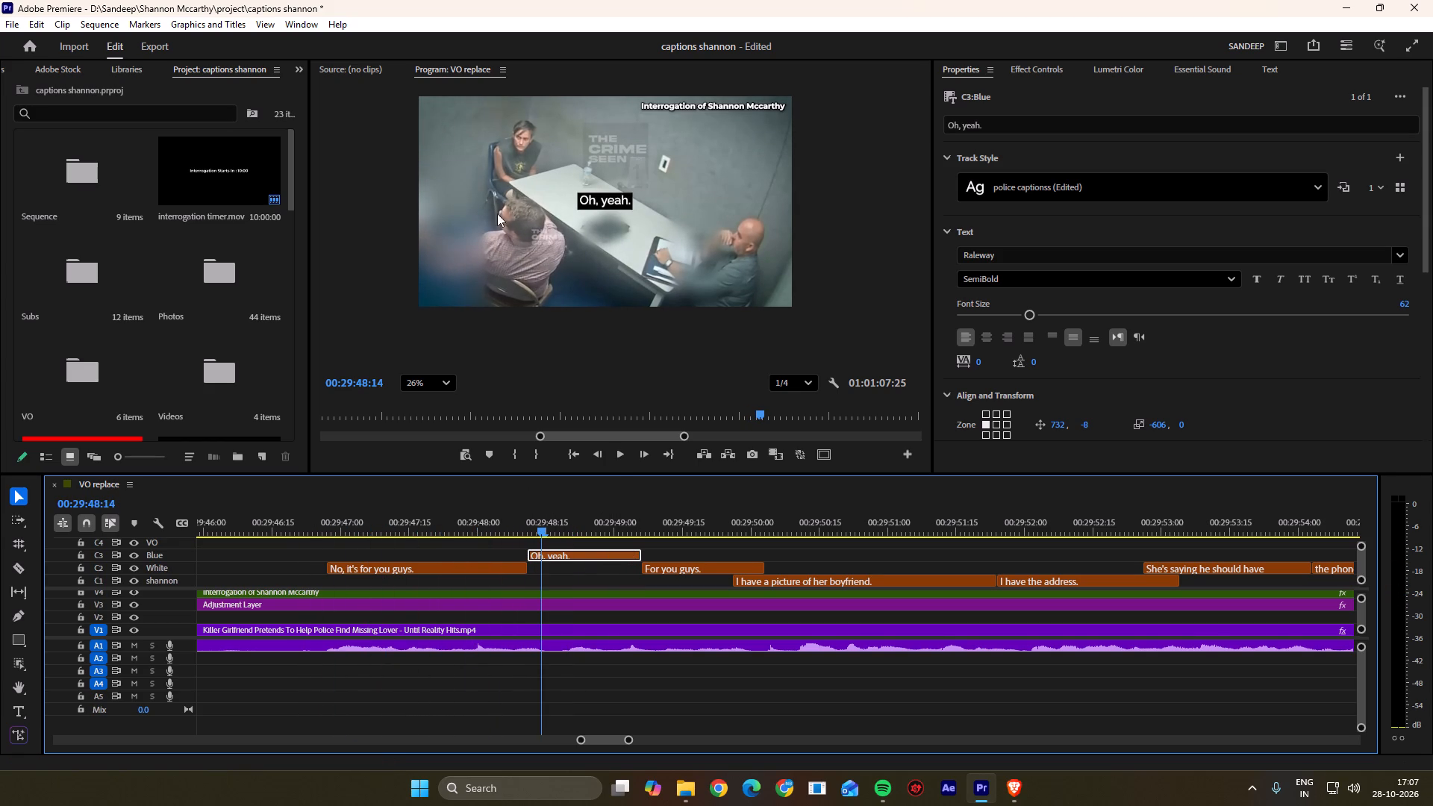
scroll(505, 124, "up", 1)
key("space")
key("space")
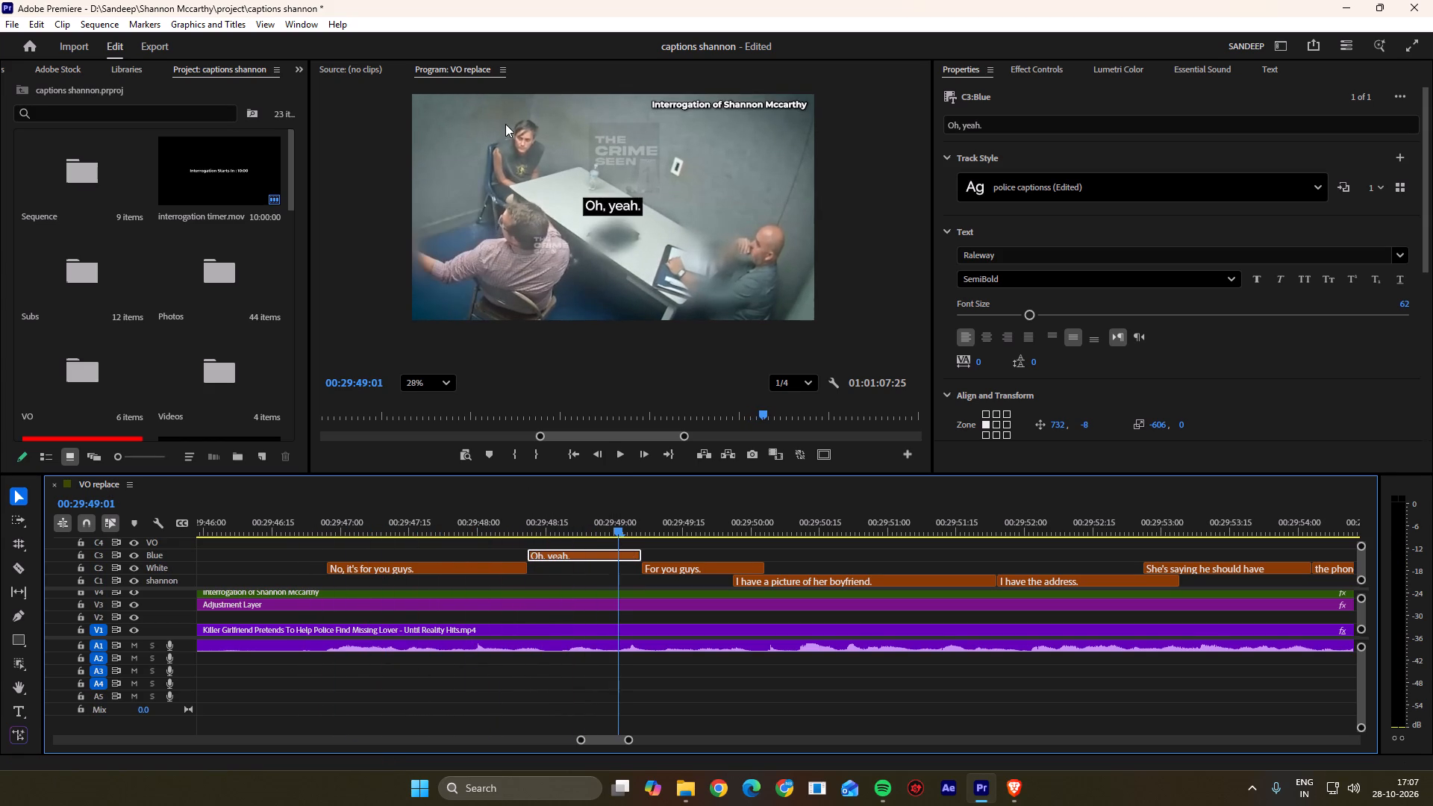
scroll(527, 169, "down", 1)
left_click_drag(616, 519, 596, 521)
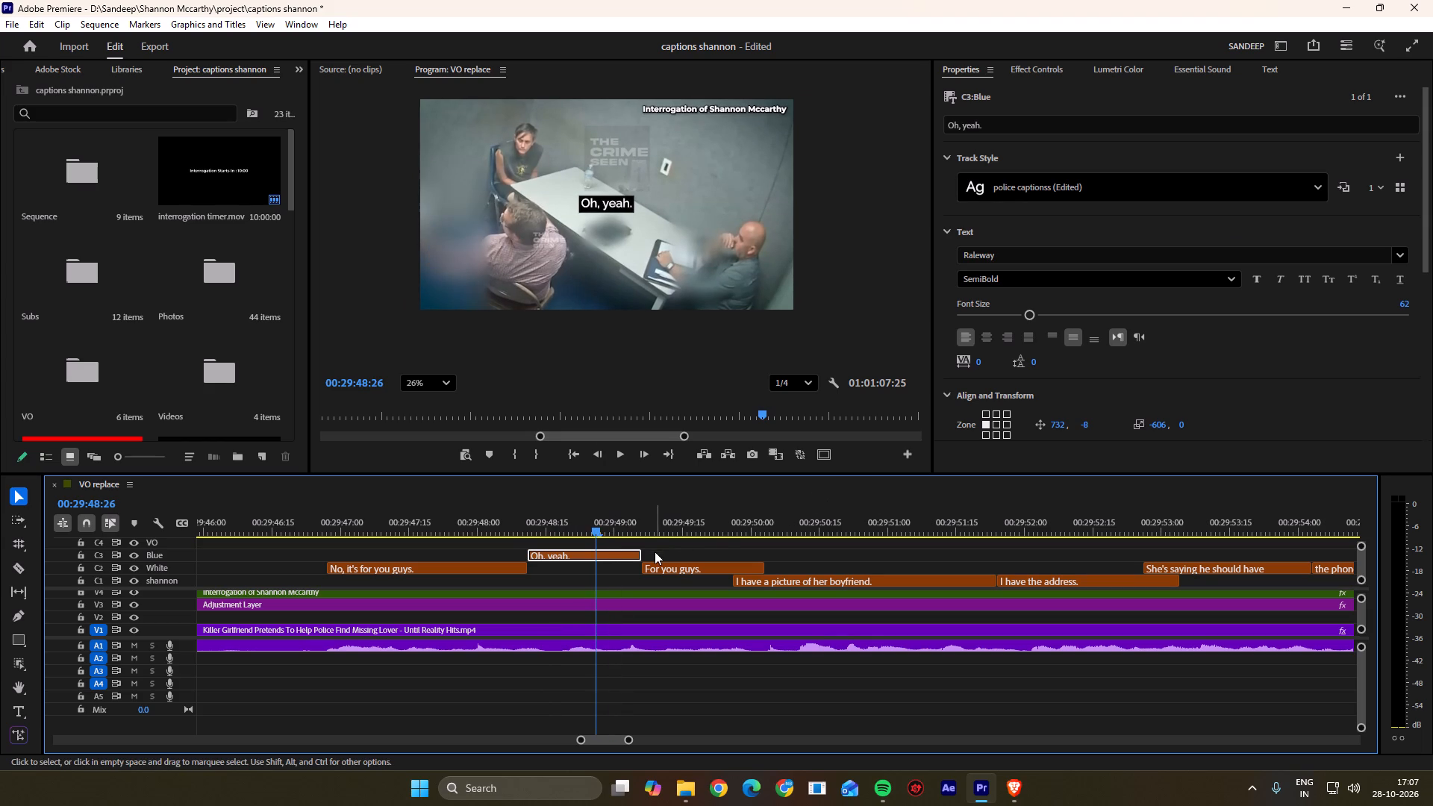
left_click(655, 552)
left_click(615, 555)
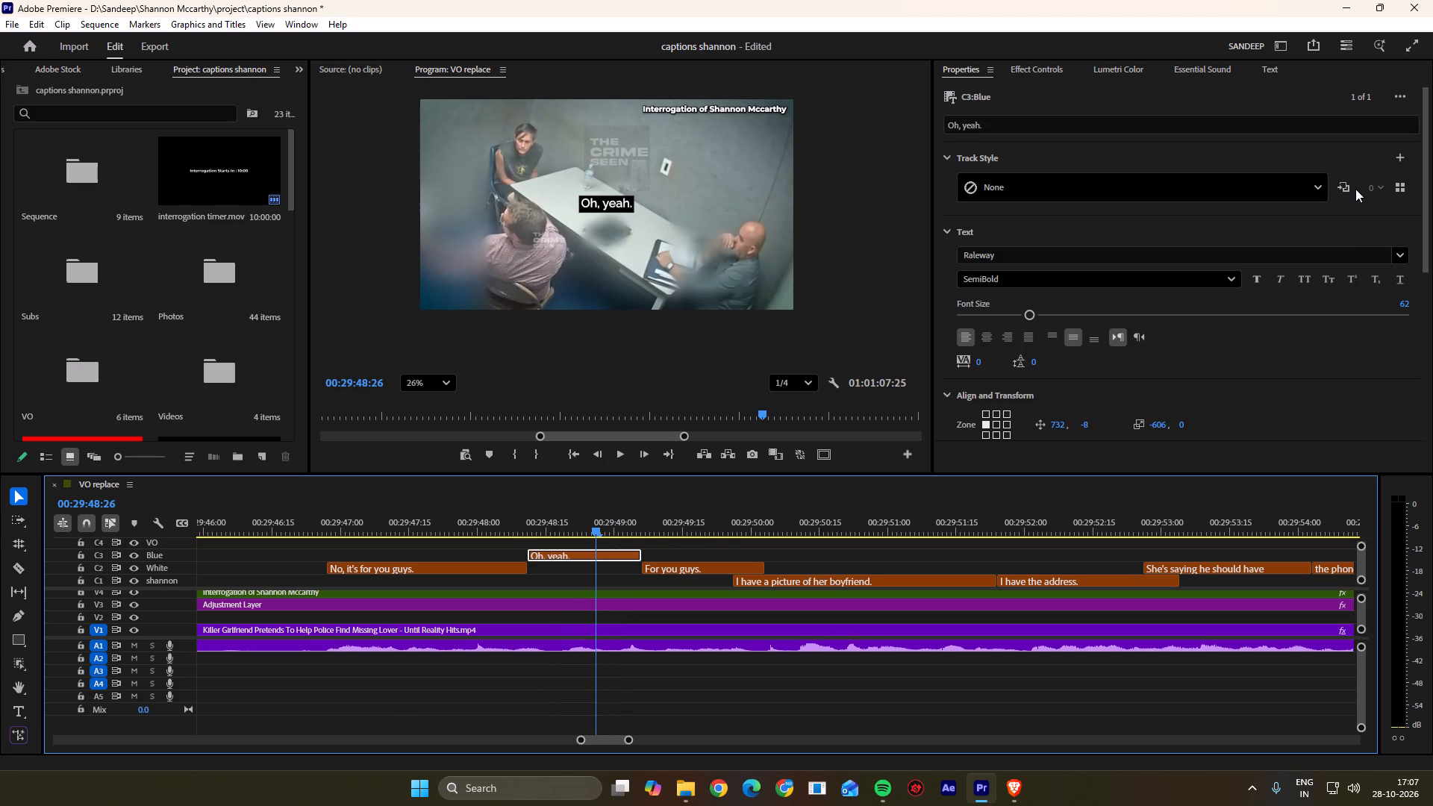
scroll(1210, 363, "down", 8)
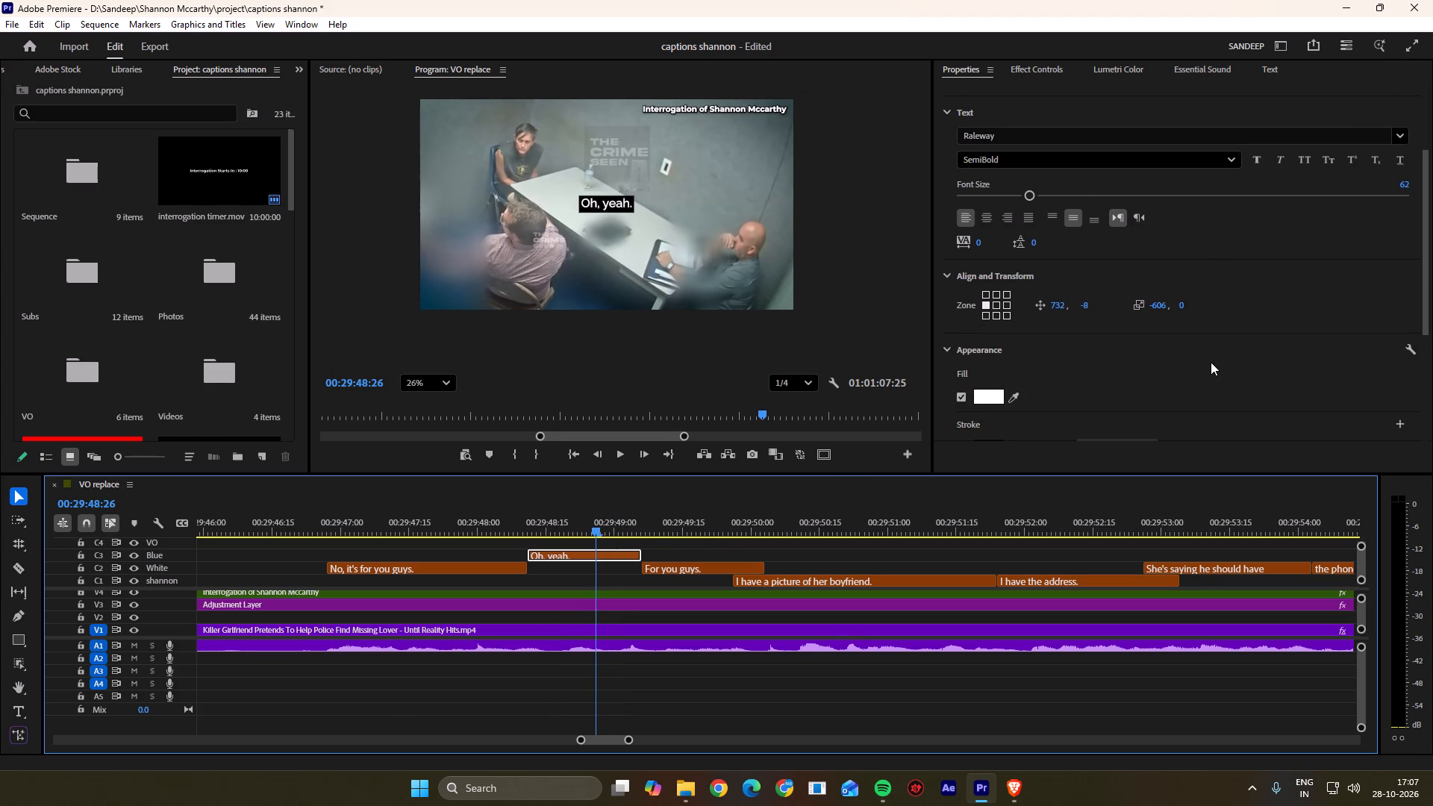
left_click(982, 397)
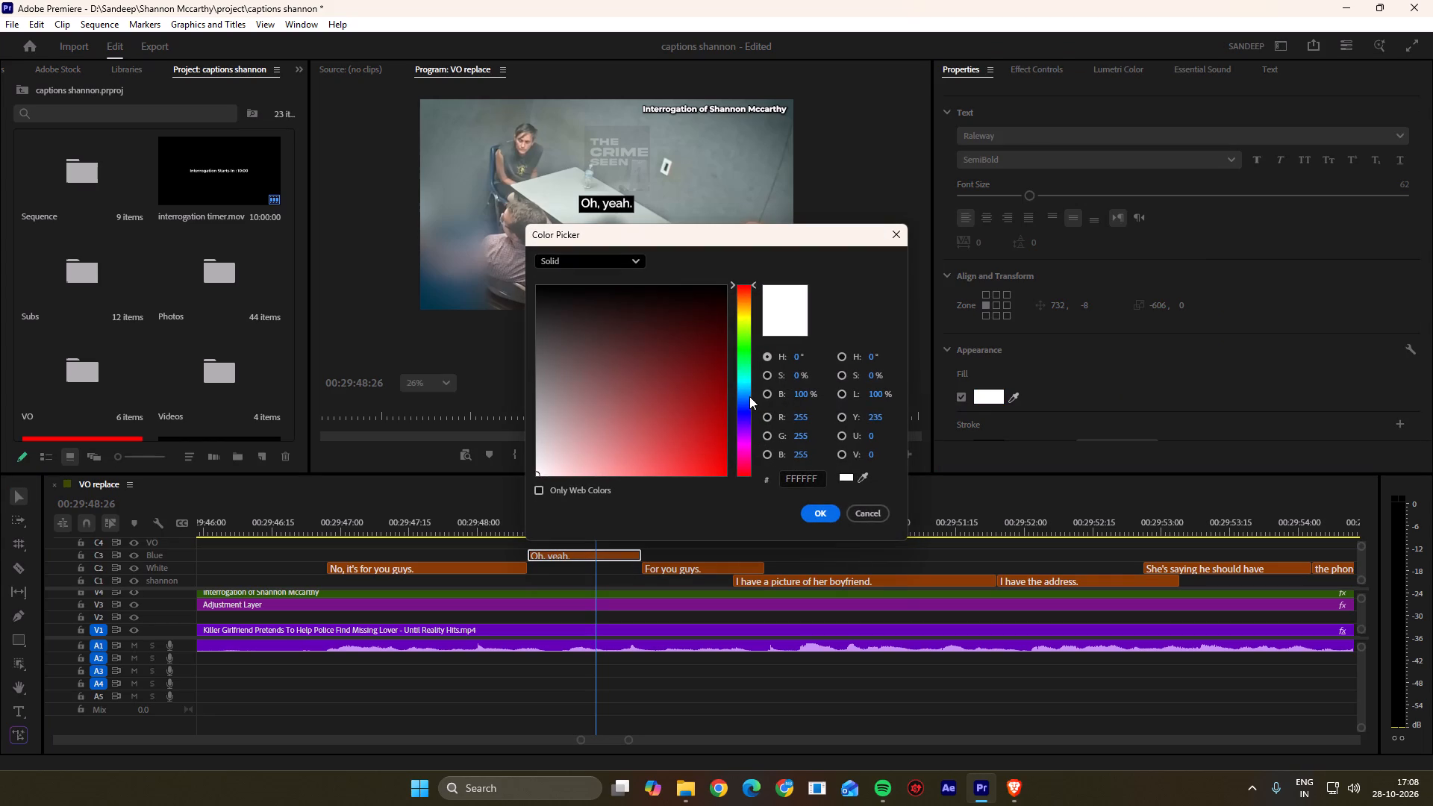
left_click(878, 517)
Add a sequence marker near 00:29:48:15 and shift it to the start of the "Oh, yeah." caption.
left_click_drag(611, 528, 581, 528)
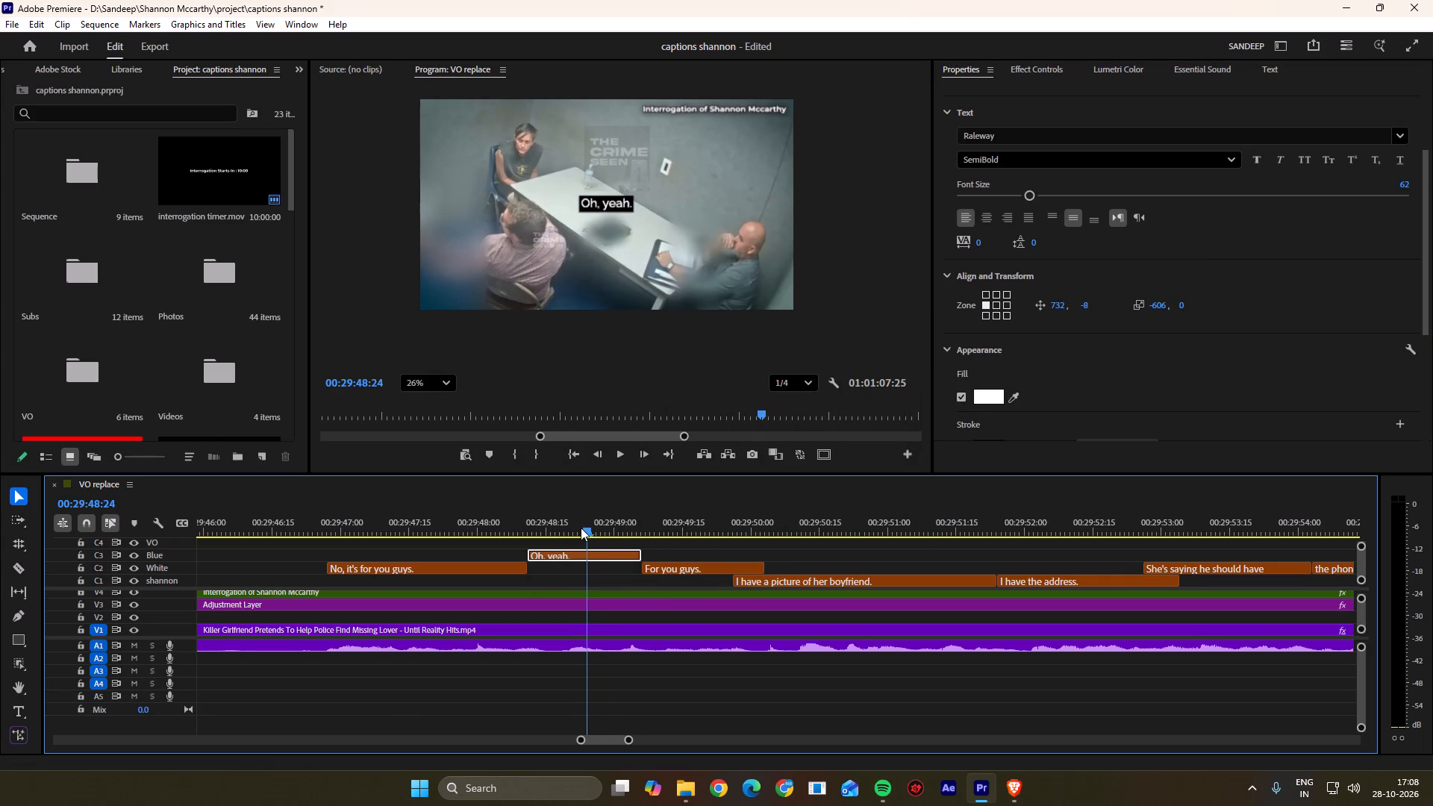
left_click_drag(581, 528, 566, 526)
left_click(599, 567)
left_click_drag(562, 525, 551, 525)
left_click(575, 574)
key("m")
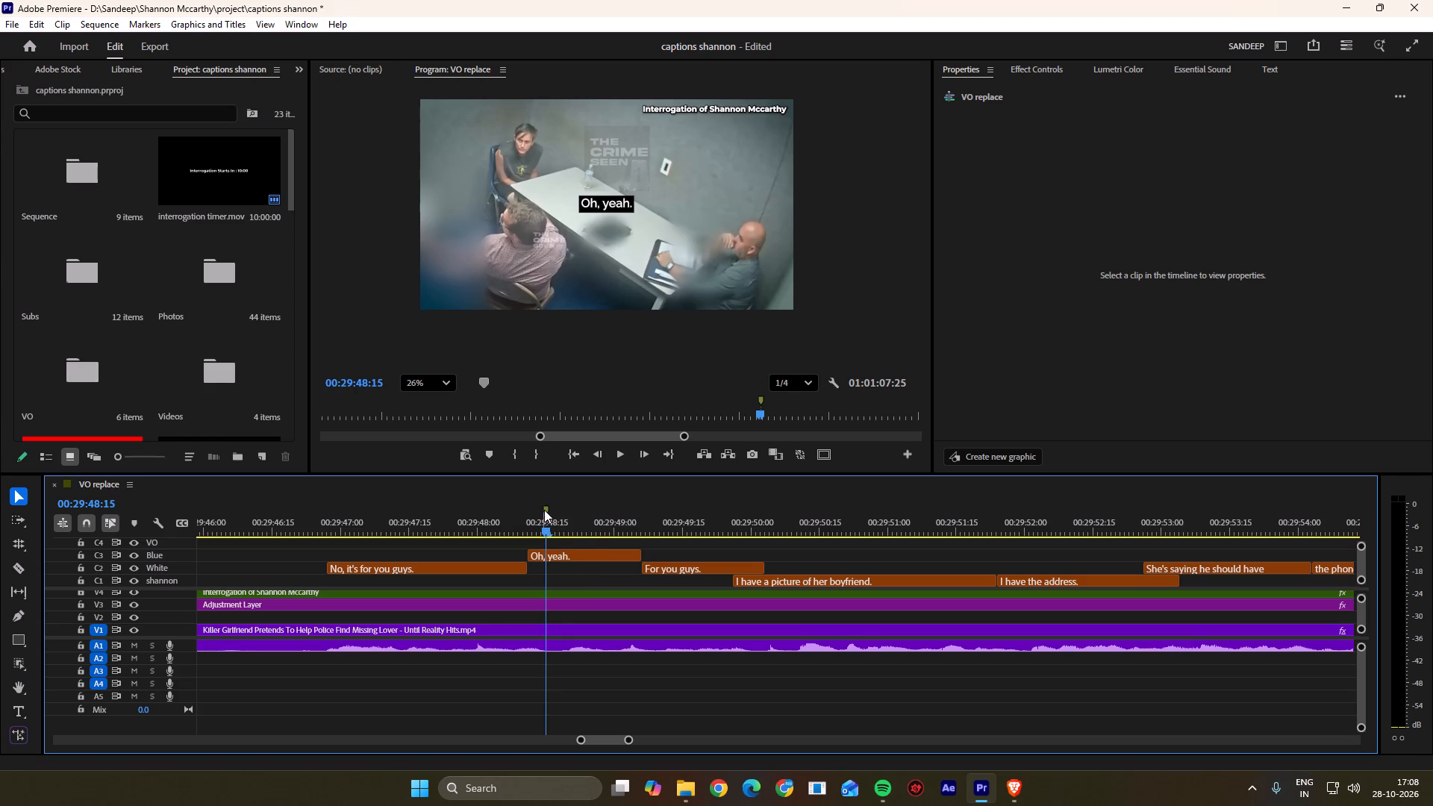
left_click_drag(544, 510, 527, 509)
left_click_drag(531, 530, 513, 529)
left_click(561, 565)
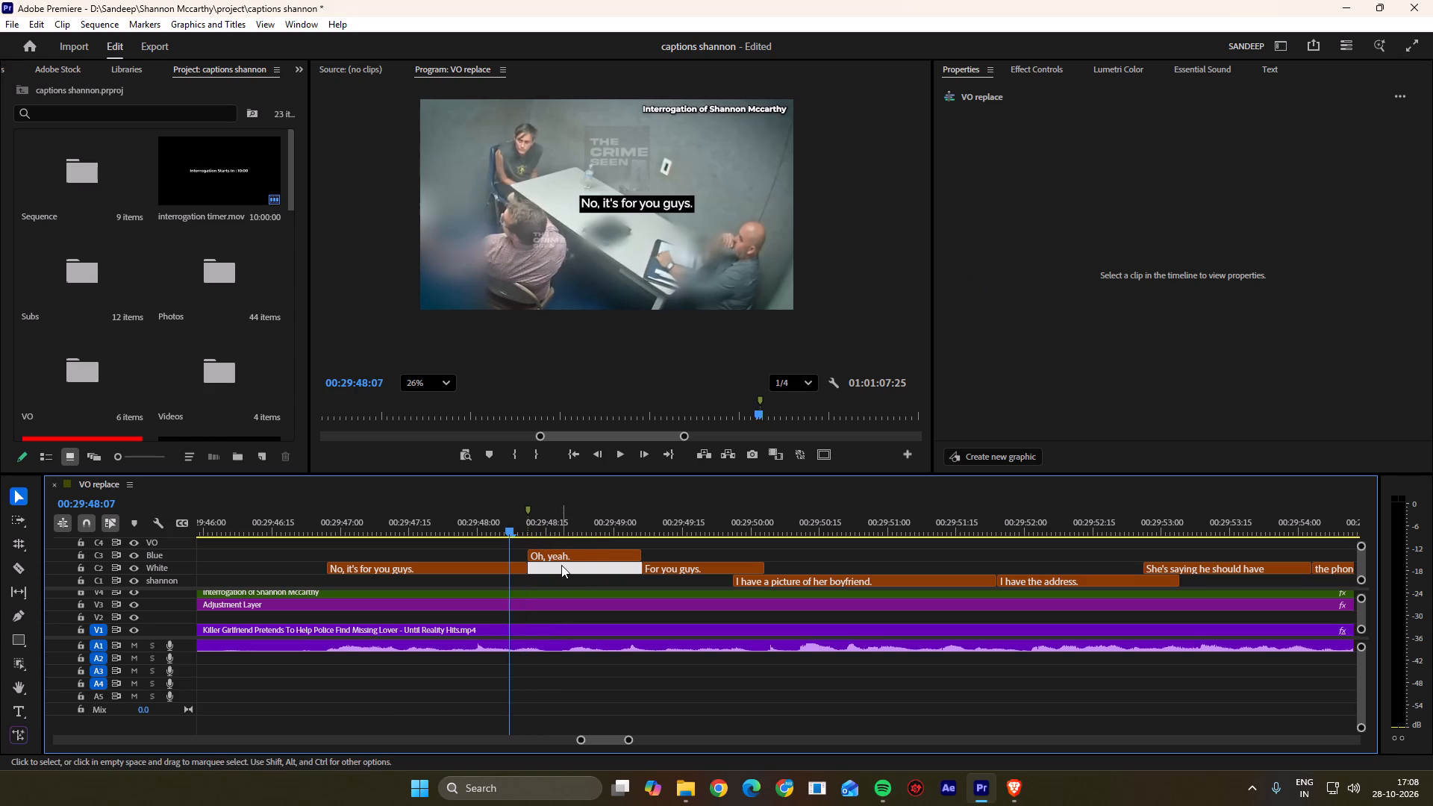
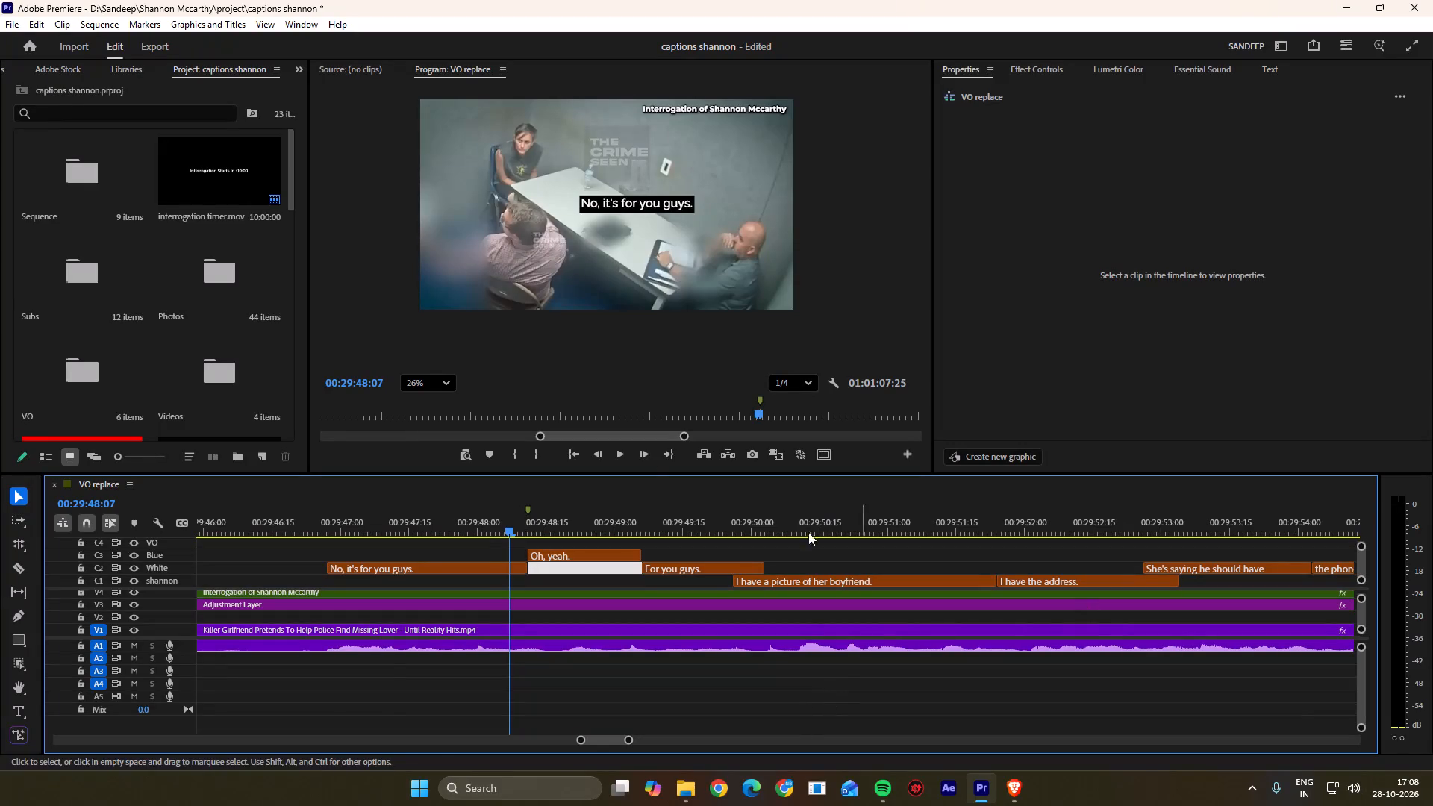
Save the captions shannon project.
key("ctrl+s")
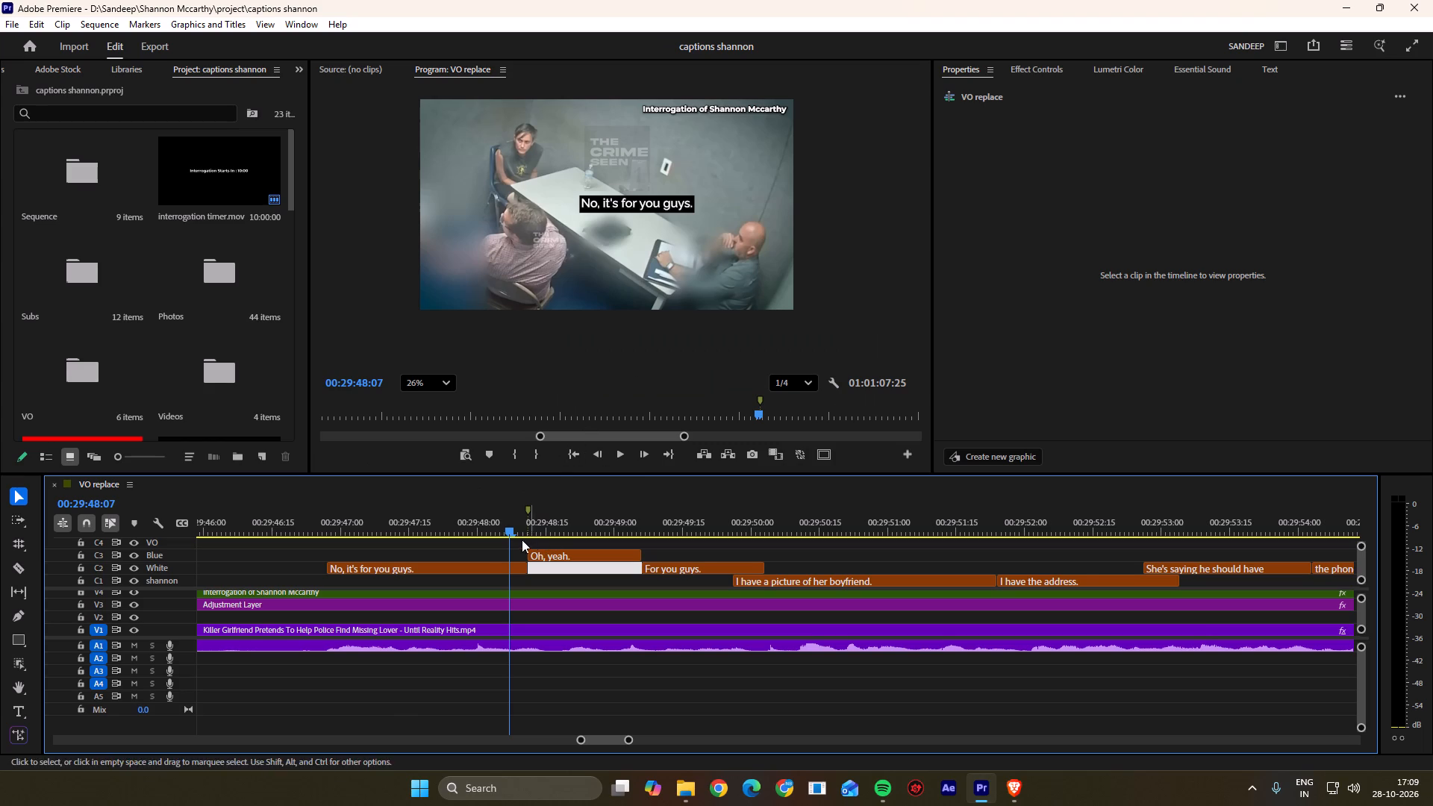
Replay the "Oh, yeah." exchange and shift that caption on the Blue track to start at 00:29:48:20.
key("space")
scroll(491, 572, "down", 7)
key("space")
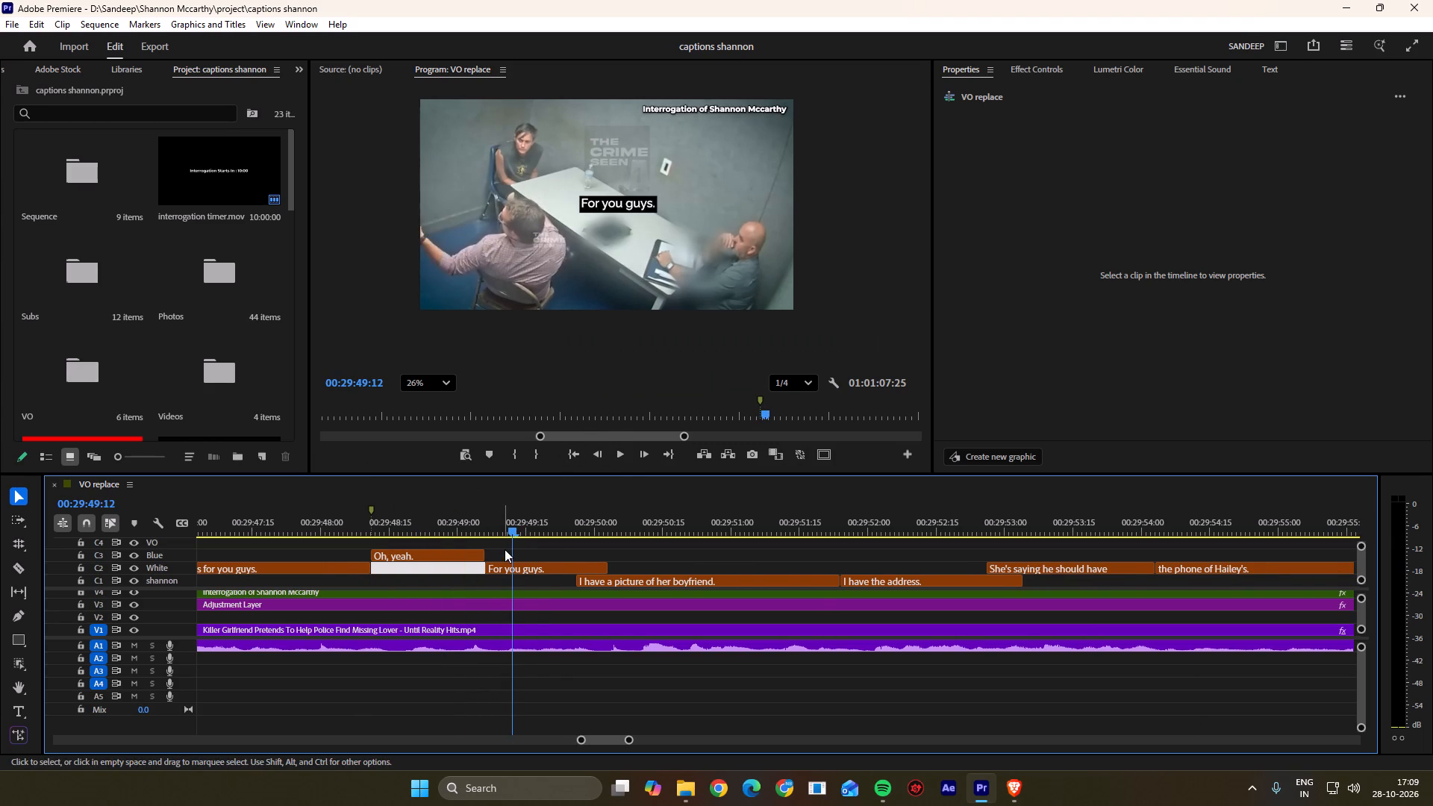
left_click_drag(496, 518, 324, 520)
key("space")
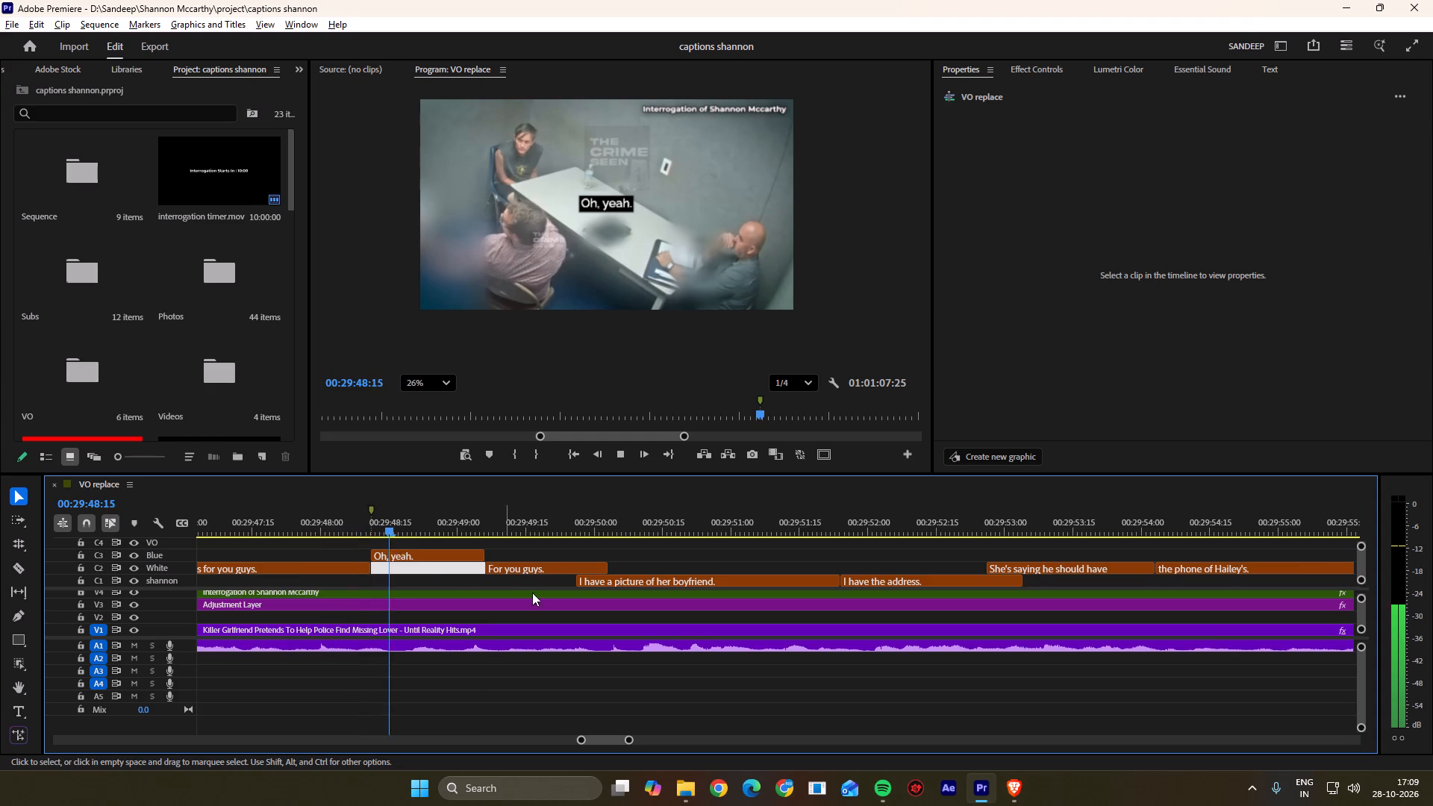
scroll(528, 592, "down", 4, "alt")
key("space")
left_click_drag(475, 533, 272, 523)
key("space")
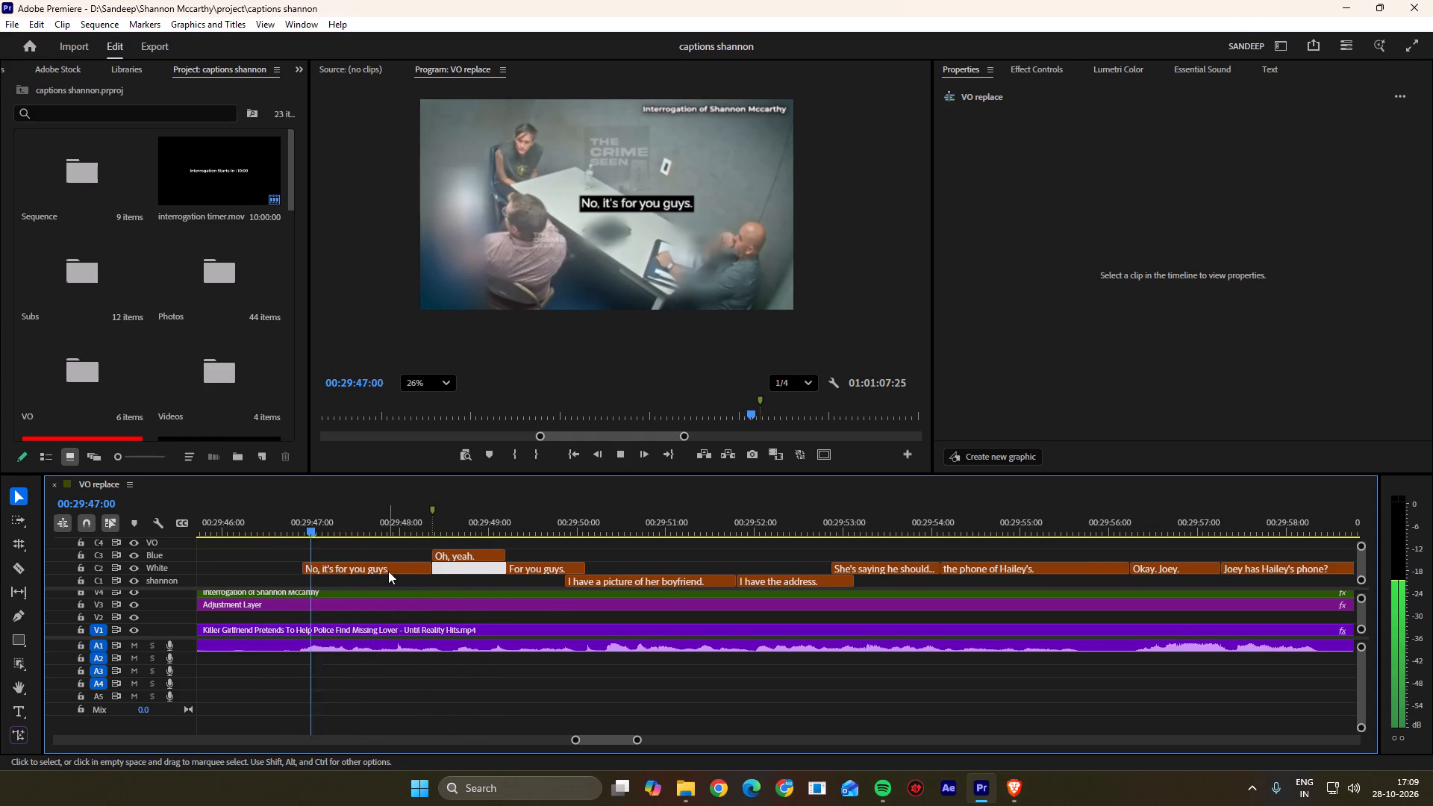
key("space")
scroll(461, 575, "down", 1, "alt")
scroll(461, 575, "up", 5, "alt")
key("space")
left_click_drag(485, 519, 462, 525)
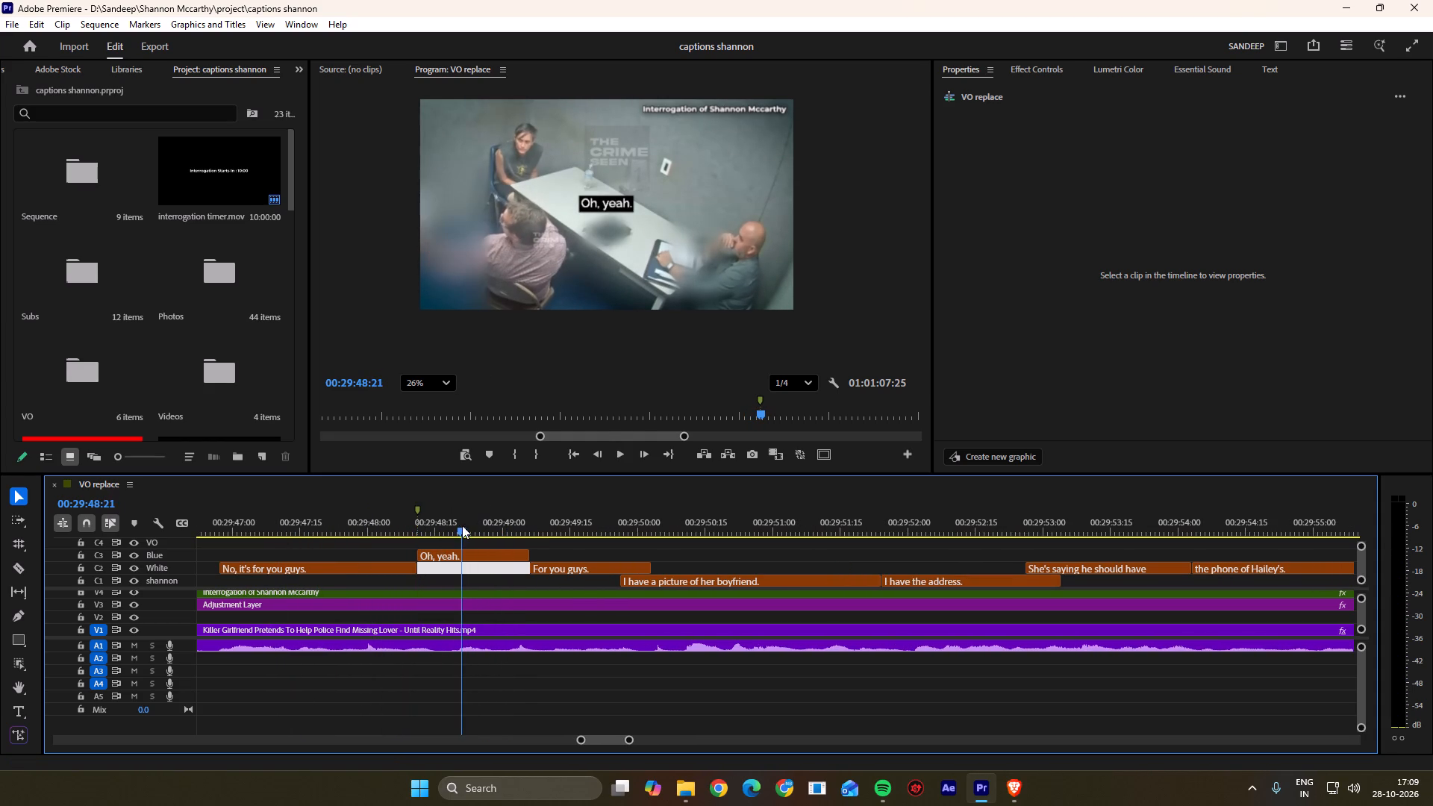
left_click_drag(462, 525, 459, 527)
left_click_drag(467, 555, 503, 557)
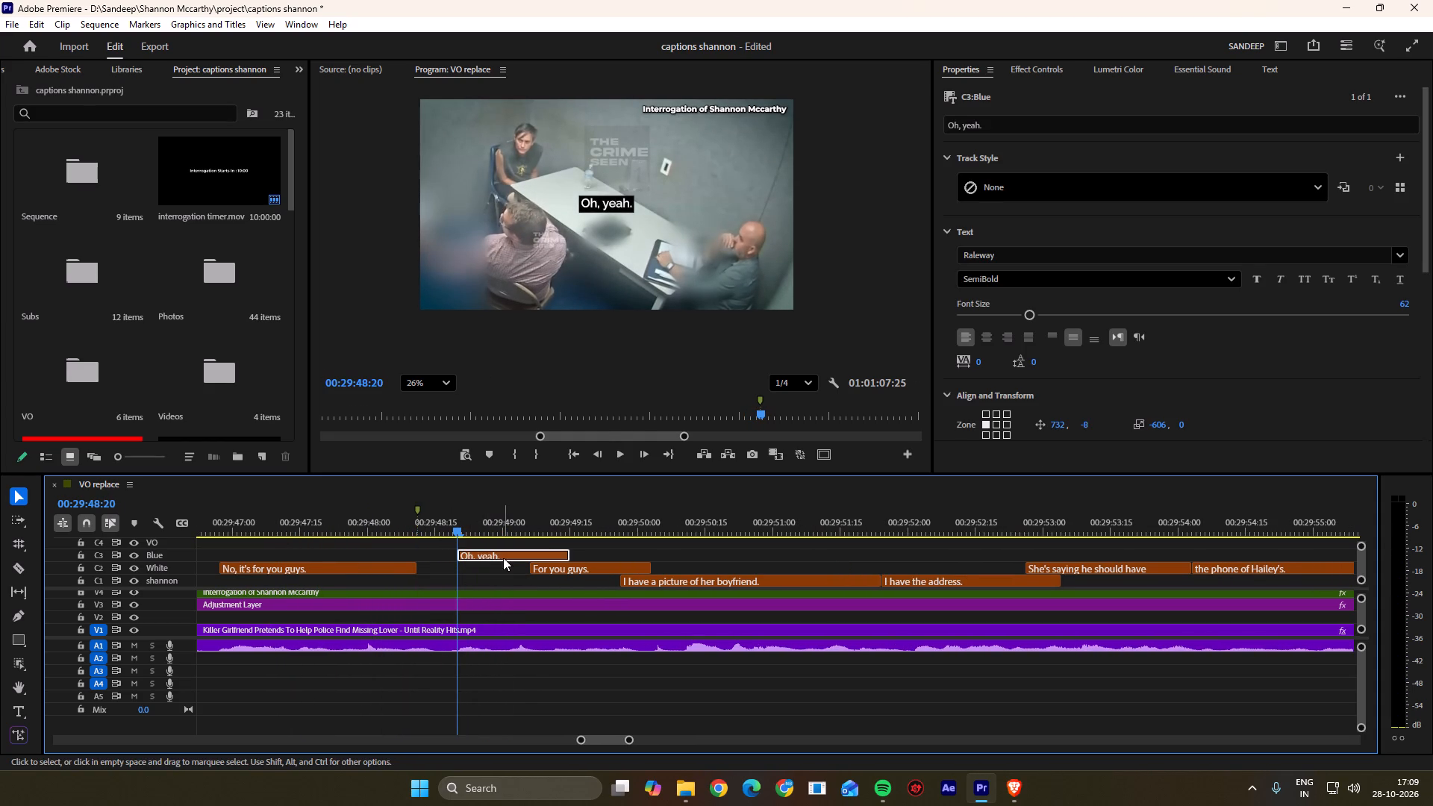
left_click(503, 564)
Shift the "For you guys." caption on the White track to start at 00:29:49:12, matching the speech.
key("space")
scroll(503, 564, "down", 4)
key("space")
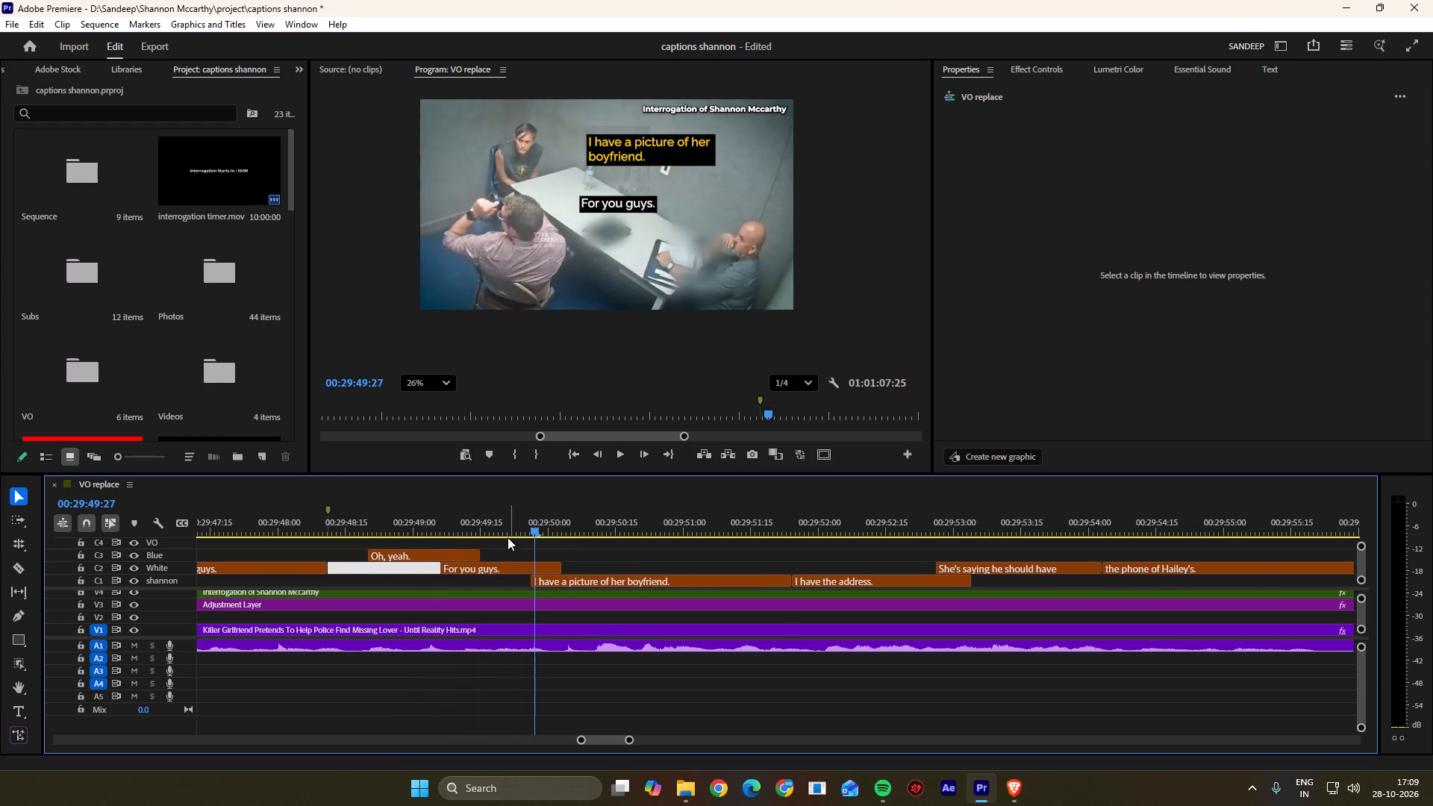
left_click_drag(491, 528, 415, 525)
key("space")
key("space")
key("space")
key("space")
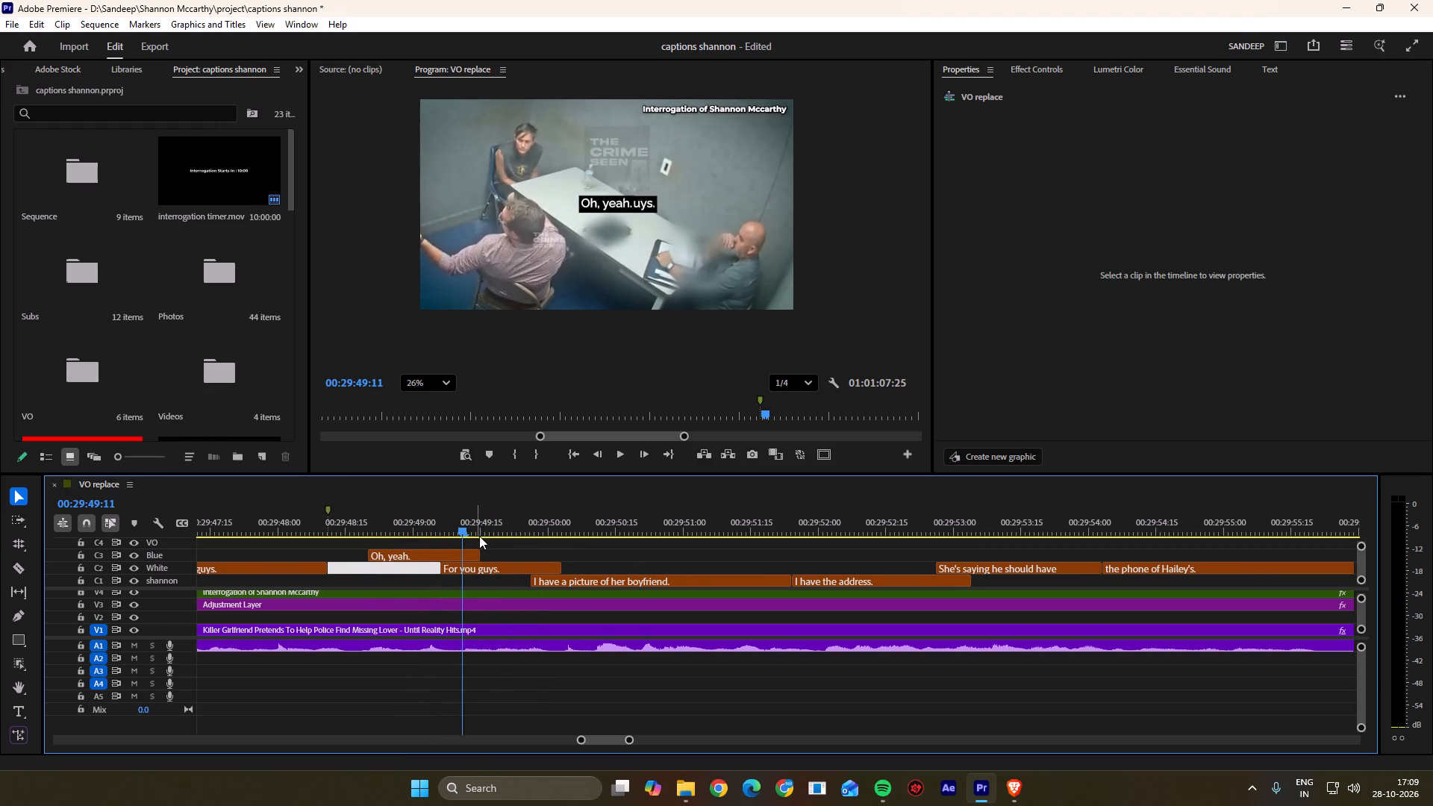
key("space")
key("space")
left_click_drag(484, 528, 466, 534)
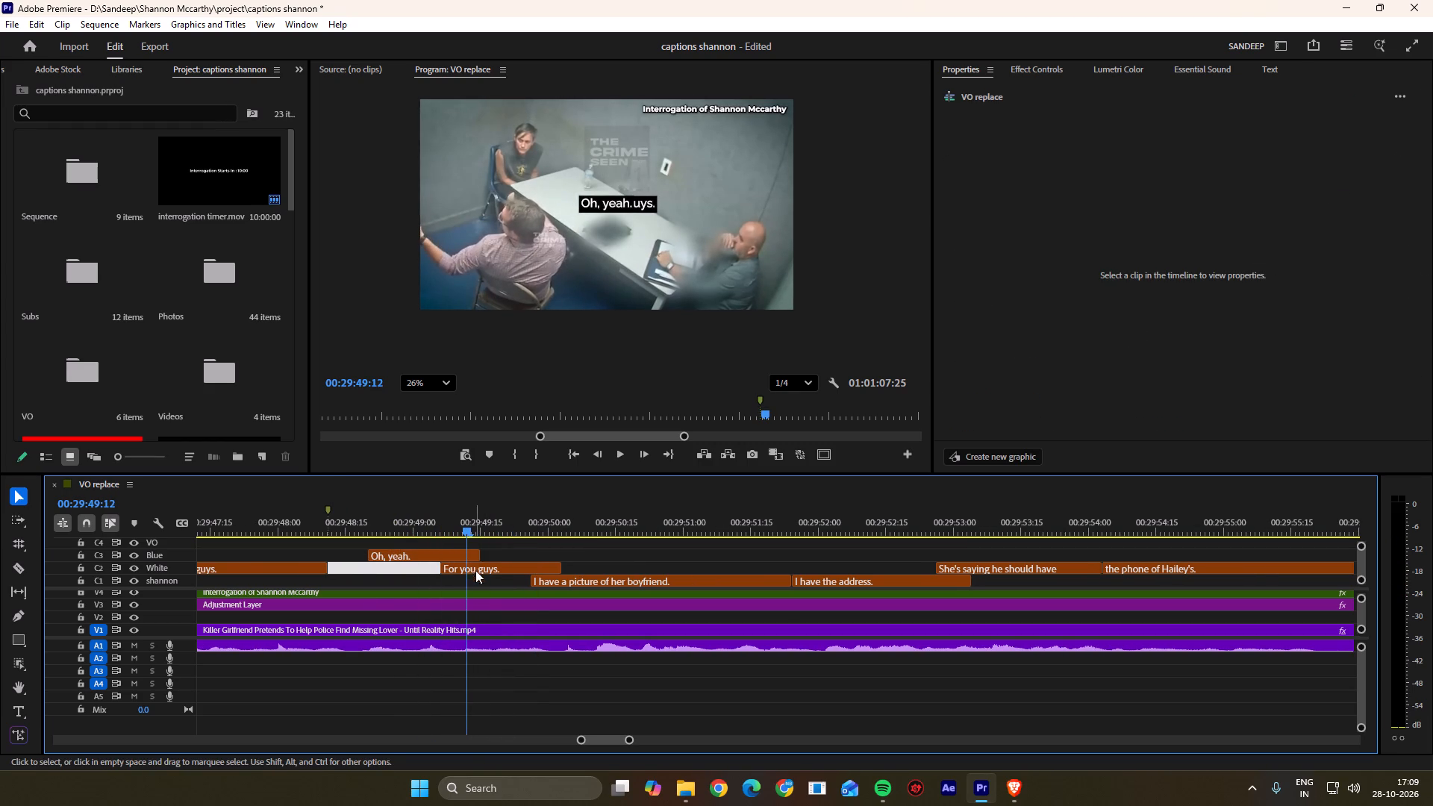
left_click_drag(477, 572, 504, 570)
left_click(501, 552)
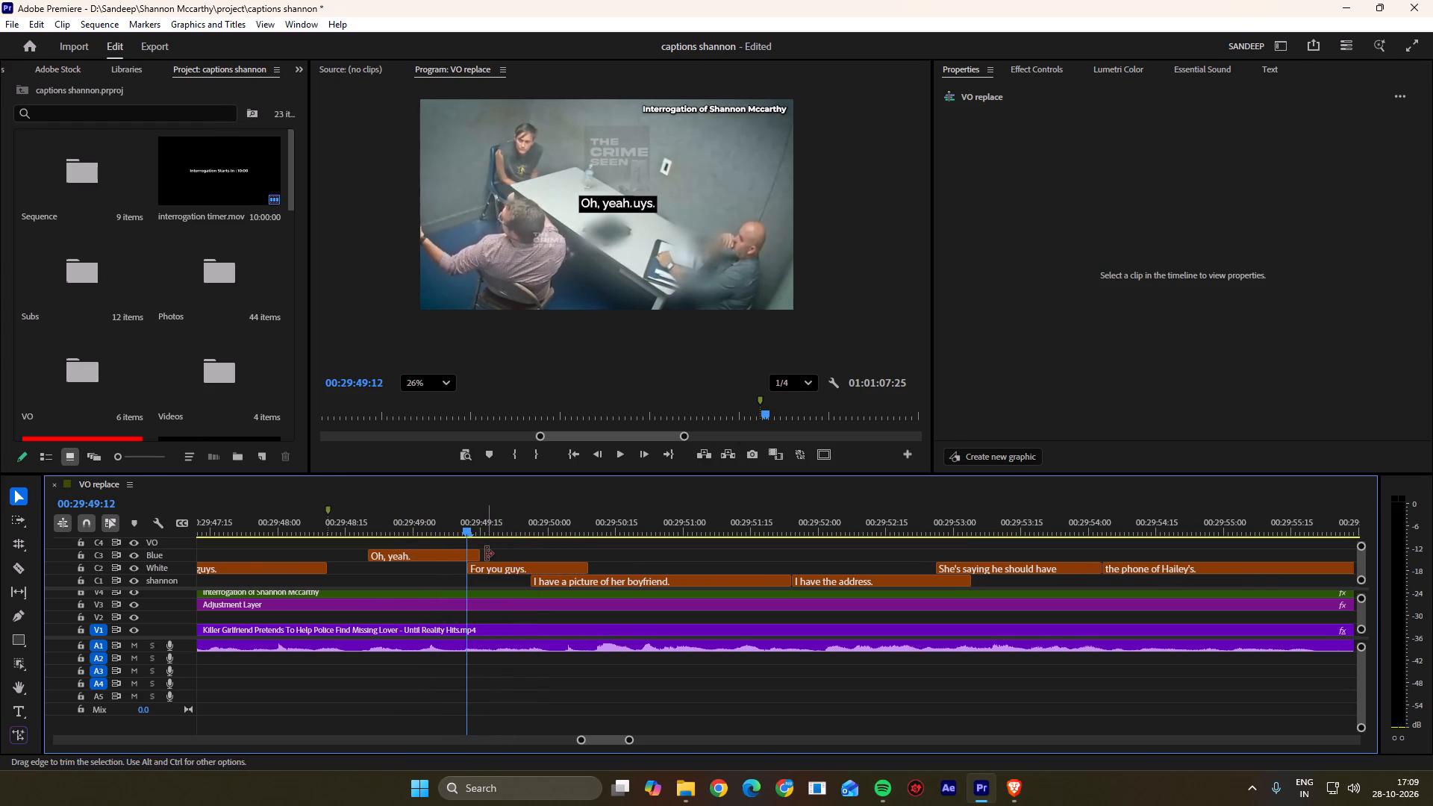
Trim the end of the "Oh, yeah." caption back to the start of "For you guys." at 00:29:49:12.
left_click_drag(485, 554, 469, 550)
left_click(476, 547)
Replay the Blue-track "Oh, yeah." caption and reword it as "Okay.".
left_click_drag(470, 526, 355, 522)
key("space")
key("space")
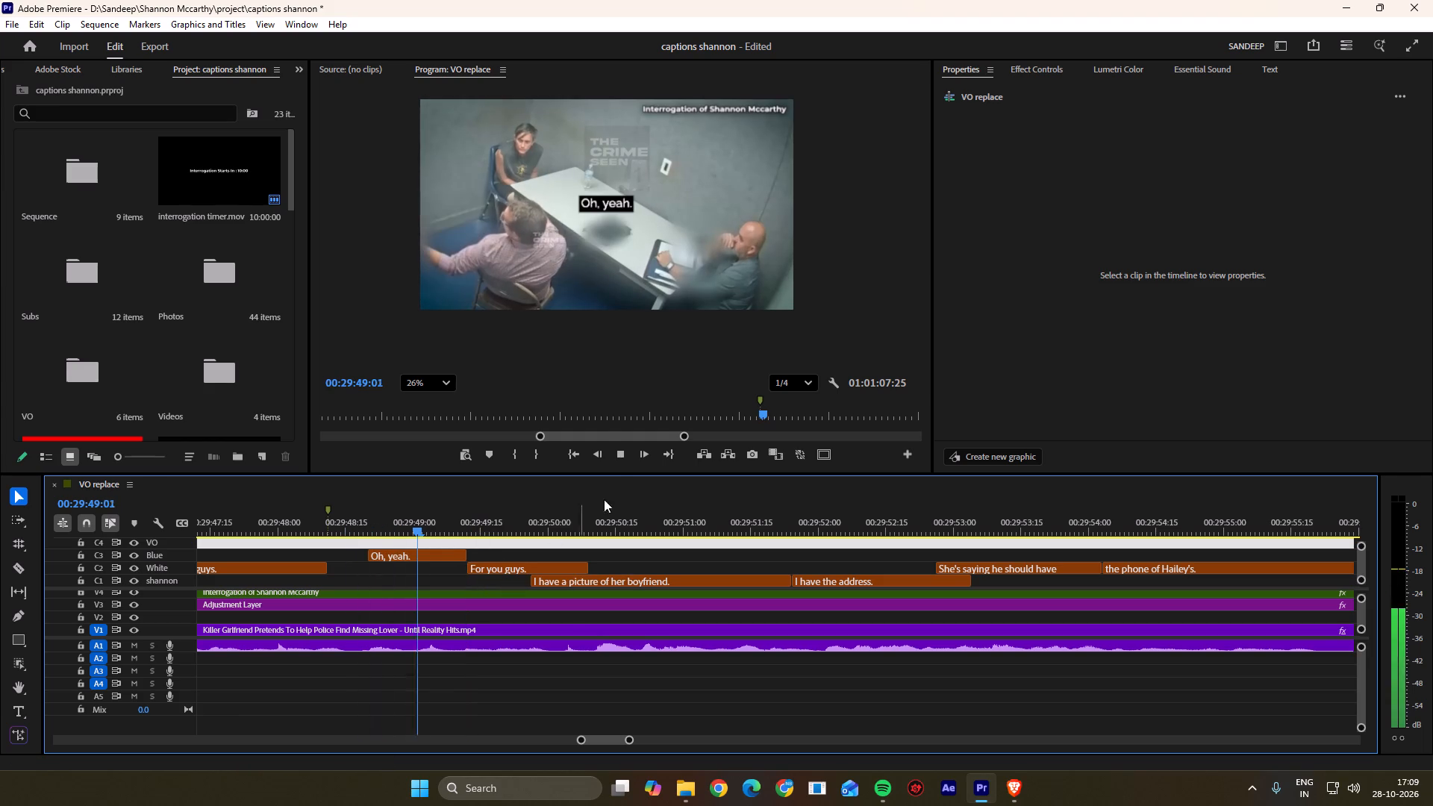
double_click(627, 210)
key("BackSpace")
type("Okay.")
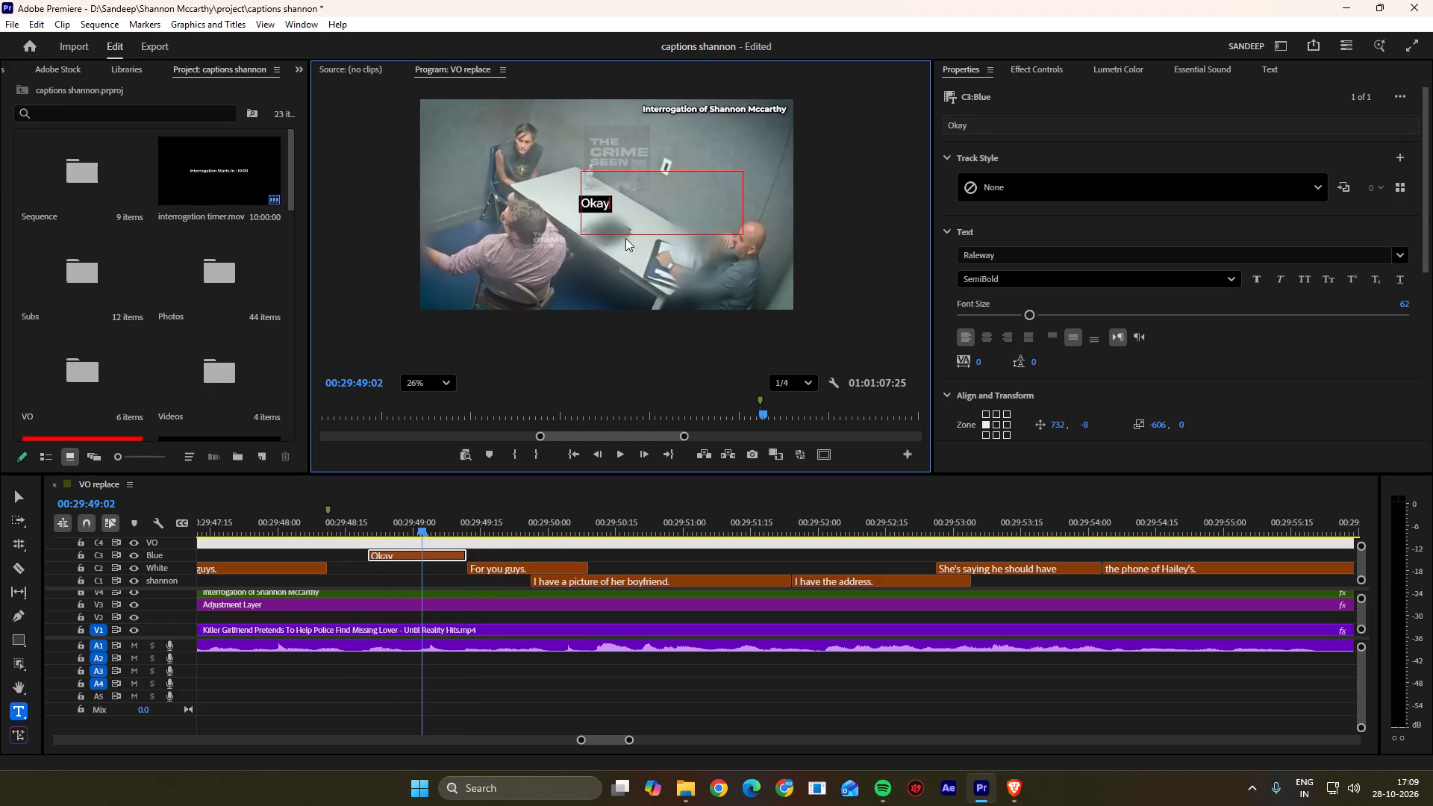
left_click(843, 187)
Trim the start of the "I have a picture of her boyfriend." caption on the shannon track to 00:29:50:11.
key("space")
key("space")
scroll(461, 602, "down", 1)
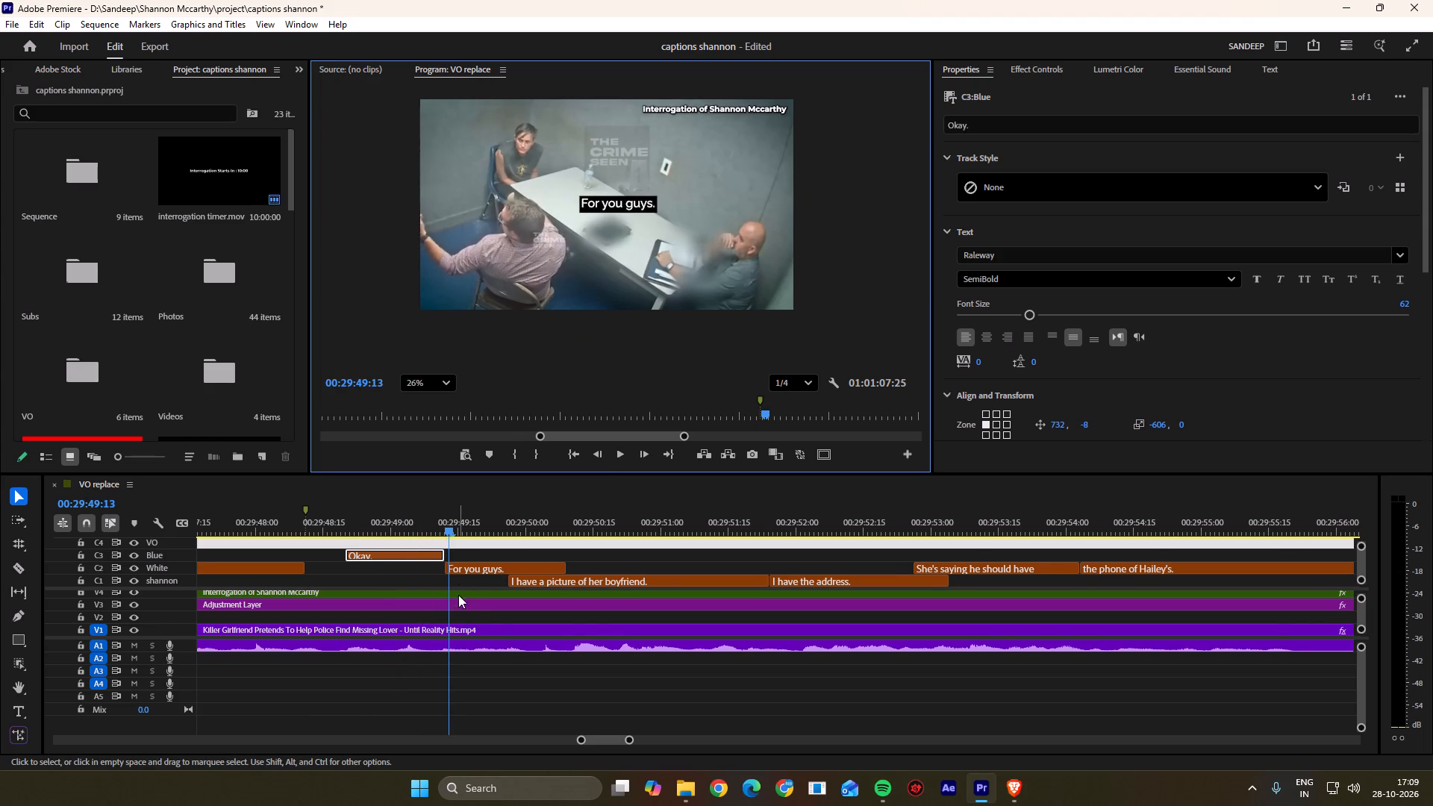
key("space")
scroll(458, 584, "down", 4)
left_click_drag(514, 527, 491, 531)
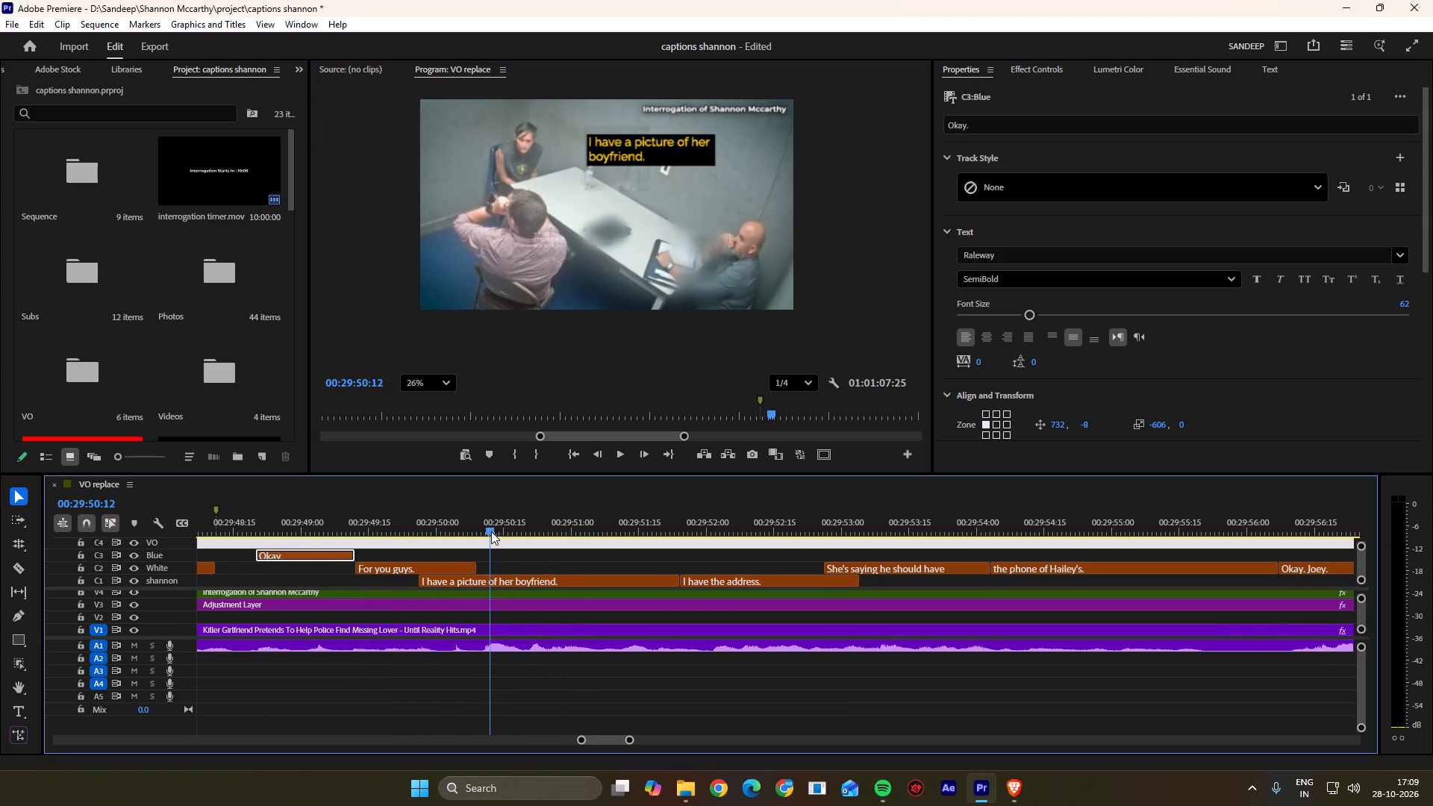
left_click_drag(491, 531, 487, 532)
left_click_drag(417, 580, 484, 582)
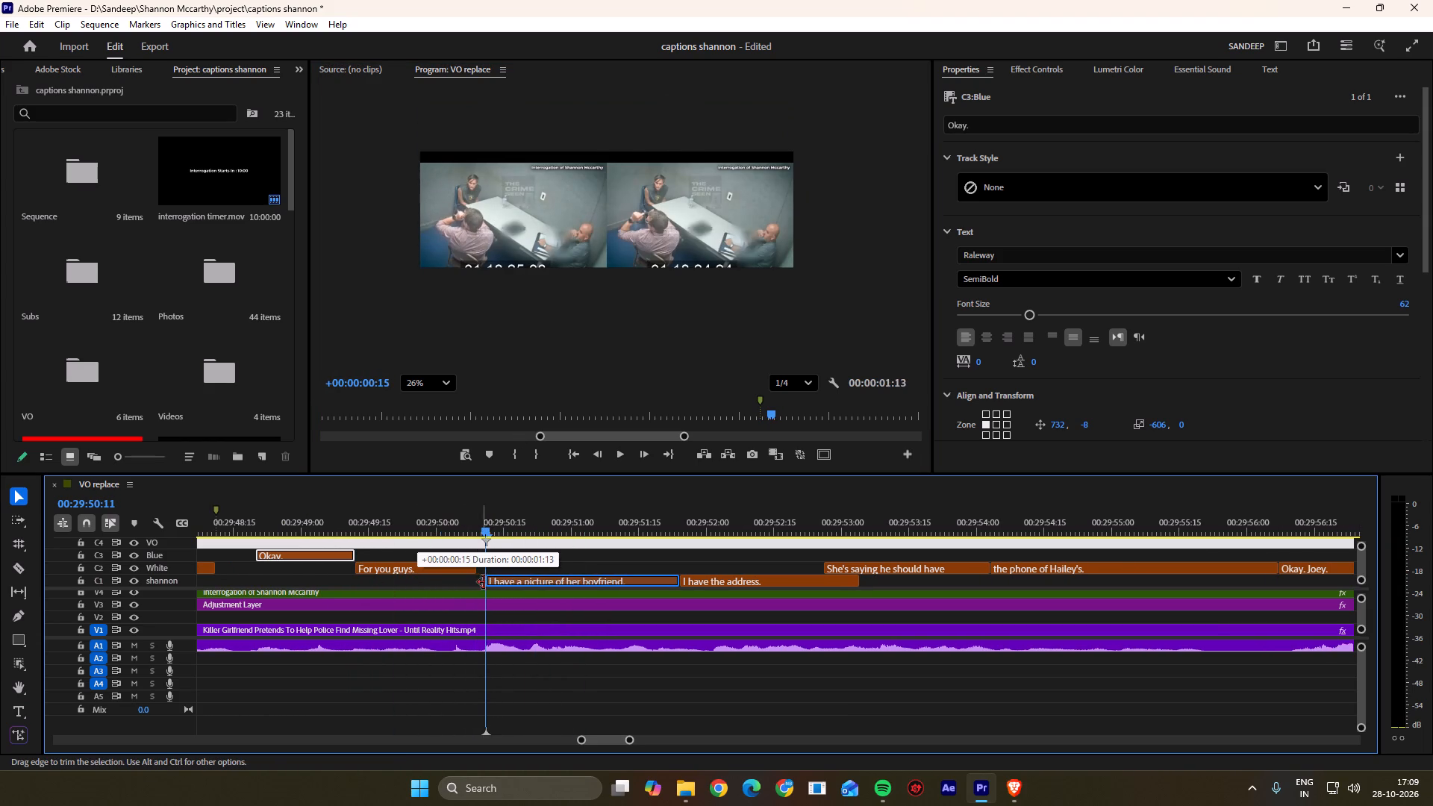
left_click_drag(484, 582, 485, 582)
left_click(507, 569)
Duplicate the "I have the address." caption from the shannon track onto the White track at the same time, overwriting the start of "She's saying he should have".
key("space")
scroll(507, 569, "down", 8)
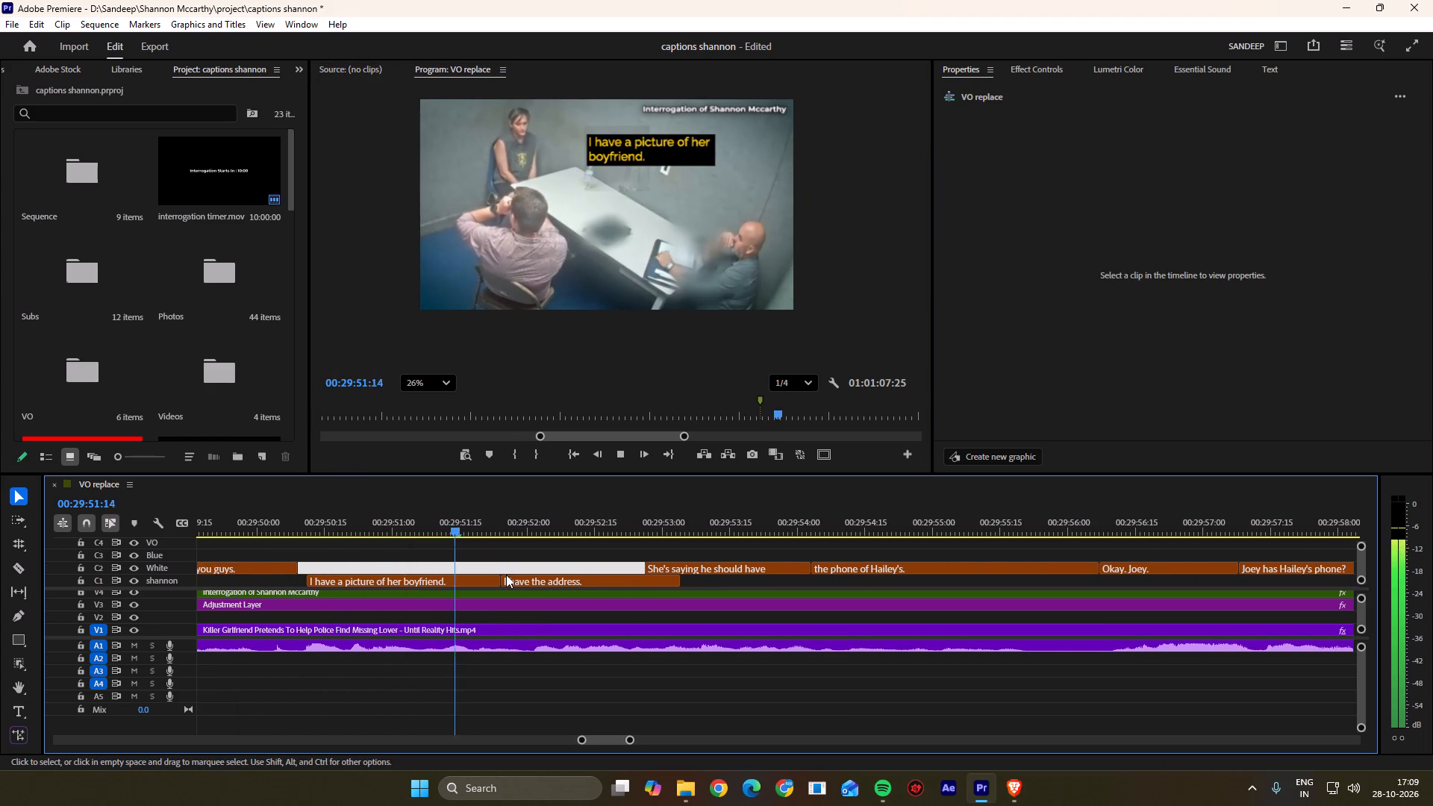
scroll(509, 575, "up", 3, "alt")
left_click_drag(620, 526, 503, 525)
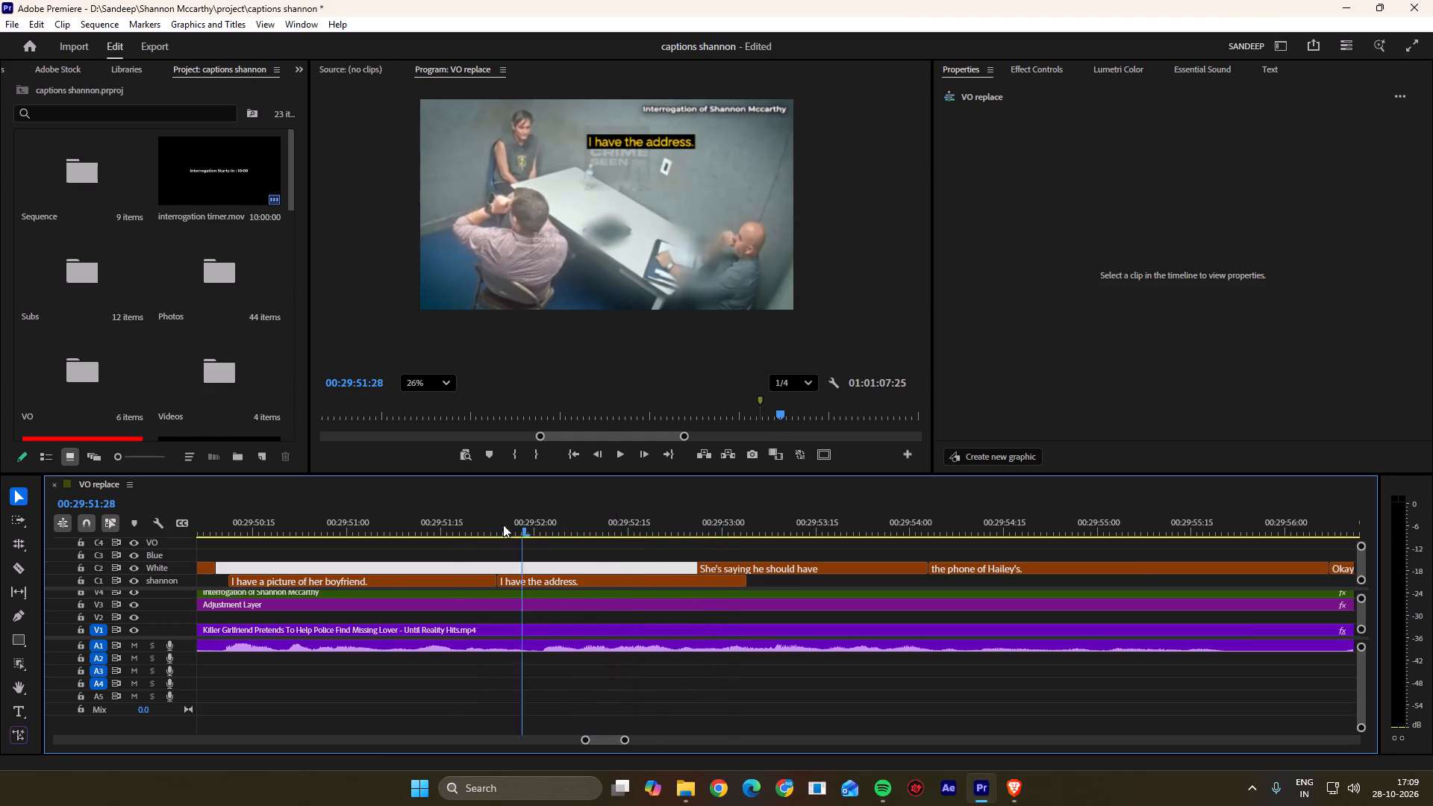
left_click_drag(503, 525, 427, 525)
key("space")
left_click_drag(591, 525, 413, 531)
key("space")
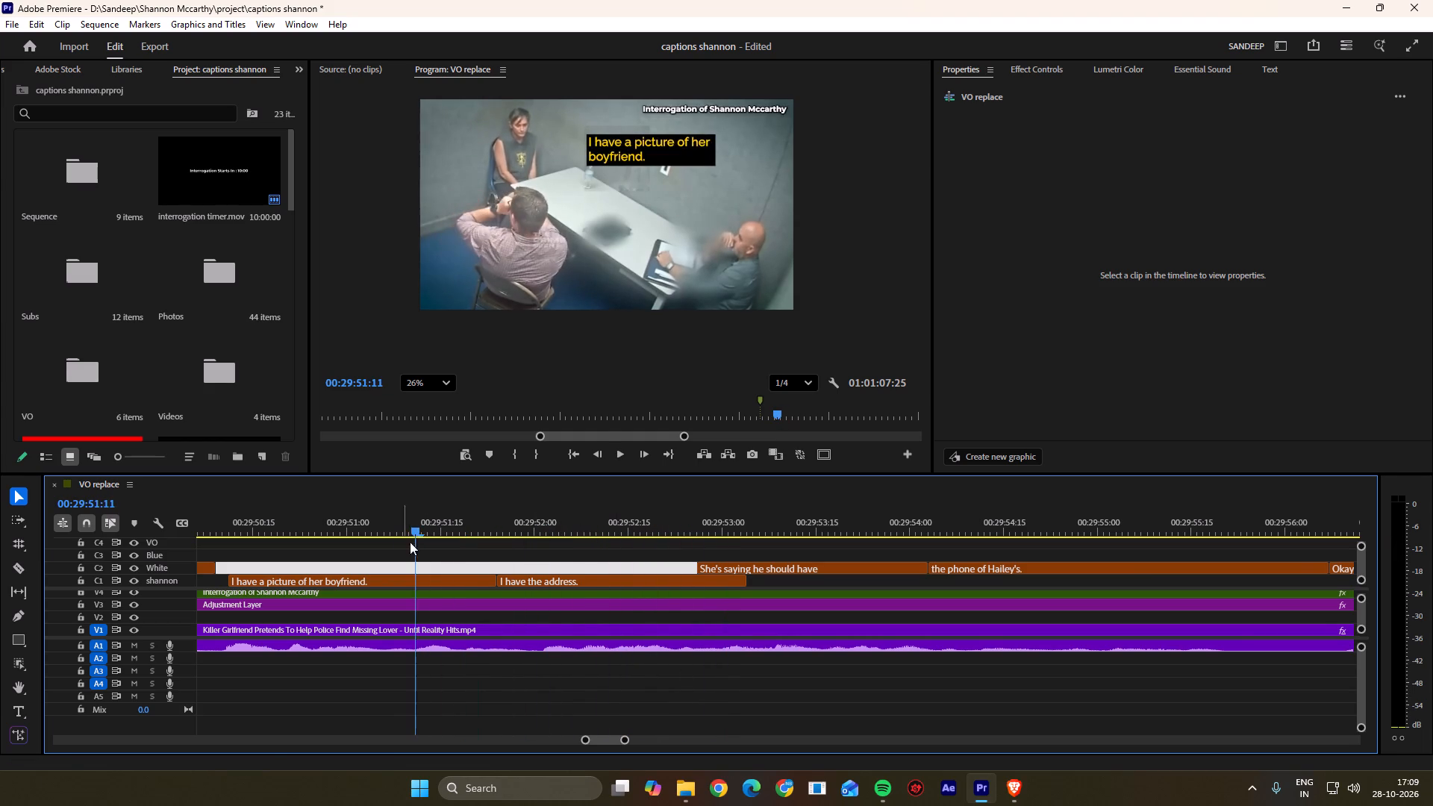
key("space")
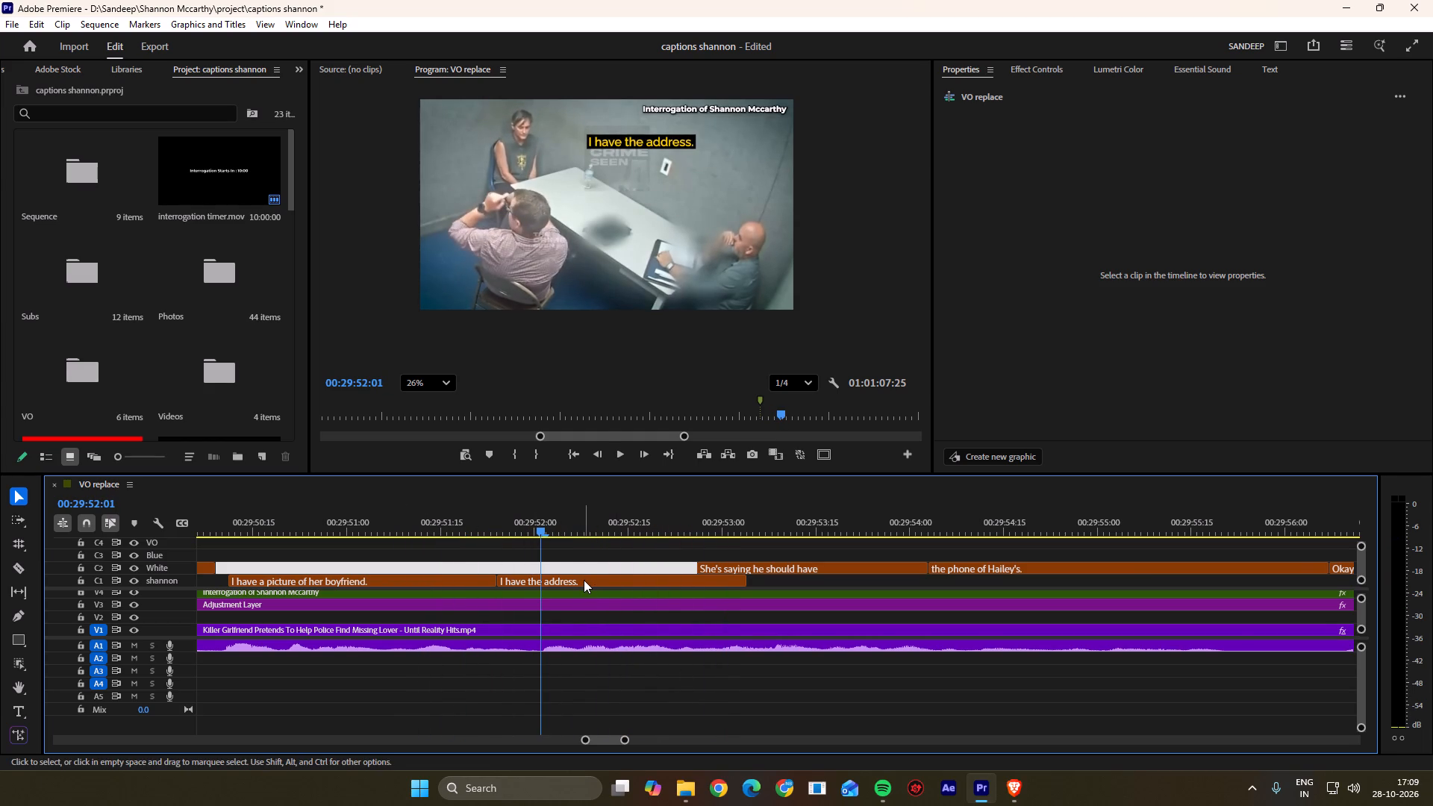
left_click_drag(584, 580, 588, 570, "alt")
left_click(590, 554)
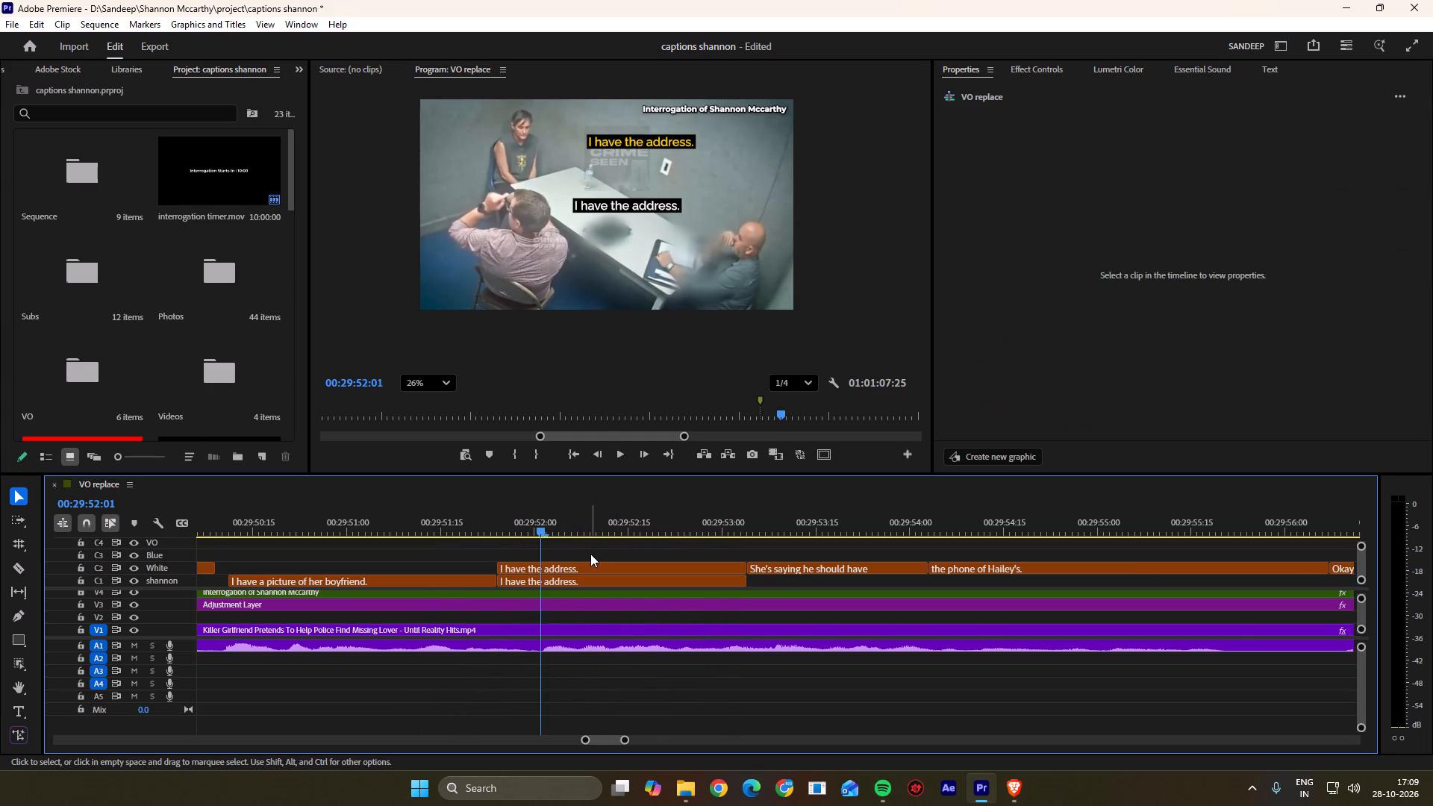
Shift the shannon-track "I have the address." caption to start at 00:29:52:08, where the line is spoken.
key("space")
left_click_drag(626, 522, 493, 519)
key("space")
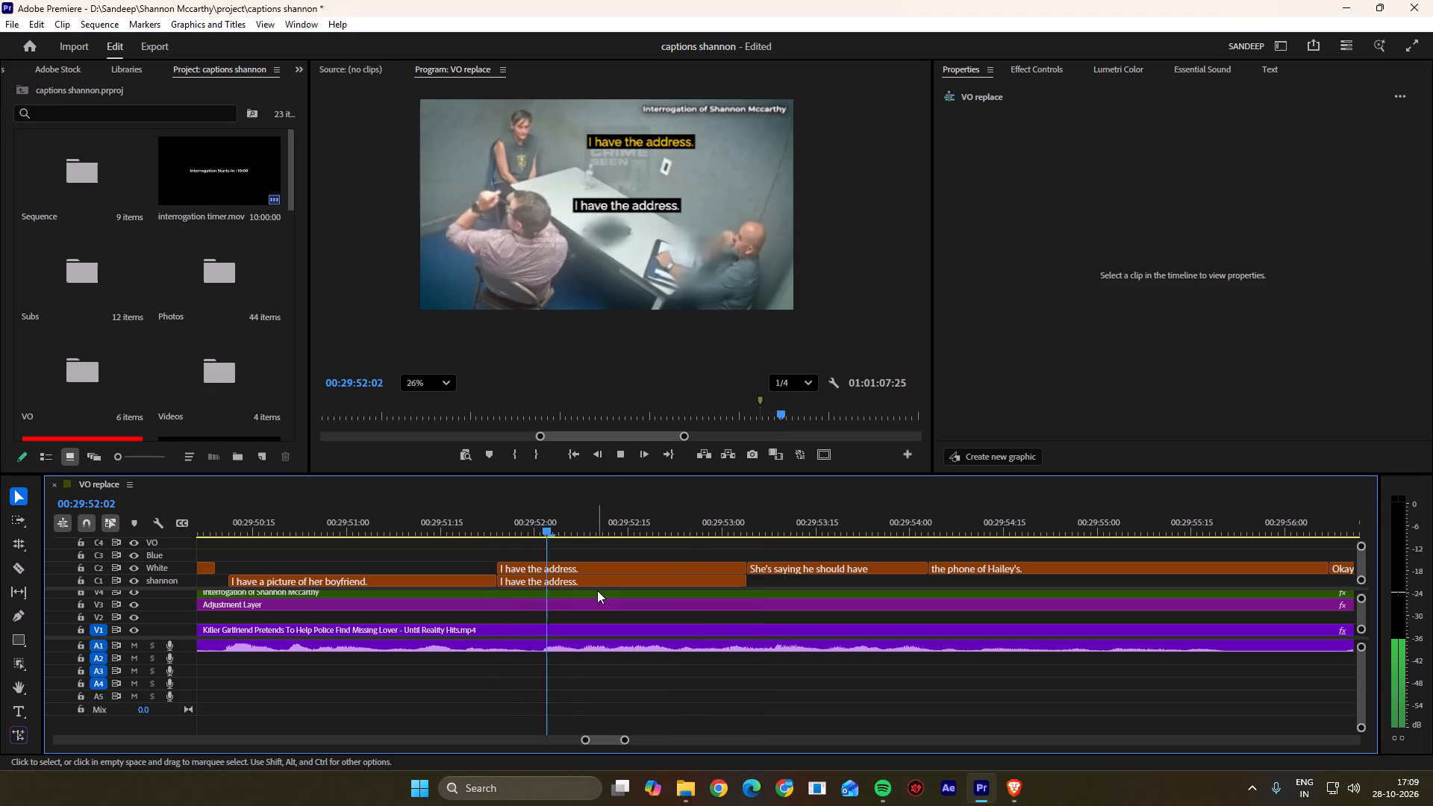
key("space")
key("space")
key("space")
left_click(590, 533)
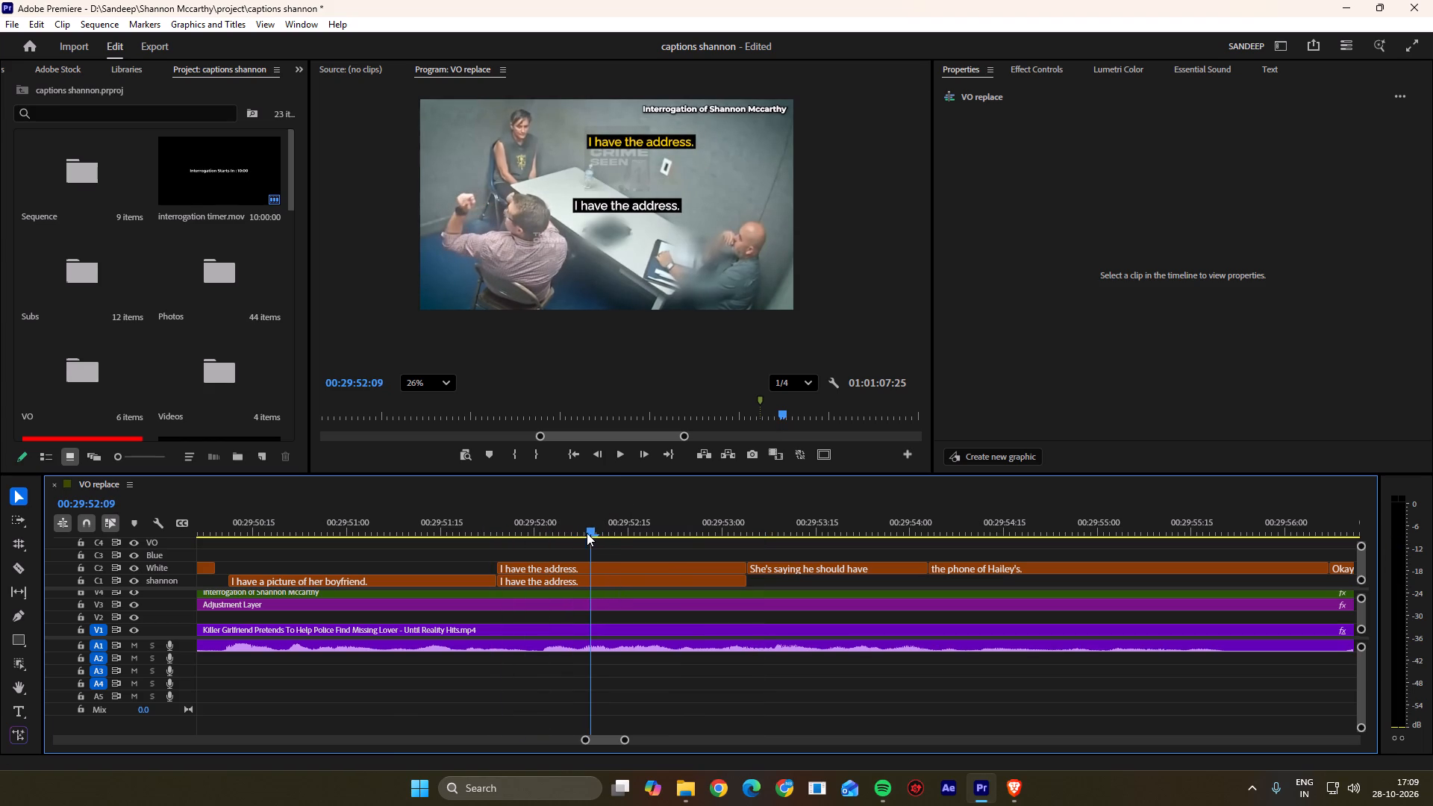
left_click_drag(596, 578, 681, 585)
left_click(669, 556)
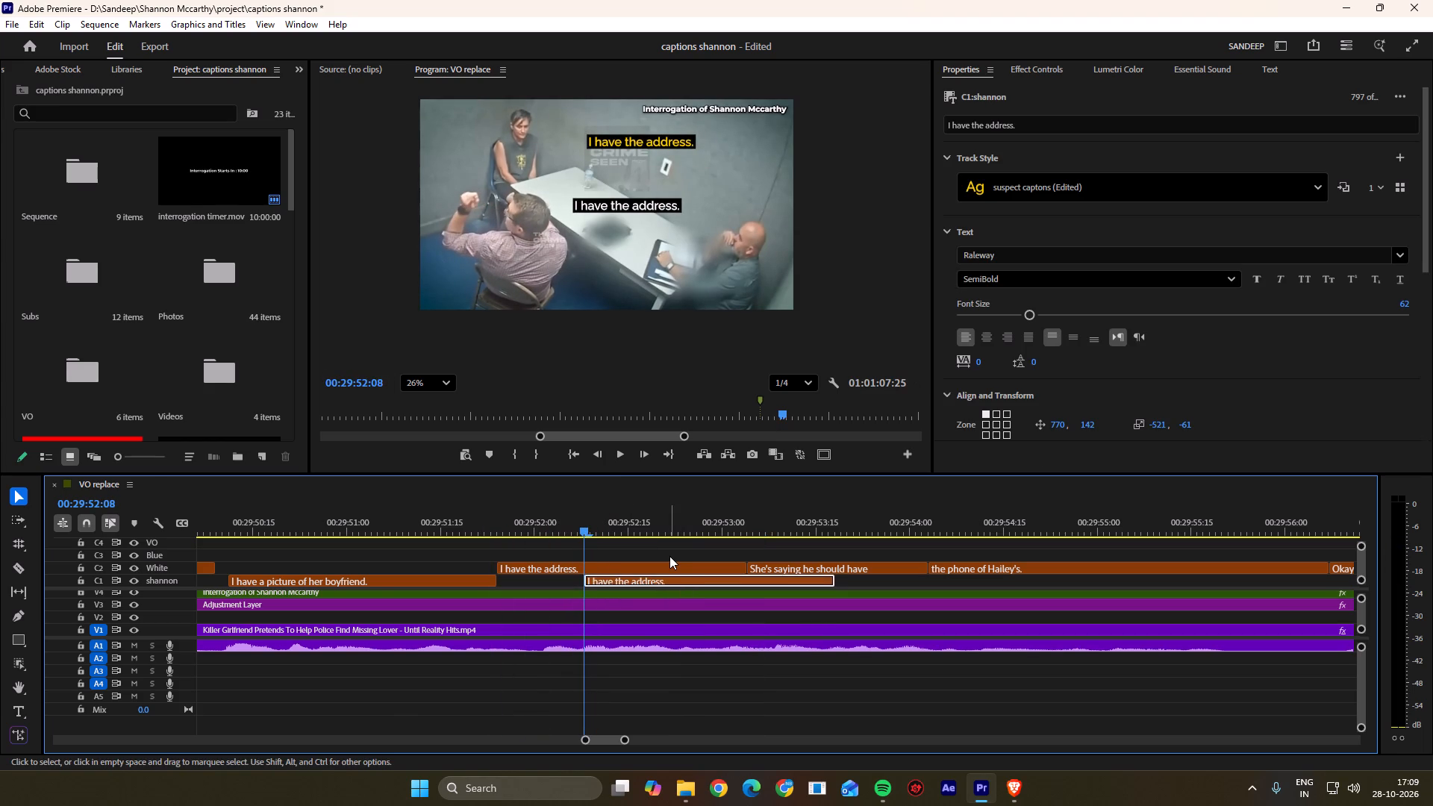
Reword the duplicated "I have the address." caption on the White track as "Yeah.".
scroll(669, 556, "down", 6, "alt")
left_click_drag(597, 522, 502, 528)
key("space")
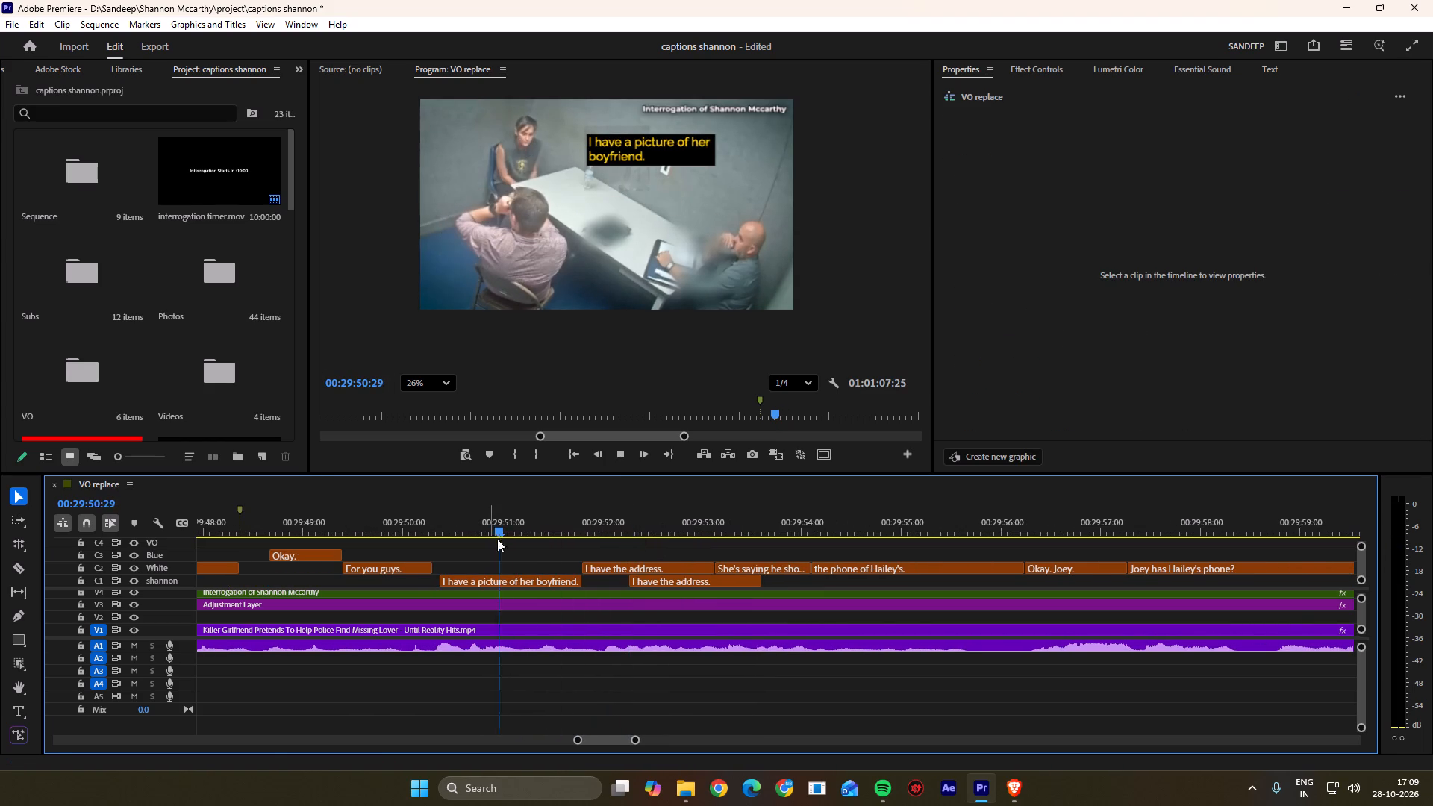
scroll(606, 575, "up", 3)
scroll(612, 575, "up", 3, "alt")
scroll(613, 575, "down", 8)
key("space")
left_click(614, 564)
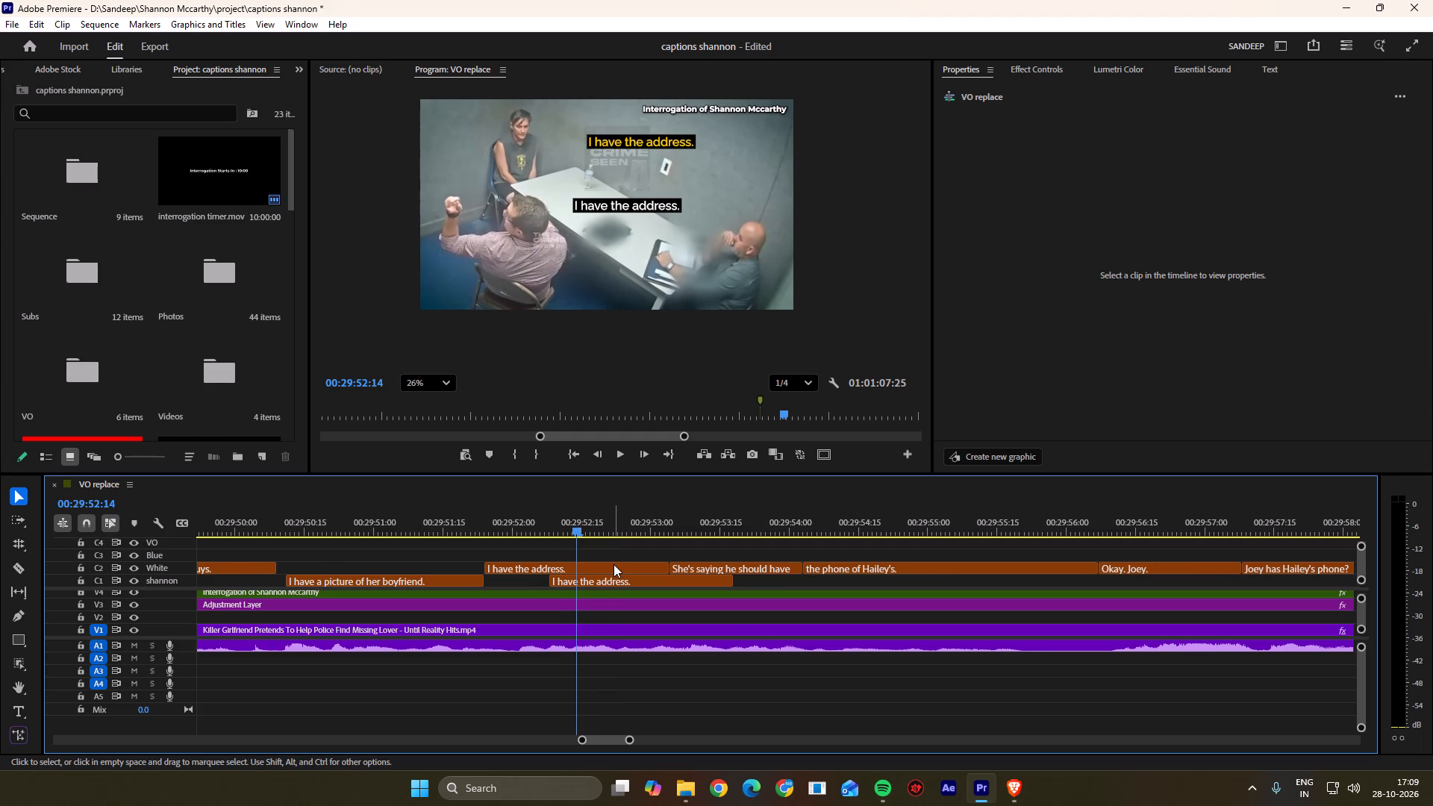
left_click(615, 568)
double_click(625, 207)
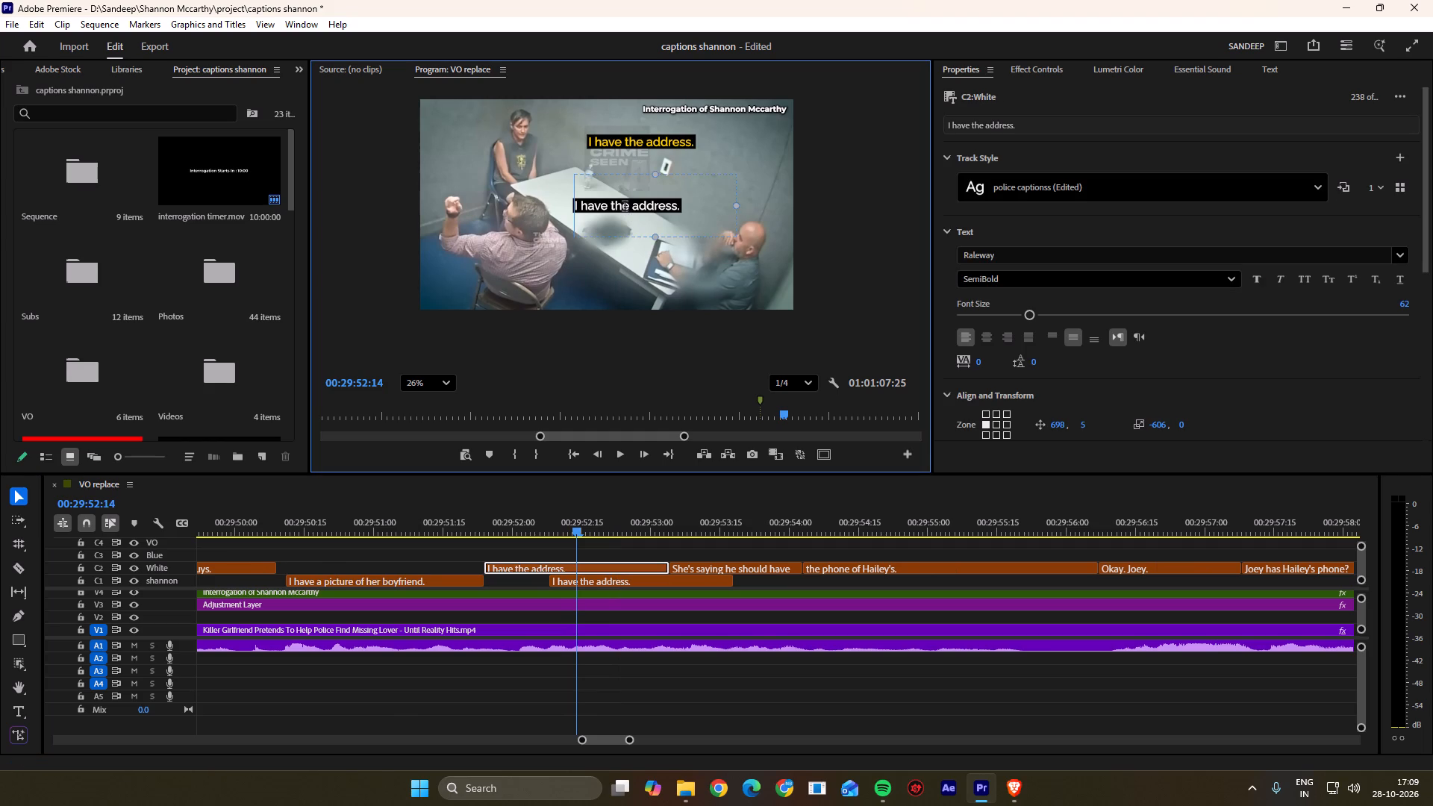
key("BackSpace")
type("Yeah.")
left_click(854, 236)
Roll the cut between the "Yeah." and "She's saying he should have" captions to 00:29:53:02.
key("space")
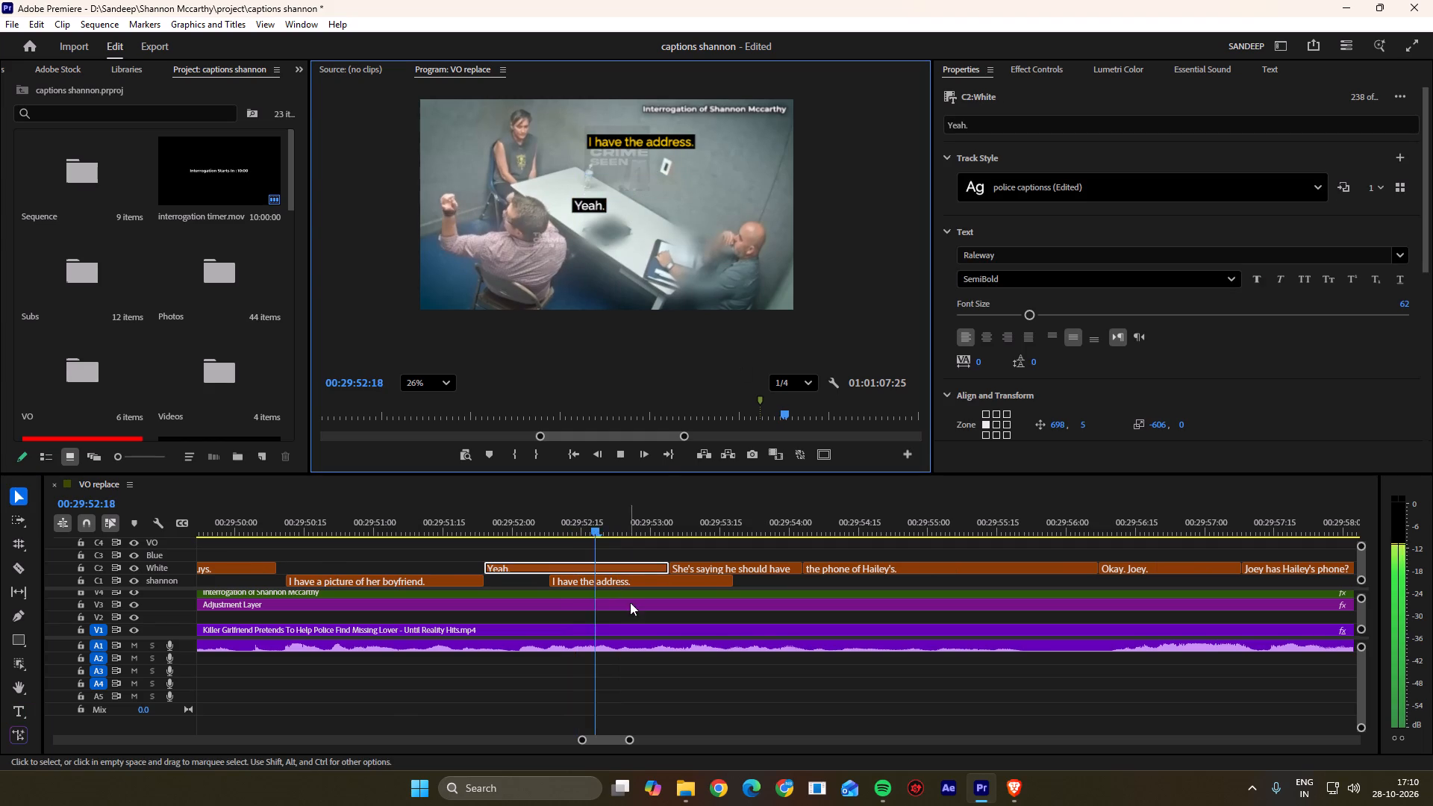
scroll(573, 607, "down", 7)
key("space")
left_click_drag(584, 522, 449, 530)
key("space")
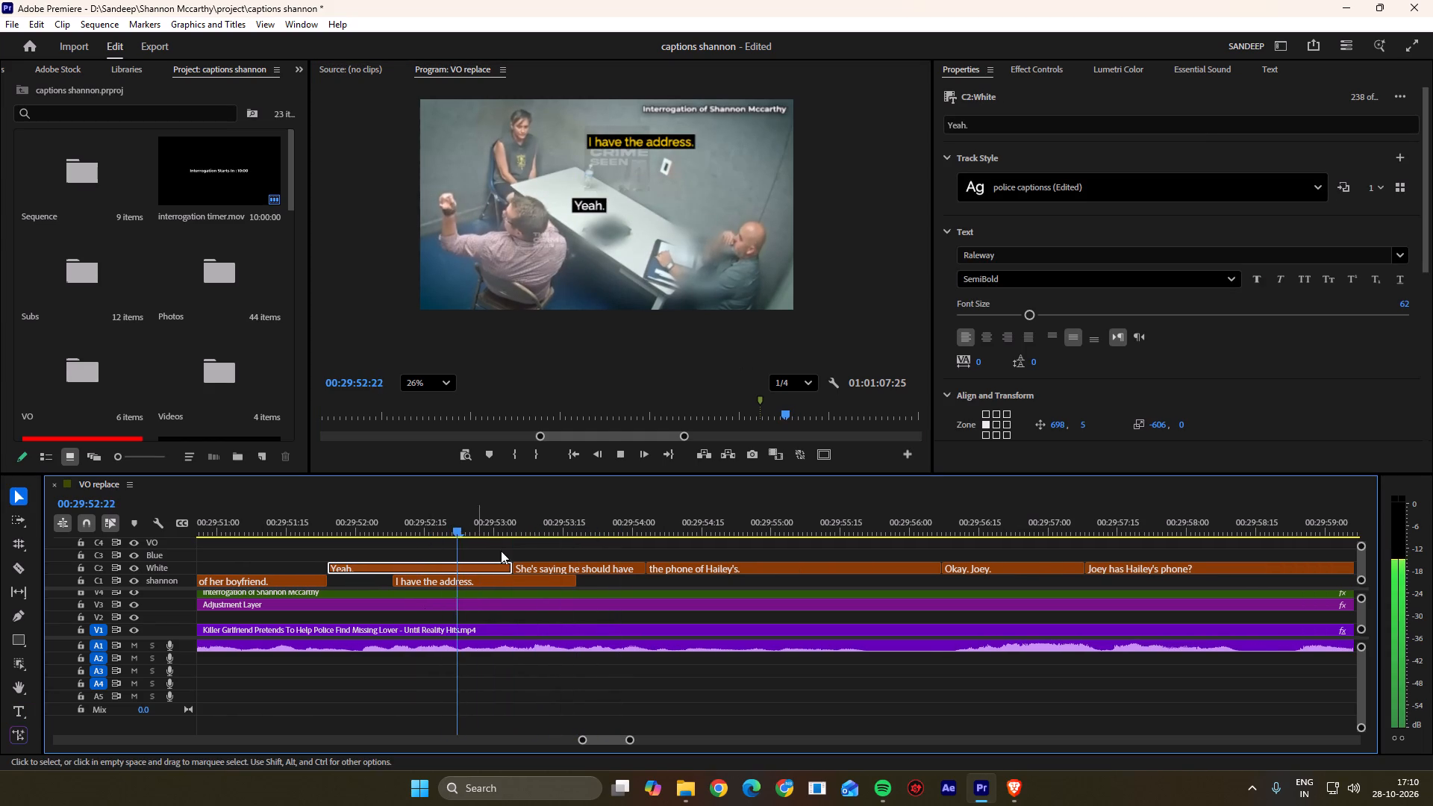
key("space")
left_click_drag(532, 517, 387, 519)
key("space")
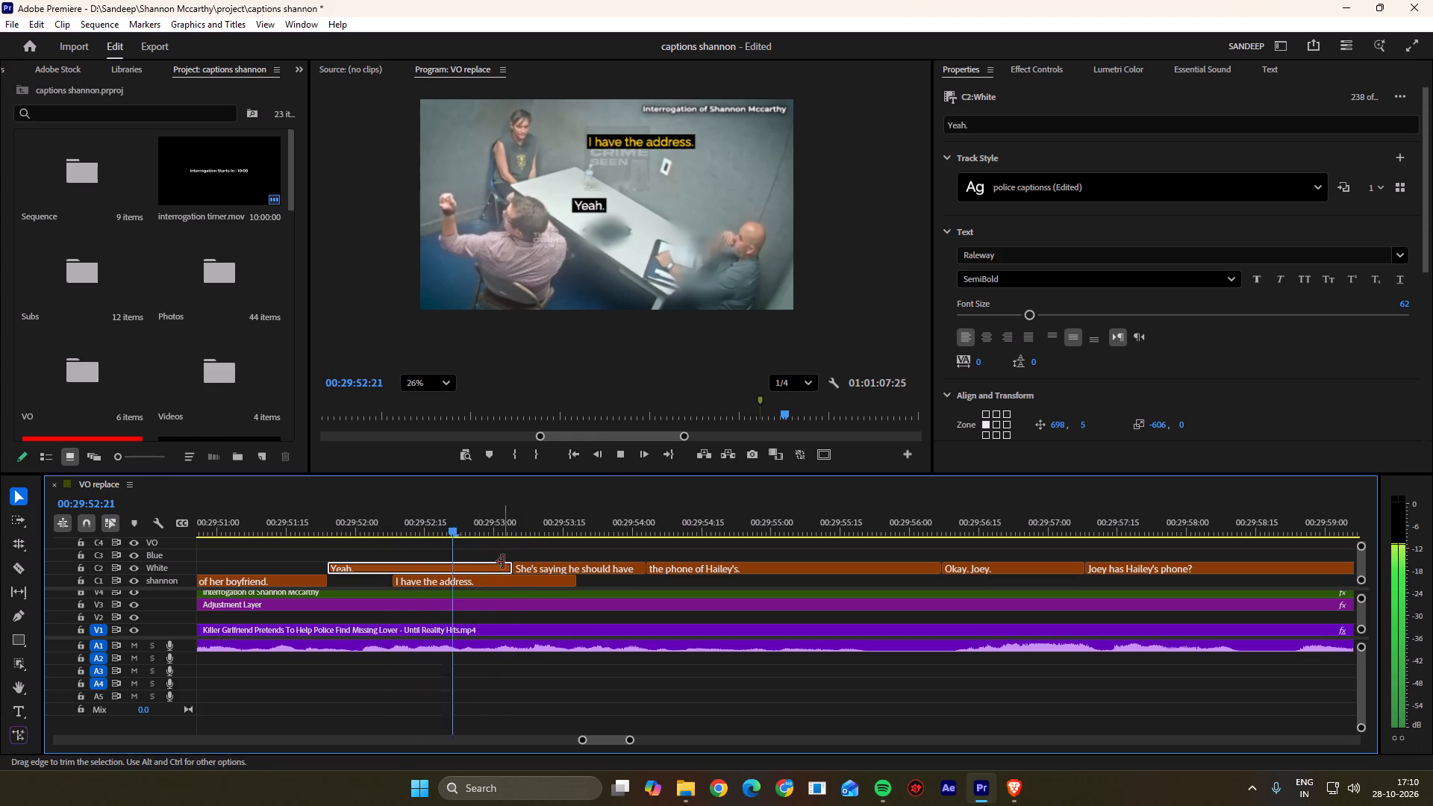
key("space")
key("space")
key("space")
key("space")
key("space")
scroll(511, 566, "up", 3, "alt")
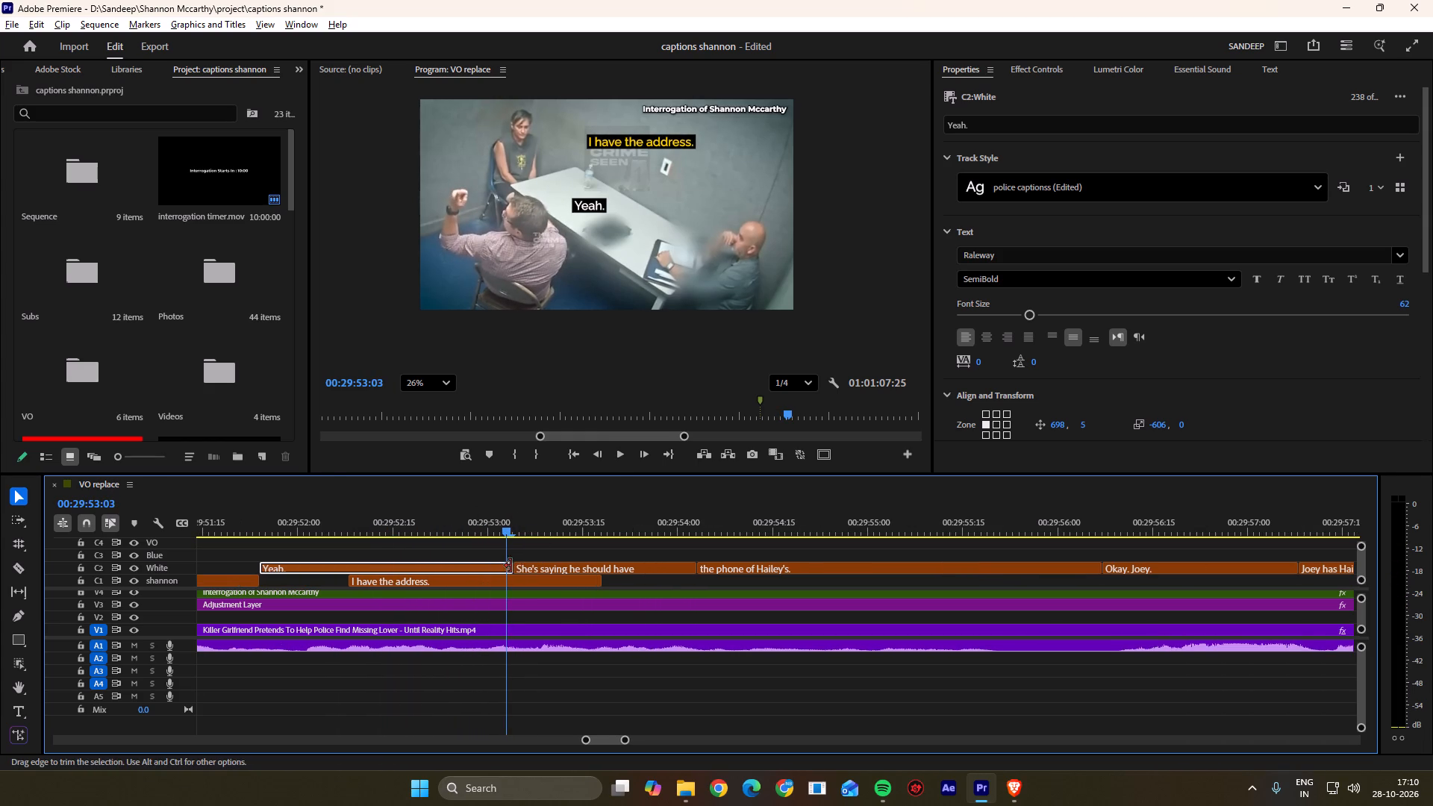
left_click(511, 530)
left_click_drag(516, 566, 507, 567, "ctrl")
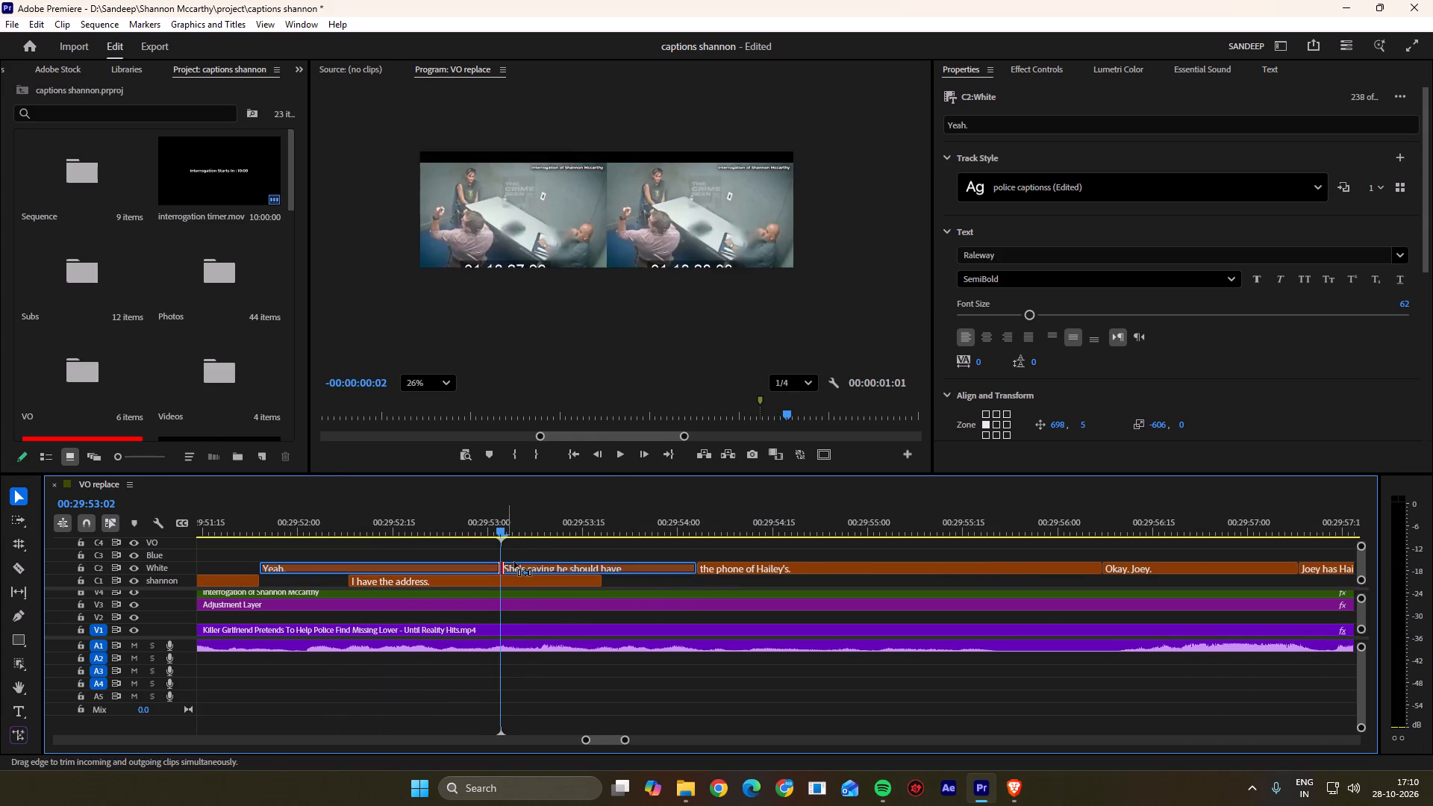
left_click(520, 557)
Play back the White-track captions "She's saying he should have" and "the phone of Hailey's." to check their timing against the dialogue.
key("space")
scroll(520, 557, "down", 2)
key("space")
scroll(520, 557, "down", 4)
key("space")
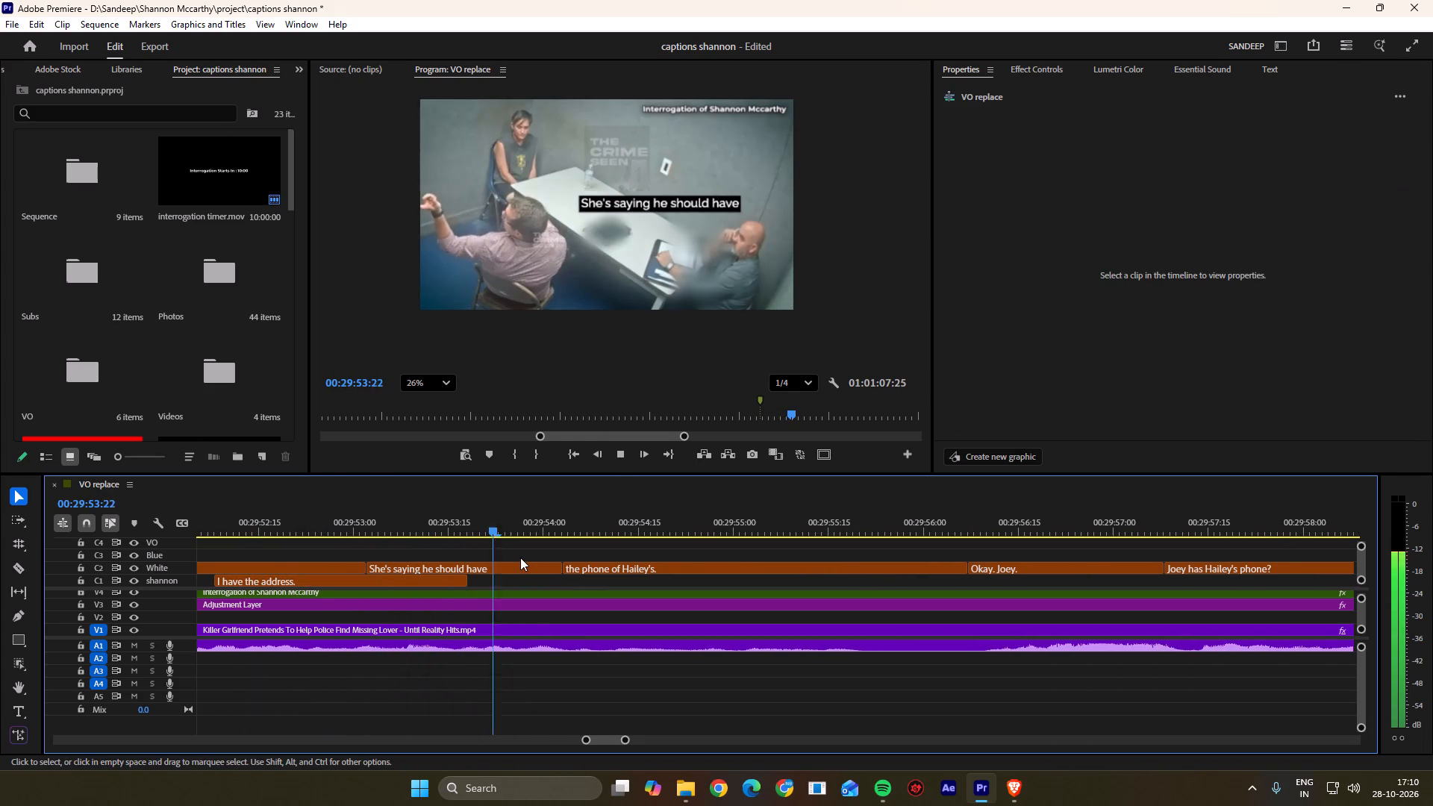
scroll(520, 557, "down", 2, "alt")
key("space")
left_click_drag(599, 522, 490, 524)
key("space")
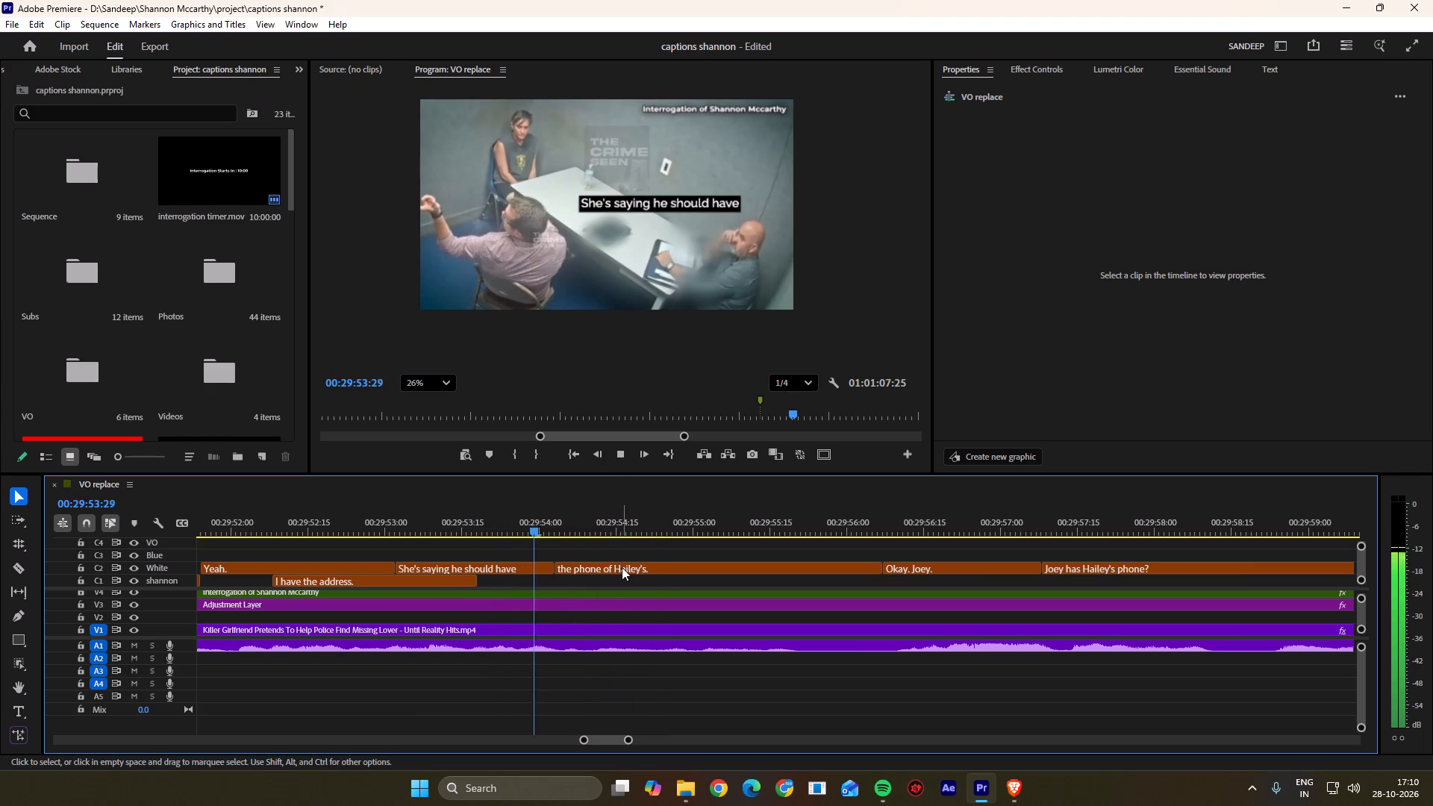
key("space")
left_click_drag(561, 525, 505, 525)
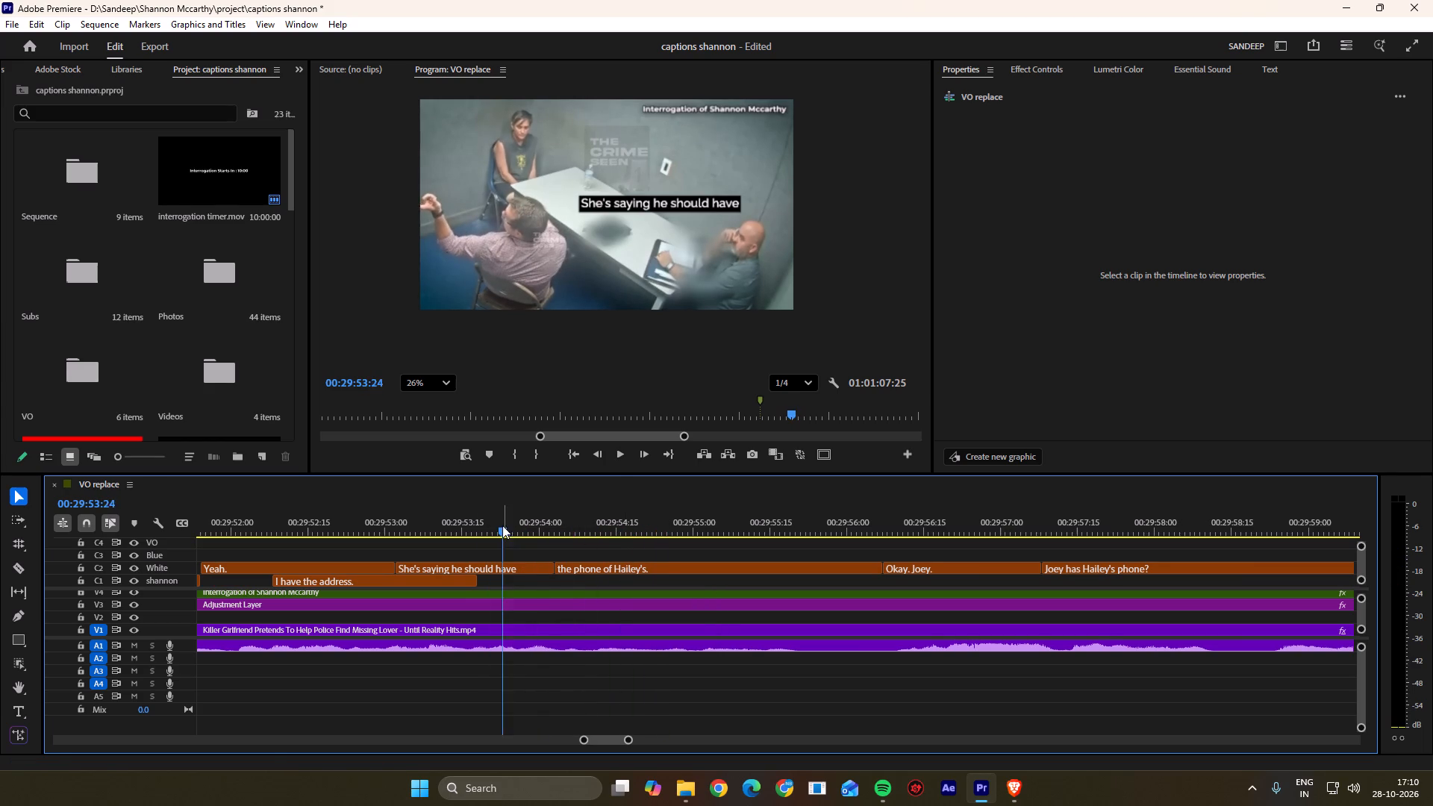
key("space")
key("space")
key("space")
key("space")
left_click_drag(567, 540, 559, 540)
left_click(560, 537)
left_click(556, 534)
key("space")
Roll the cut between the "the phone of Hailey's." and "Okay. Joey." captions on the White track to about 00:29:56:09.
scroll(564, 595, "down", 2)
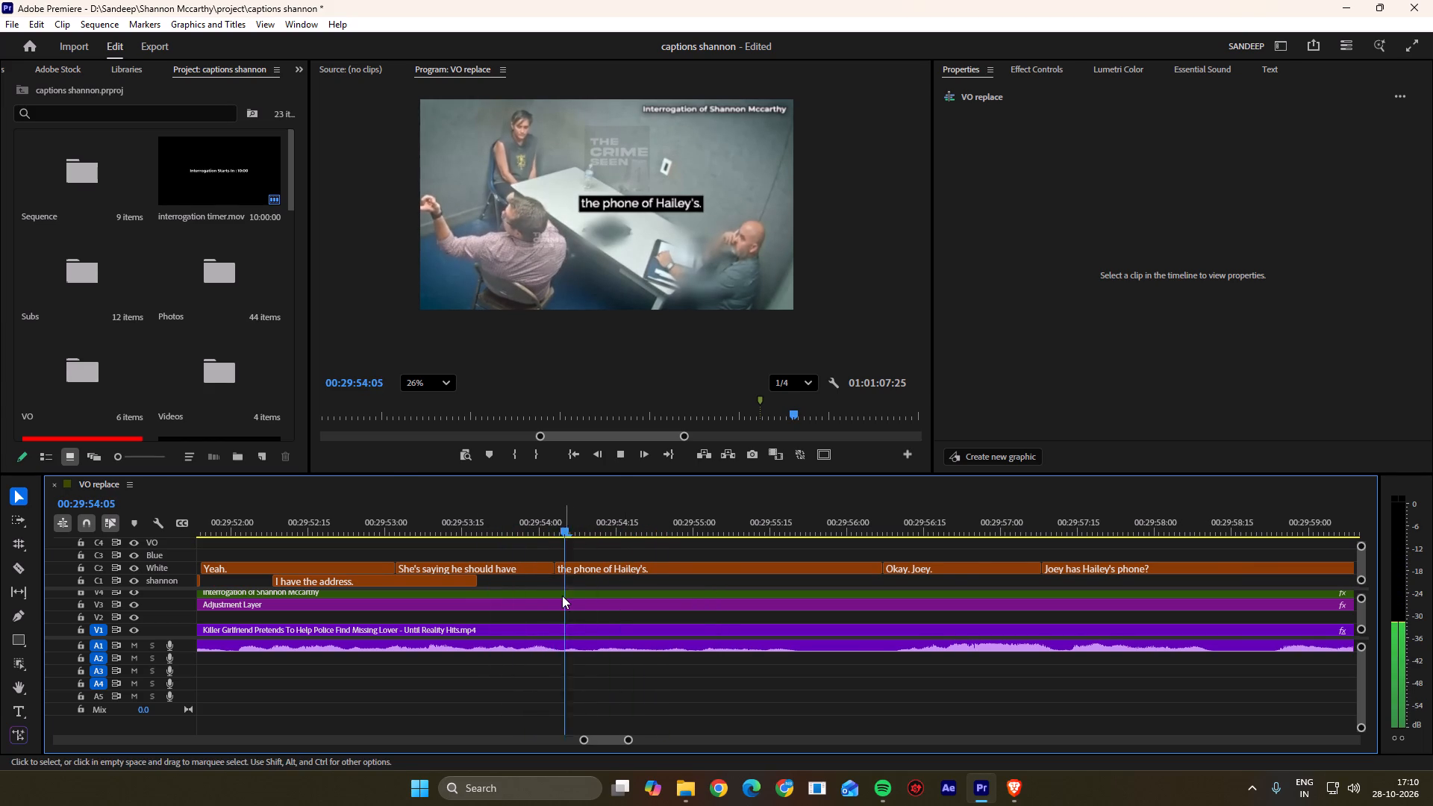
scroll(562, 596, "down", 4)
scroll(562, 596, "up", 3, "alt")
scroll(867, 613, "down", 6)
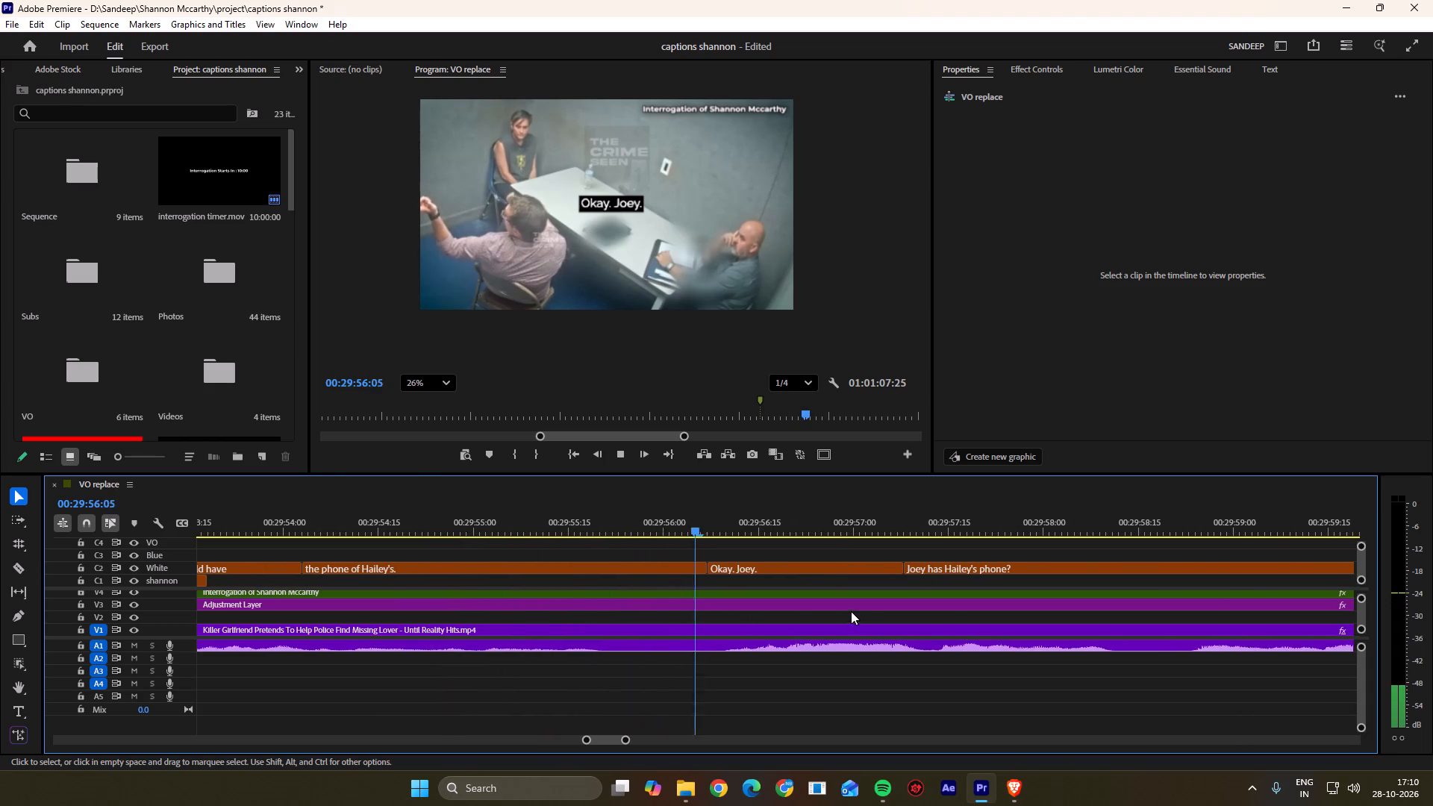
scroll(851, 611, "down", 7)
left_click_drag(543, 515, 394, 522)
key("space")
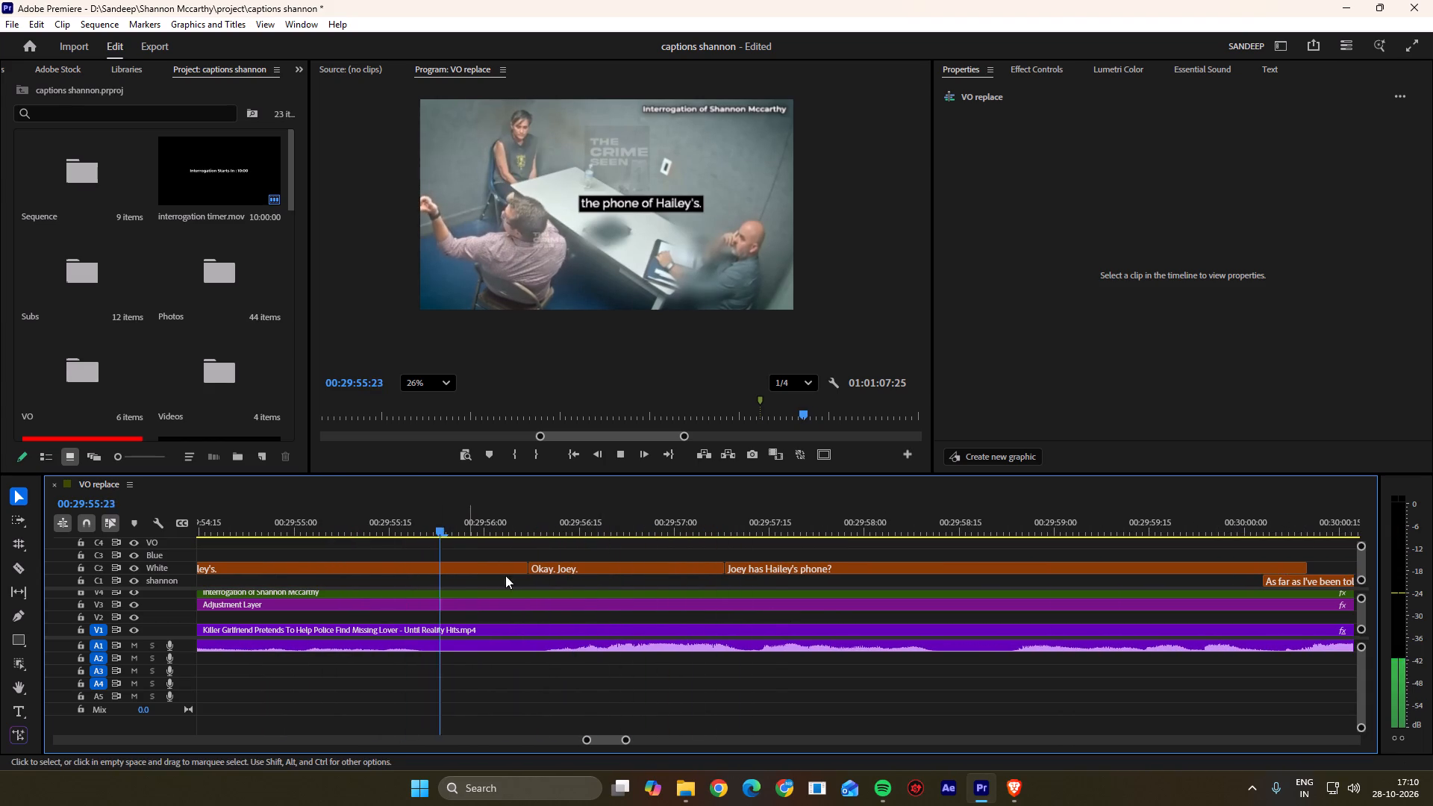
key("space")
key("space")
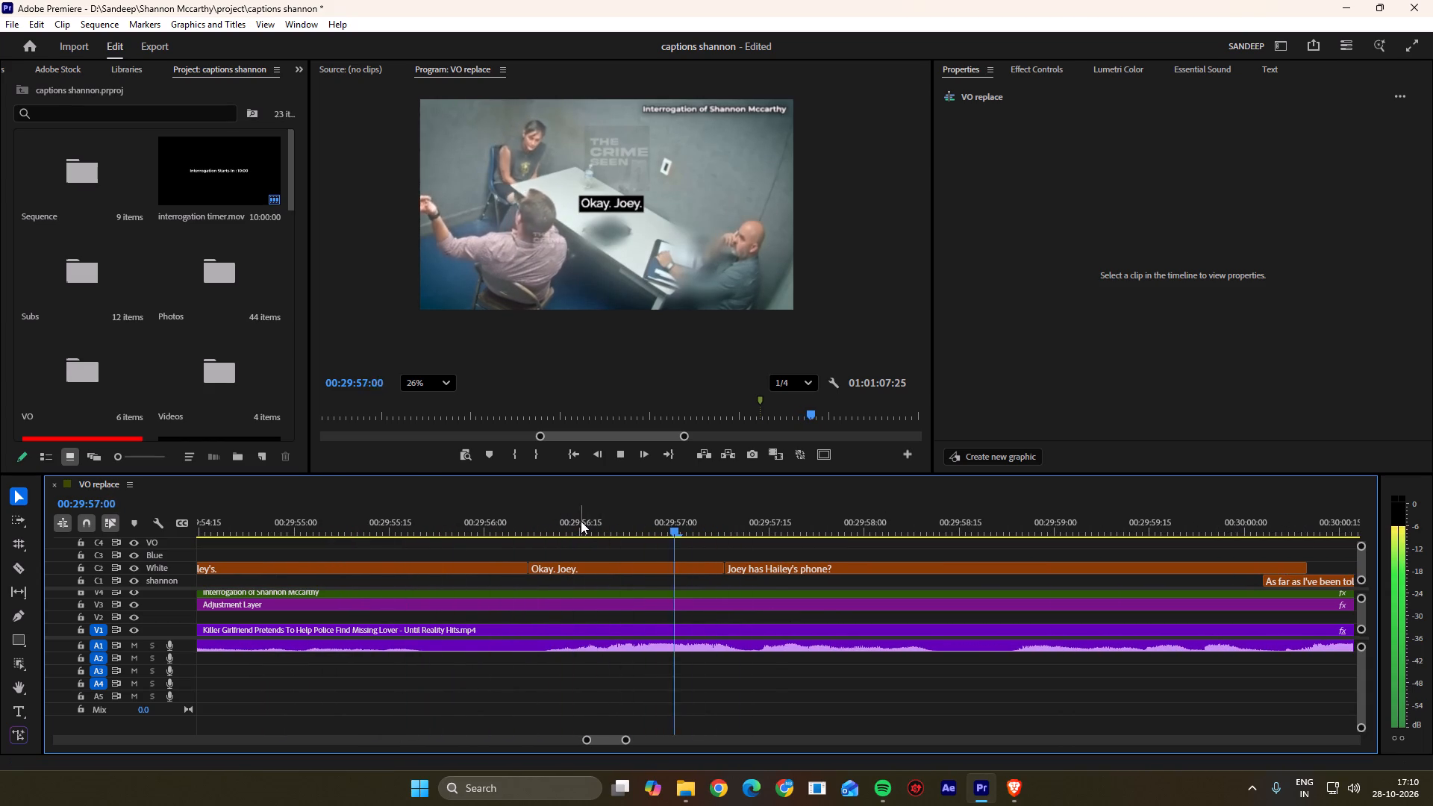
left_click_drag(566, 519, 548, 522)
left_click_drag(531, 570, 538, 570, "ctrl")
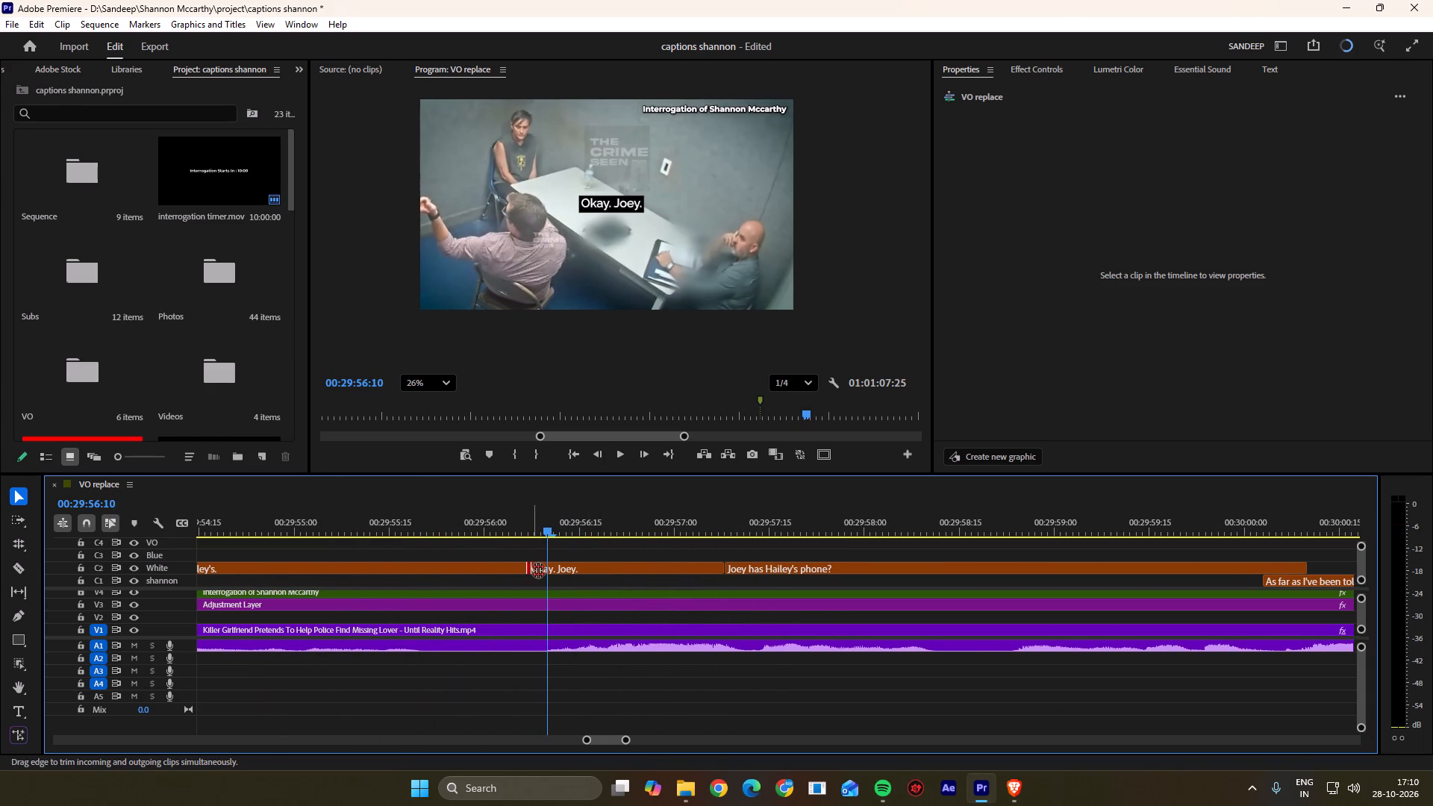
left_click_drag(538, 570, 546, 570, "ctrl")
left_click(563, 557)
left_click(566, 557)
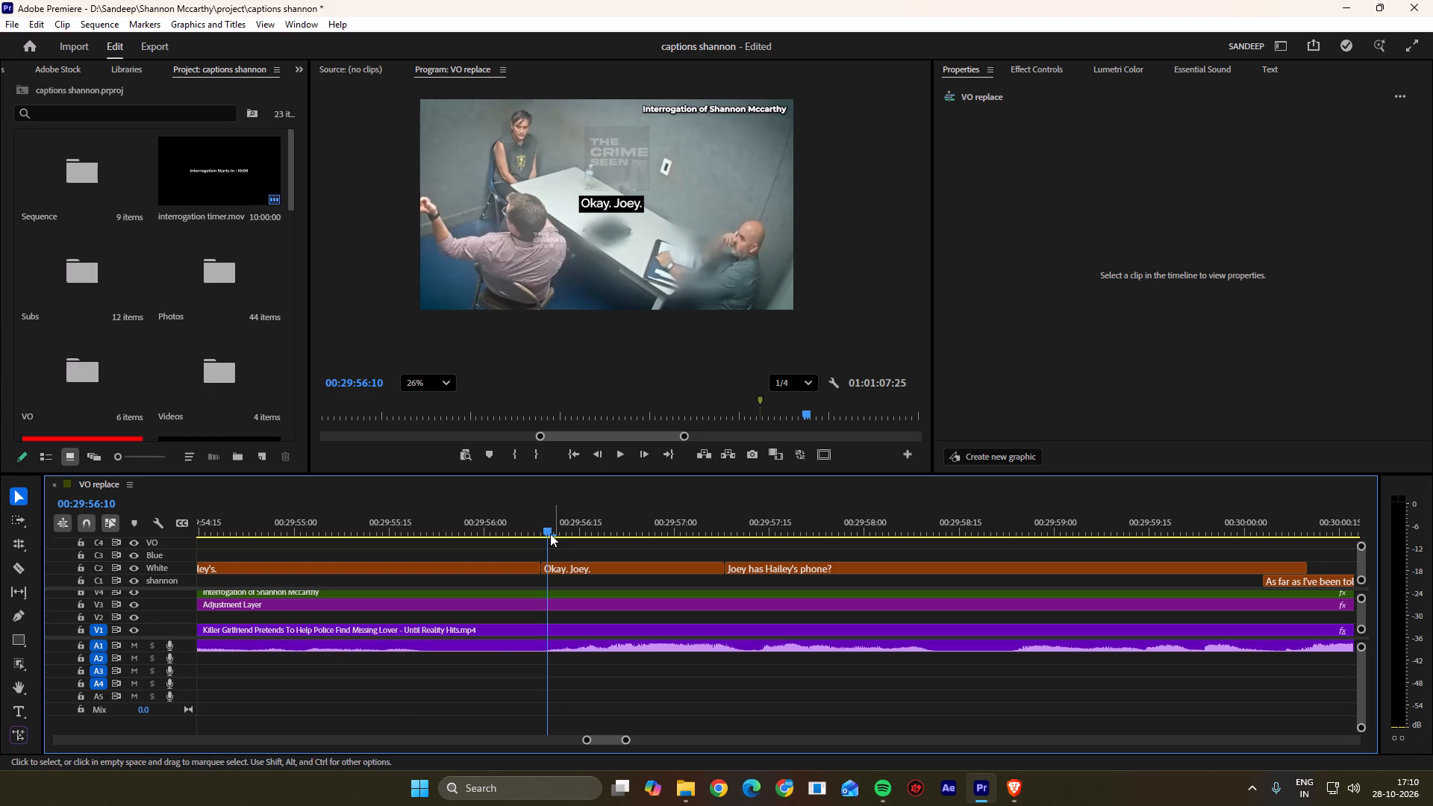
Duplicate the "Okay. Joey." caption from the White track onto the shannon track, starting at 00:29:56:10.
left_click_drag(546, 533, 508, 528)
key("space")
scroll(558, 564, "down", 8, "alt")
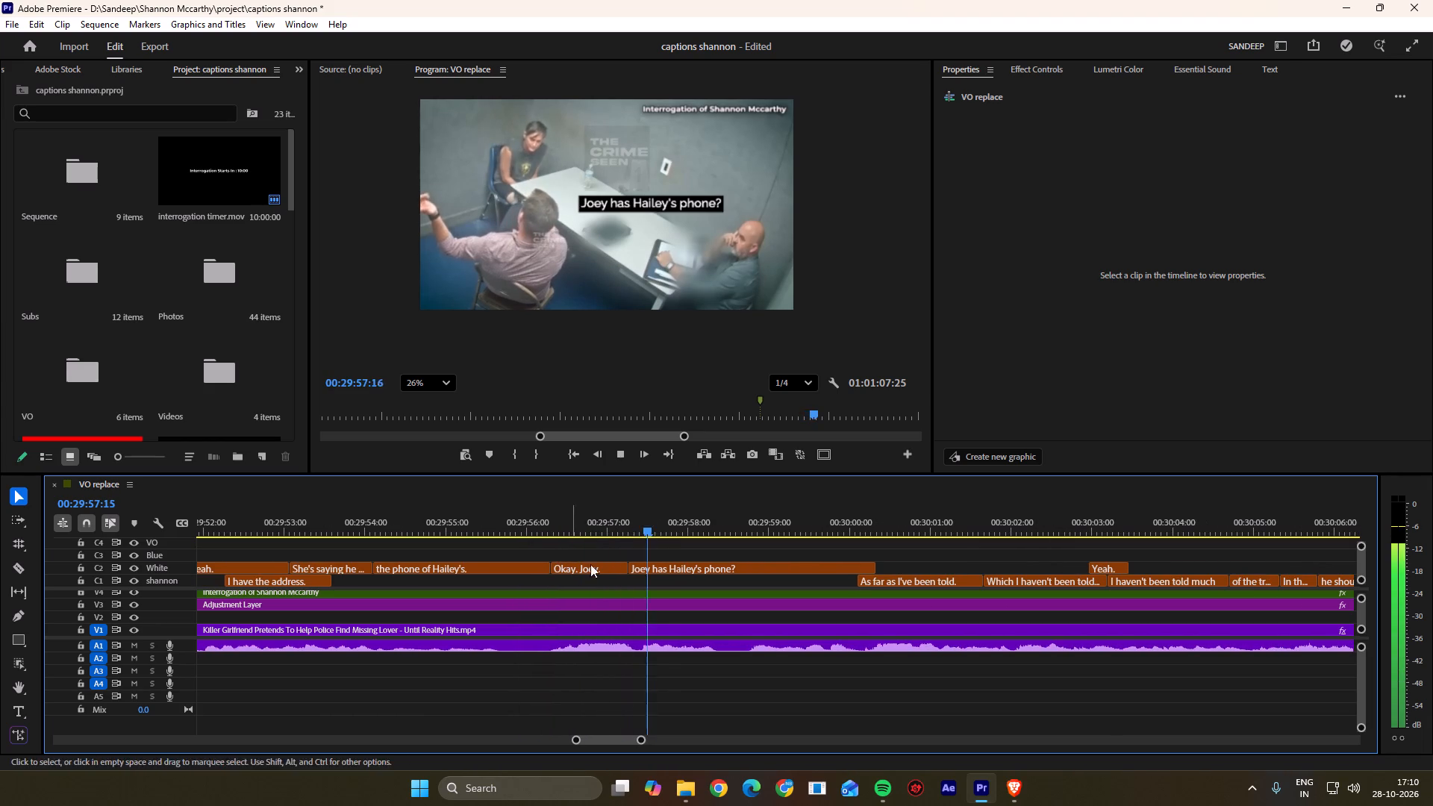
scroll(635, 561, "down", 4)
left_click_drag(577, 519, 476, 525)
key("space")
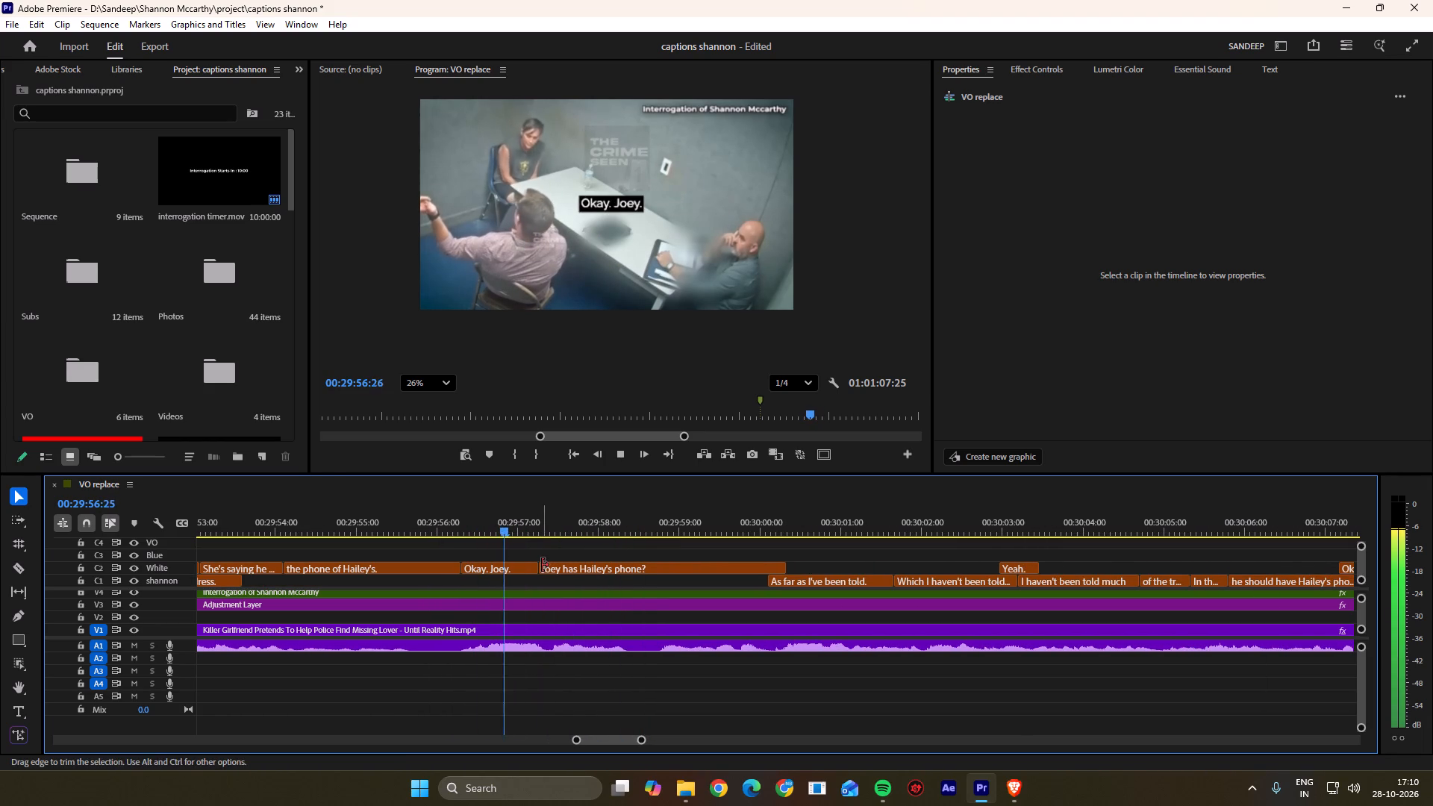
key("space")
scroll(549, 560, "up", 3, "alt")
left_click_drag(539, 522, 369, 529)
key("space")
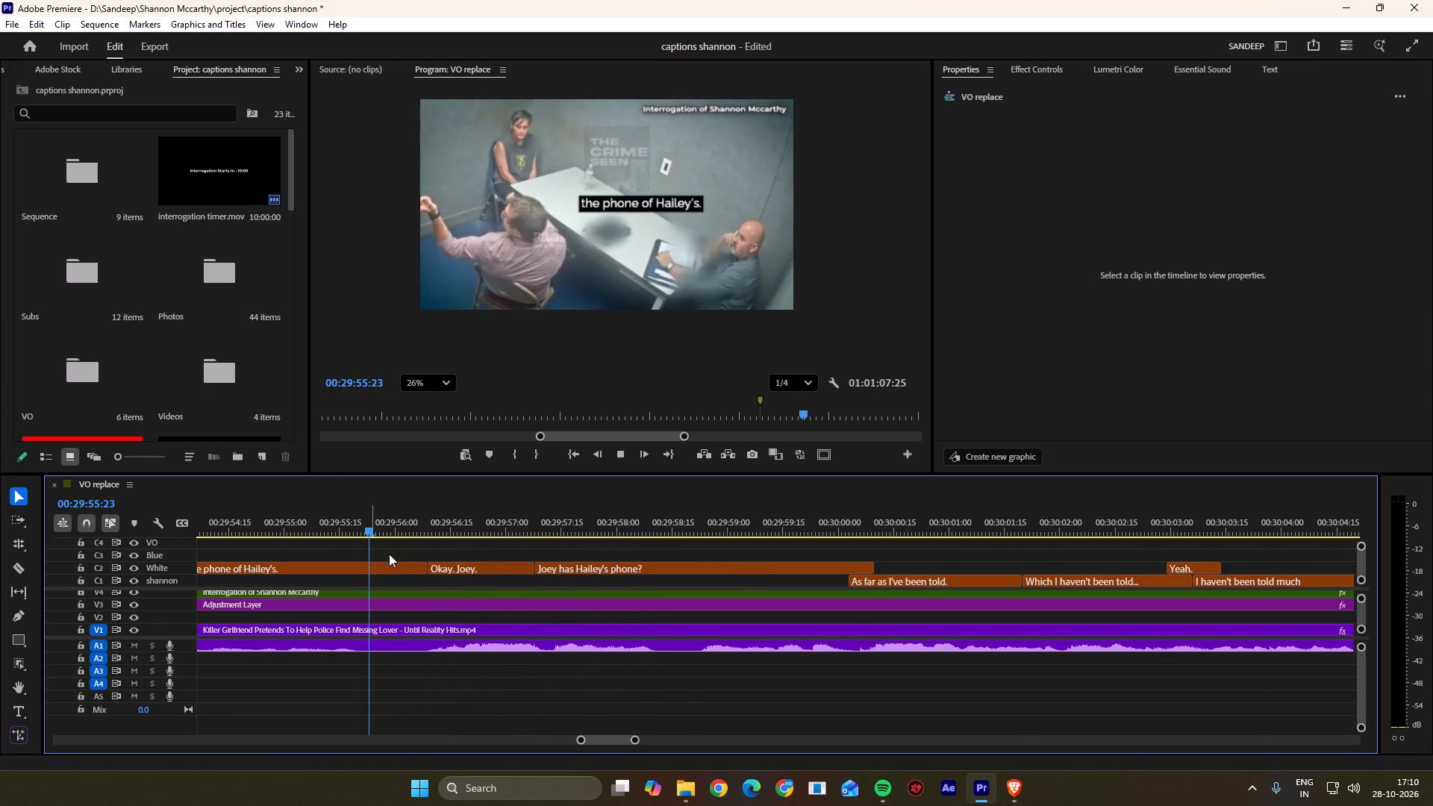
scroll(407, 559, "up", 4)
key("space")
left_click_drag(566, 527, 522, 531)
left_click_drag(549, 572, 551, 582, "alt")
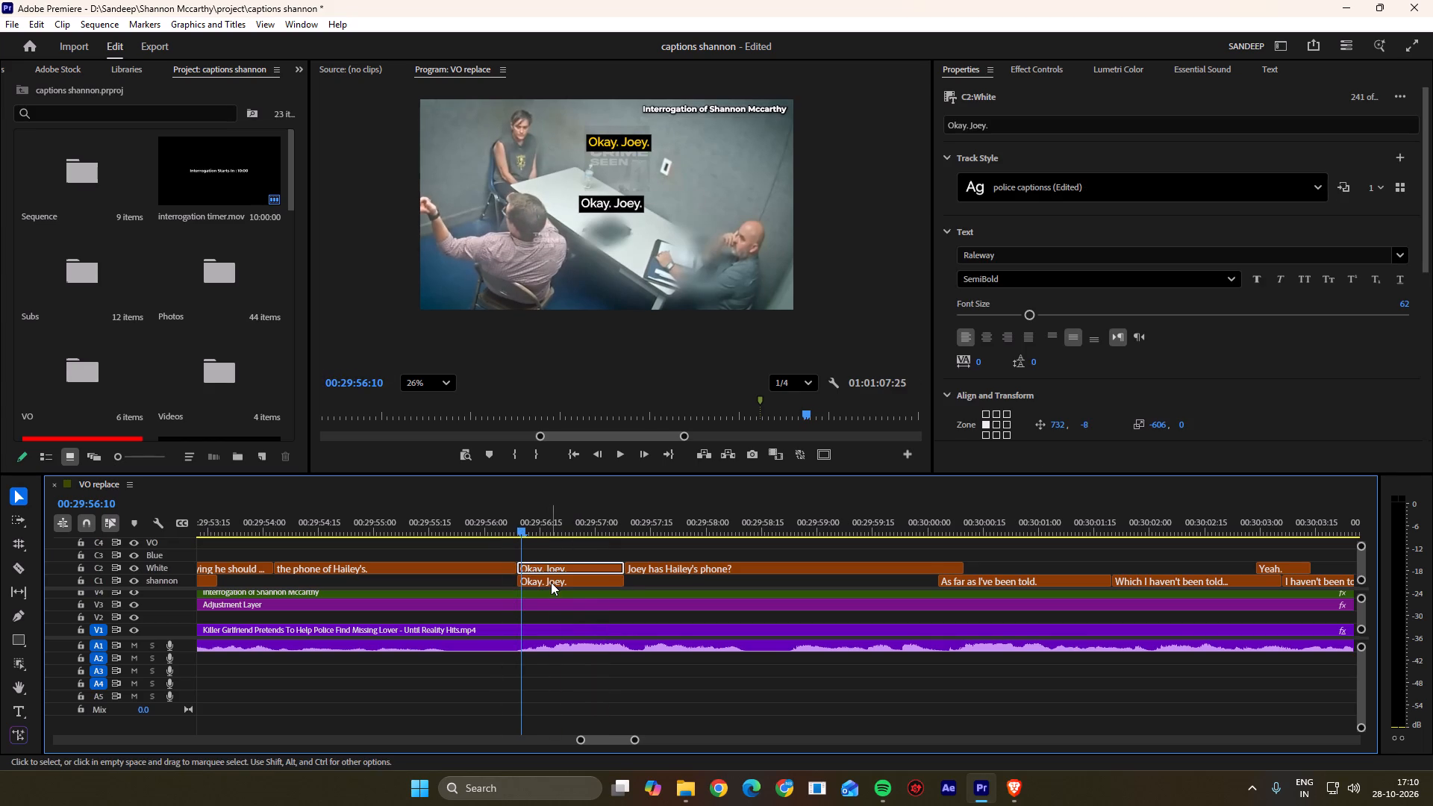
left_click_drag(552, 581, 559, 581)
left_click(561, 558)
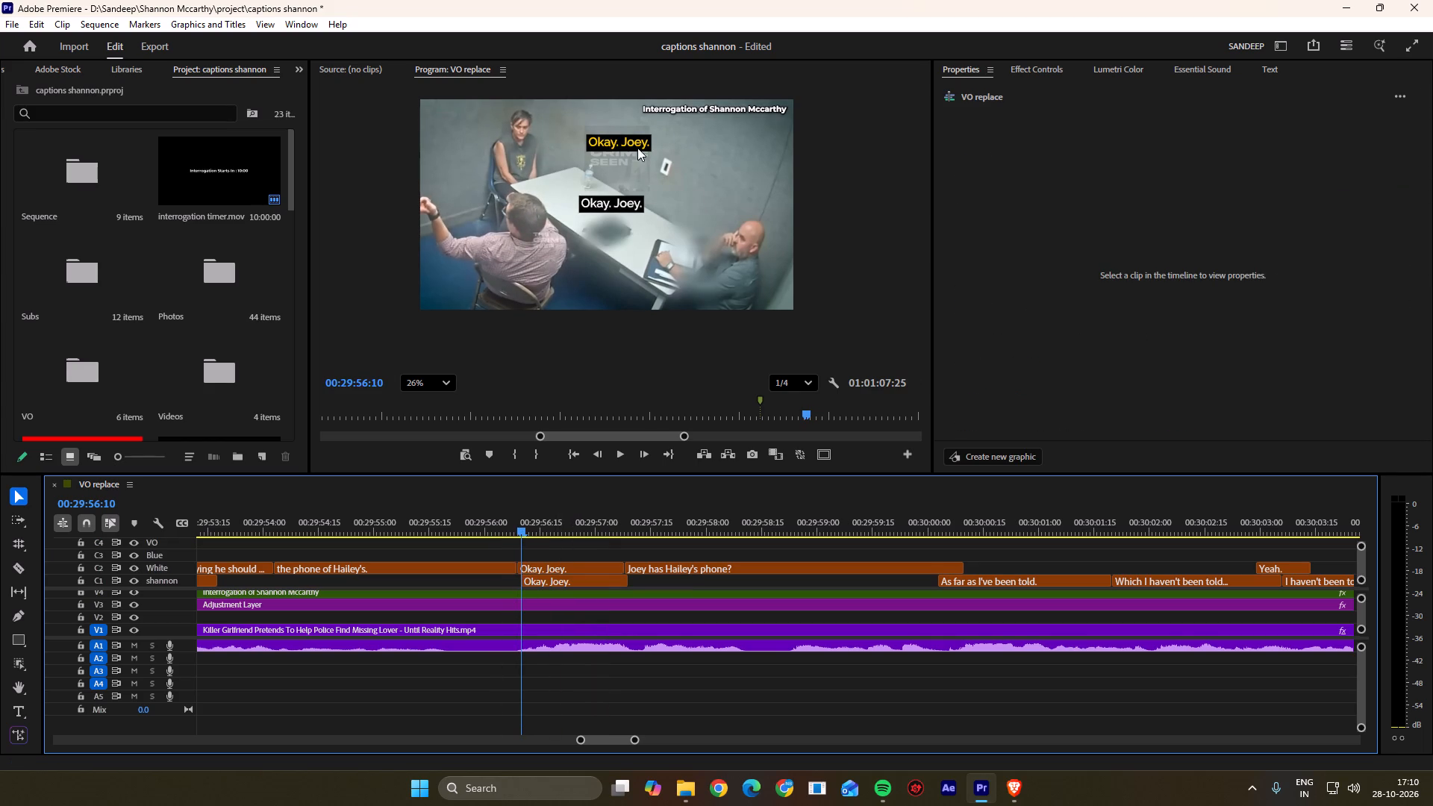
Reword the duplicated "Okay. Joey." caption on the shannon track as "Is that joey?".
double_click(639, 143)
key("BackSpace")
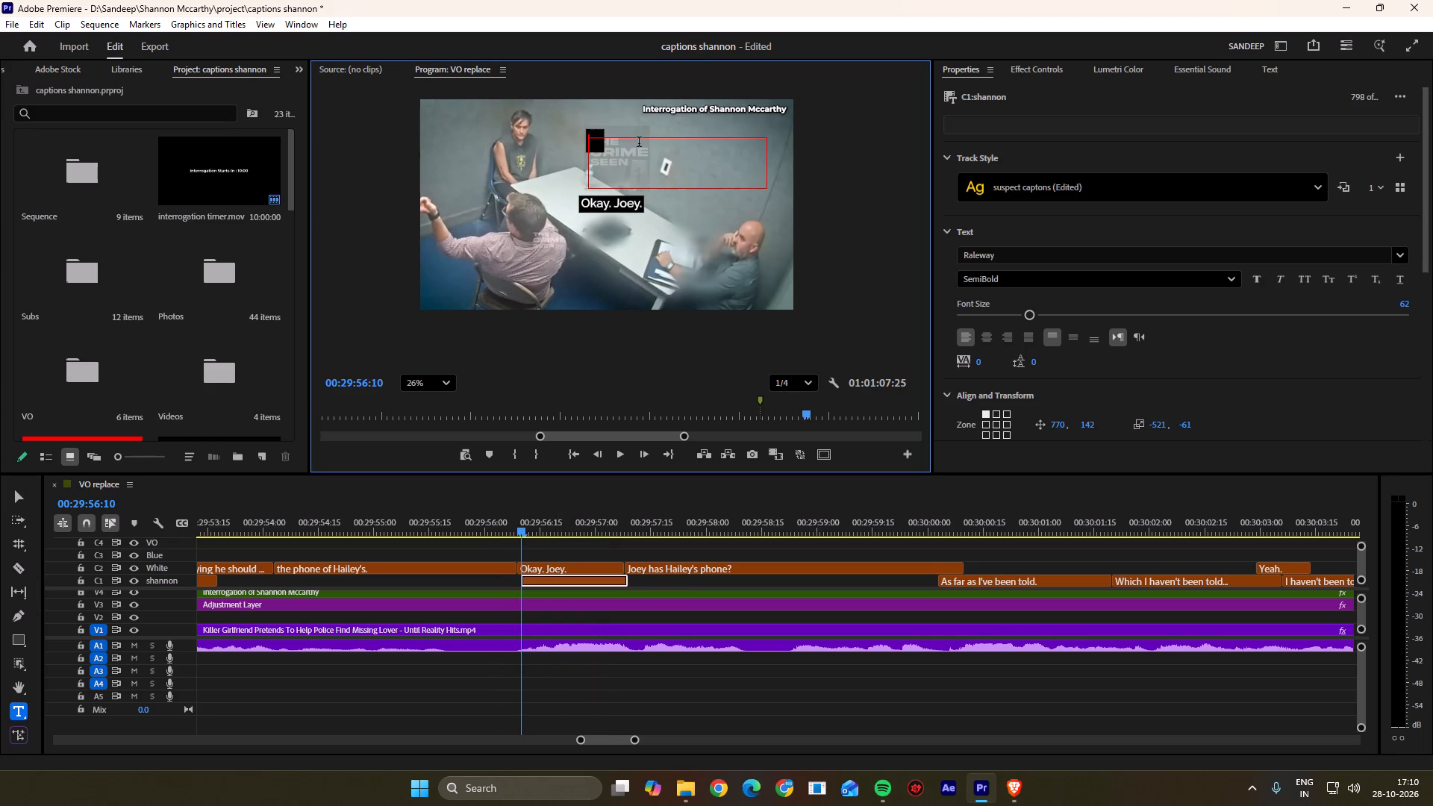
type("Is that")
key("space")
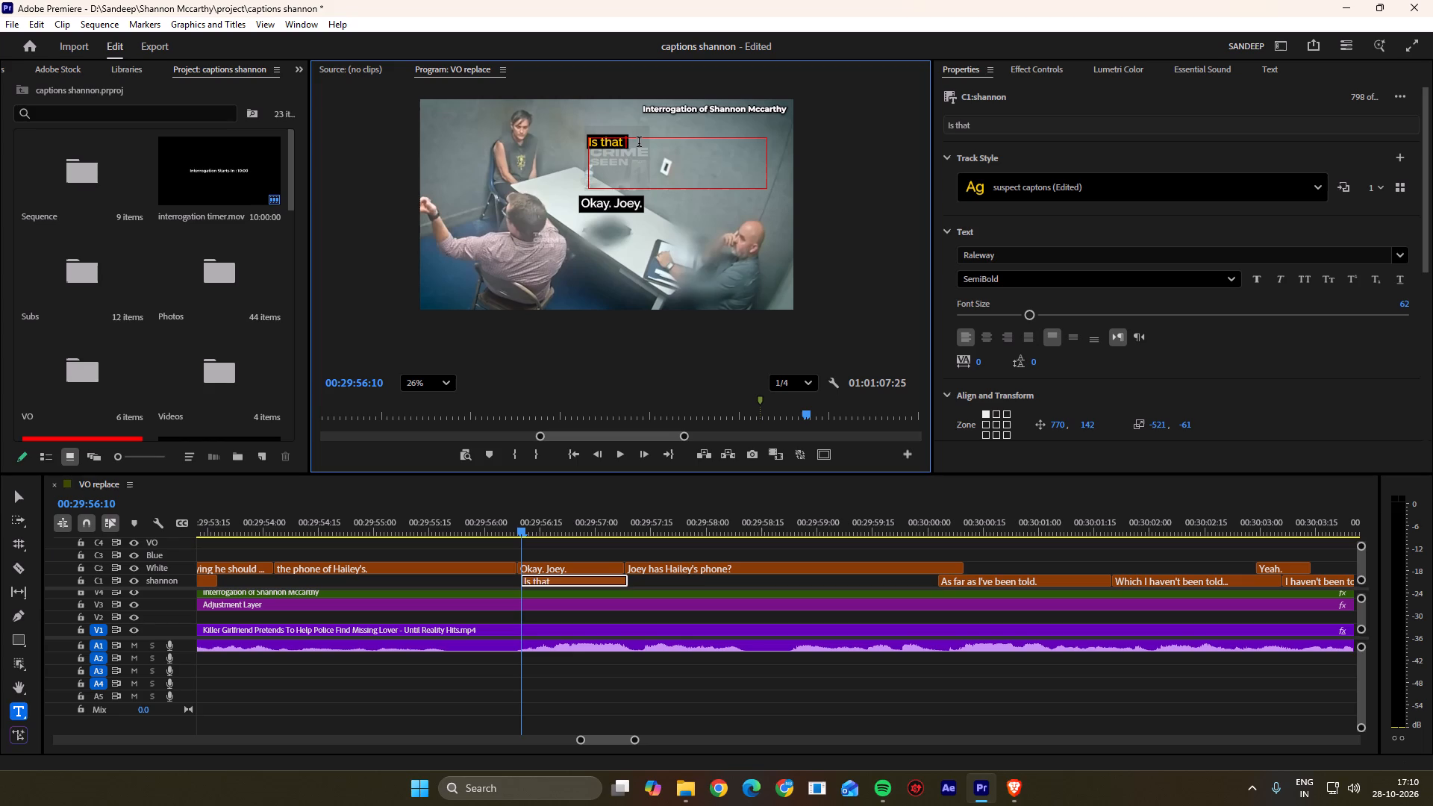
type("joey?")
left_click(667, 578)
Check the dialogue by playback and reword the White-track "Okay. Joey." caption as "Joey...".
left_click_drag(511, 522, 372, 520)
key("space")
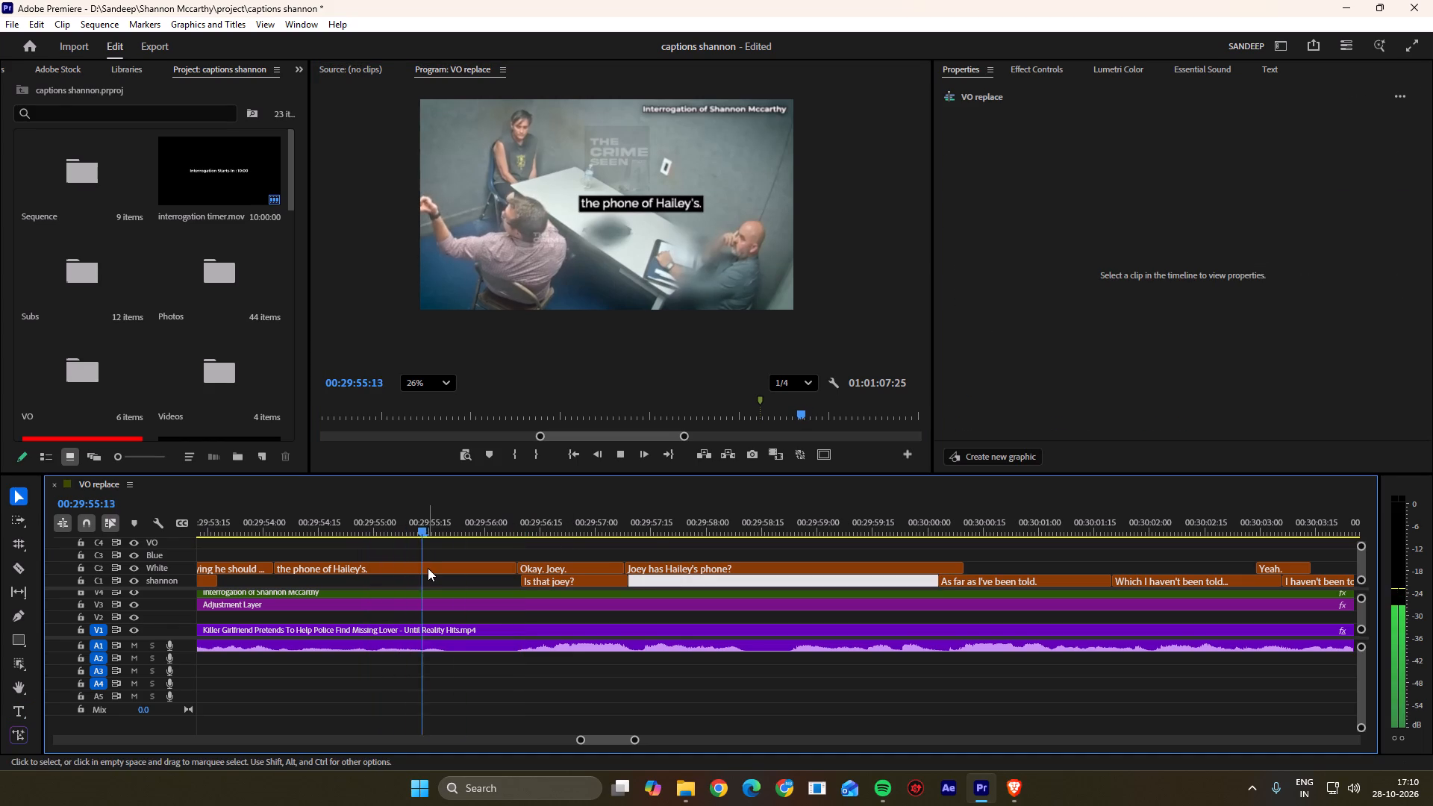
key("space")
scroll(569, 590, "down", 3)
scroll(569, 590, "up", 5)
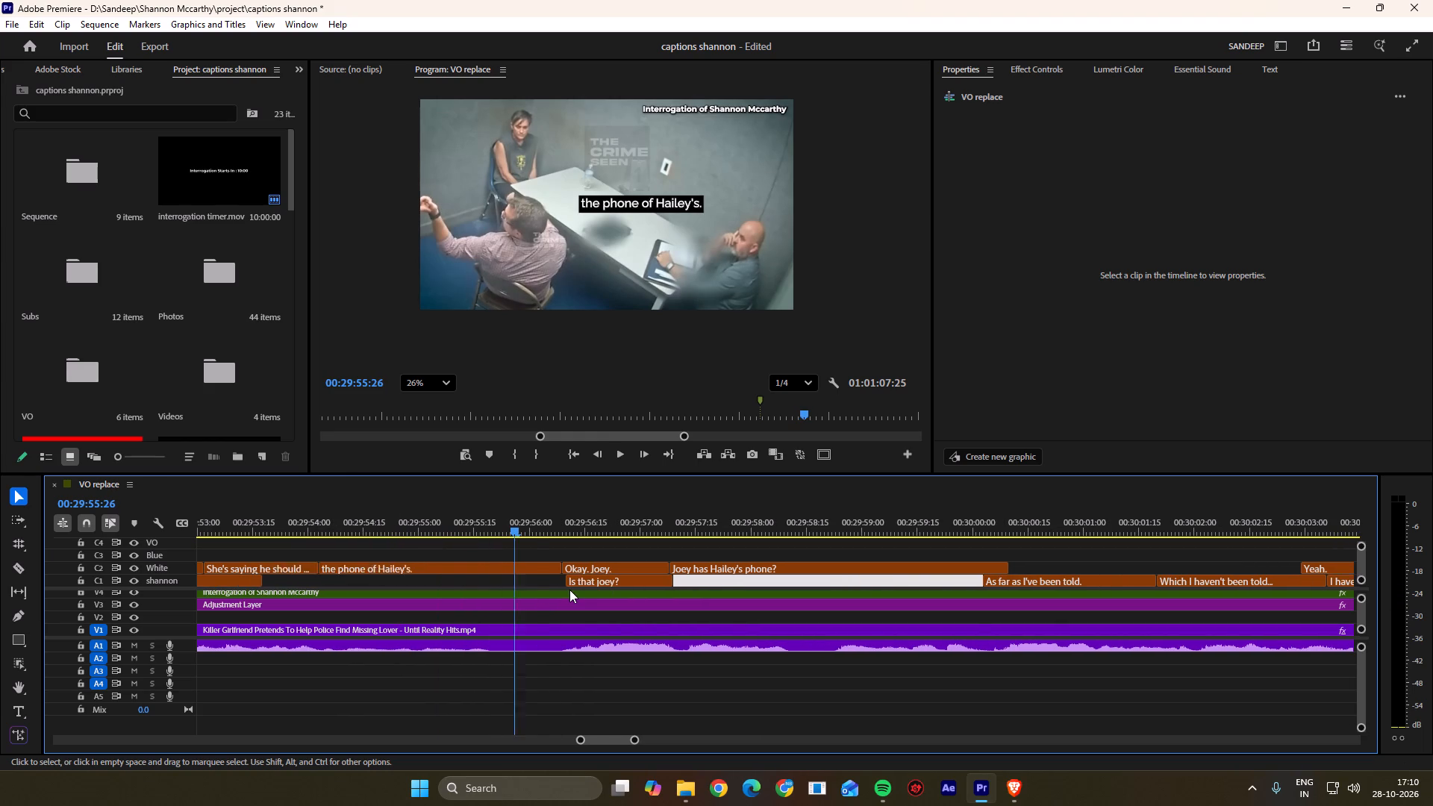
scroll(569, 590, "up", 1)
left_click(269, 527)
key("space")
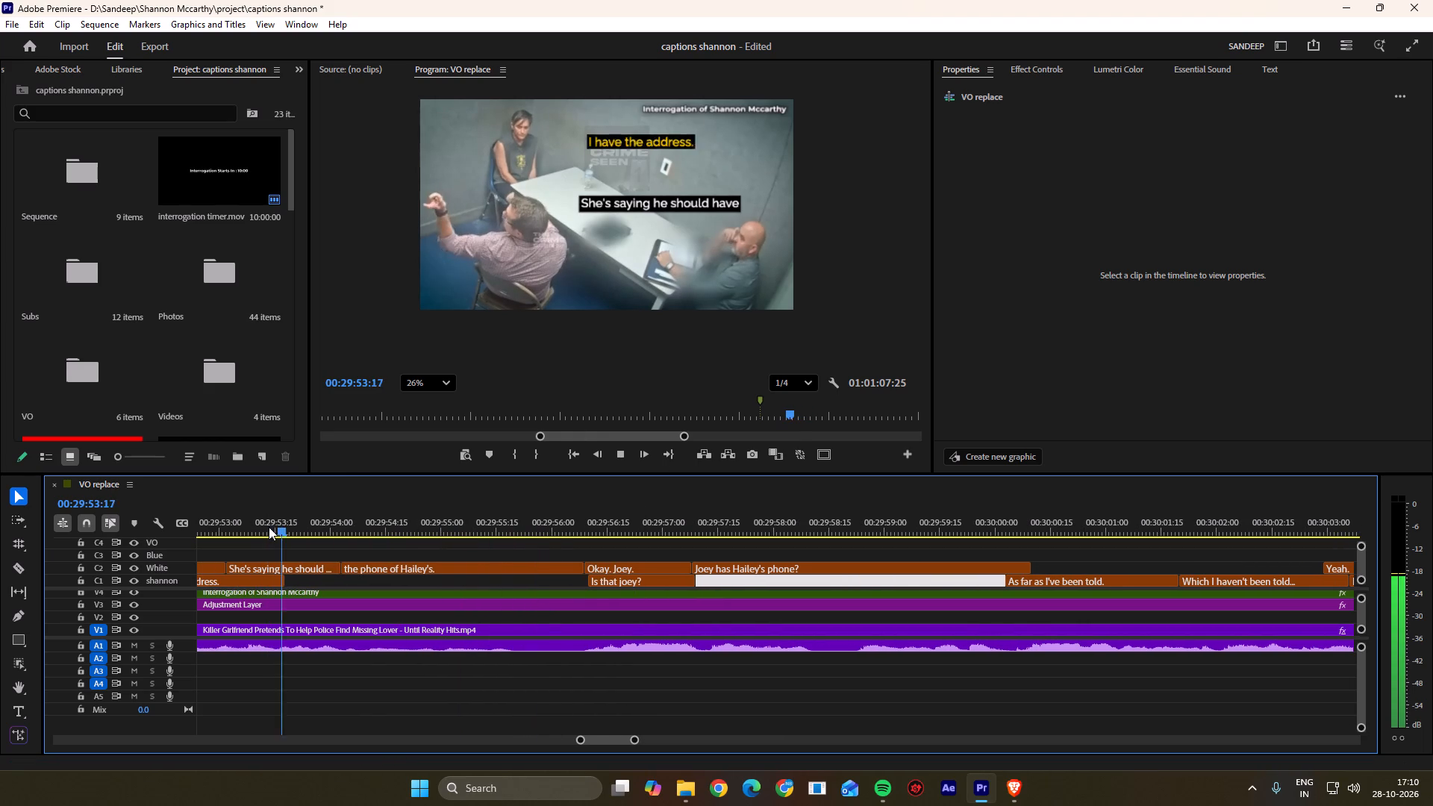
scroll(550, 678, "down", 3)
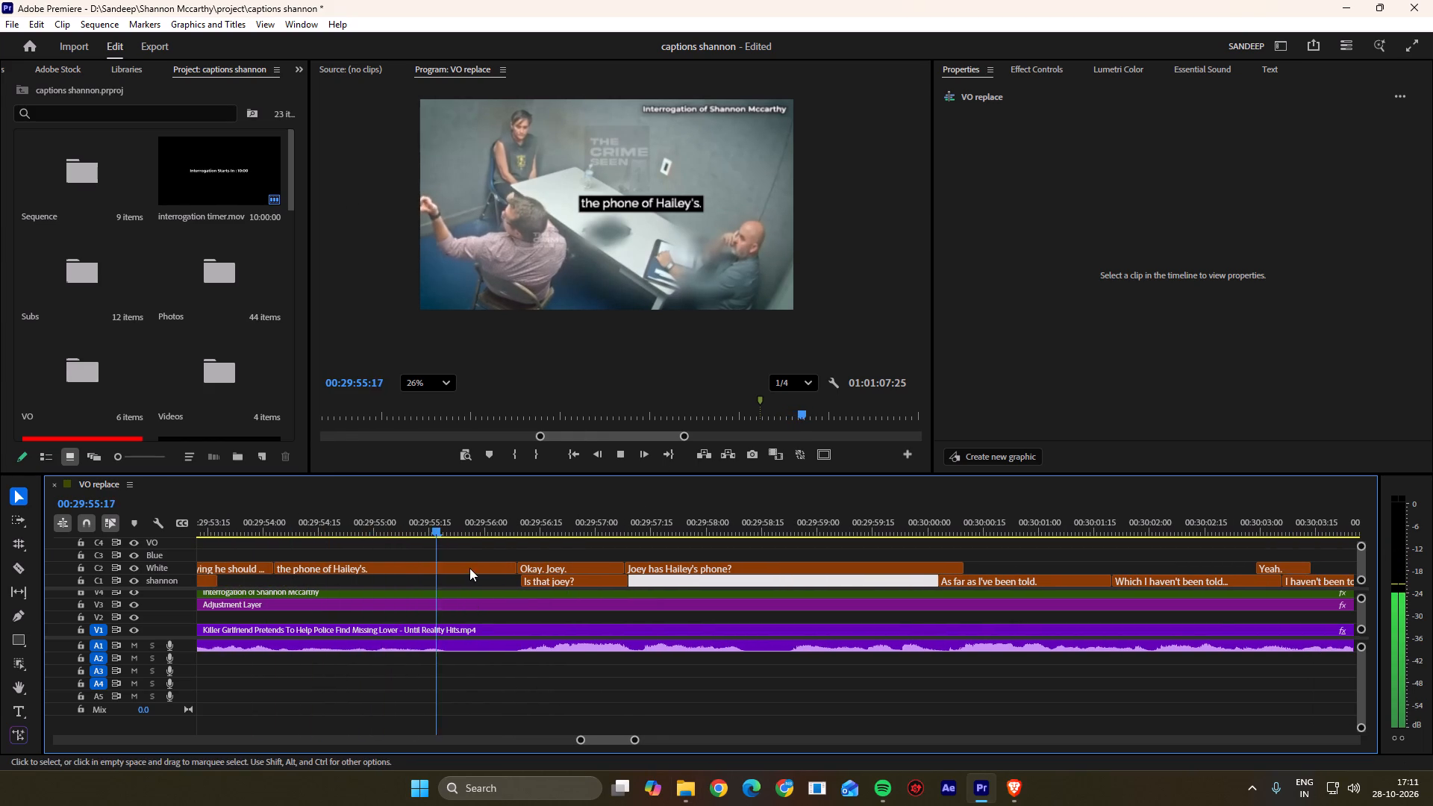
scroll(469, 568, "down", 4)
key("space")
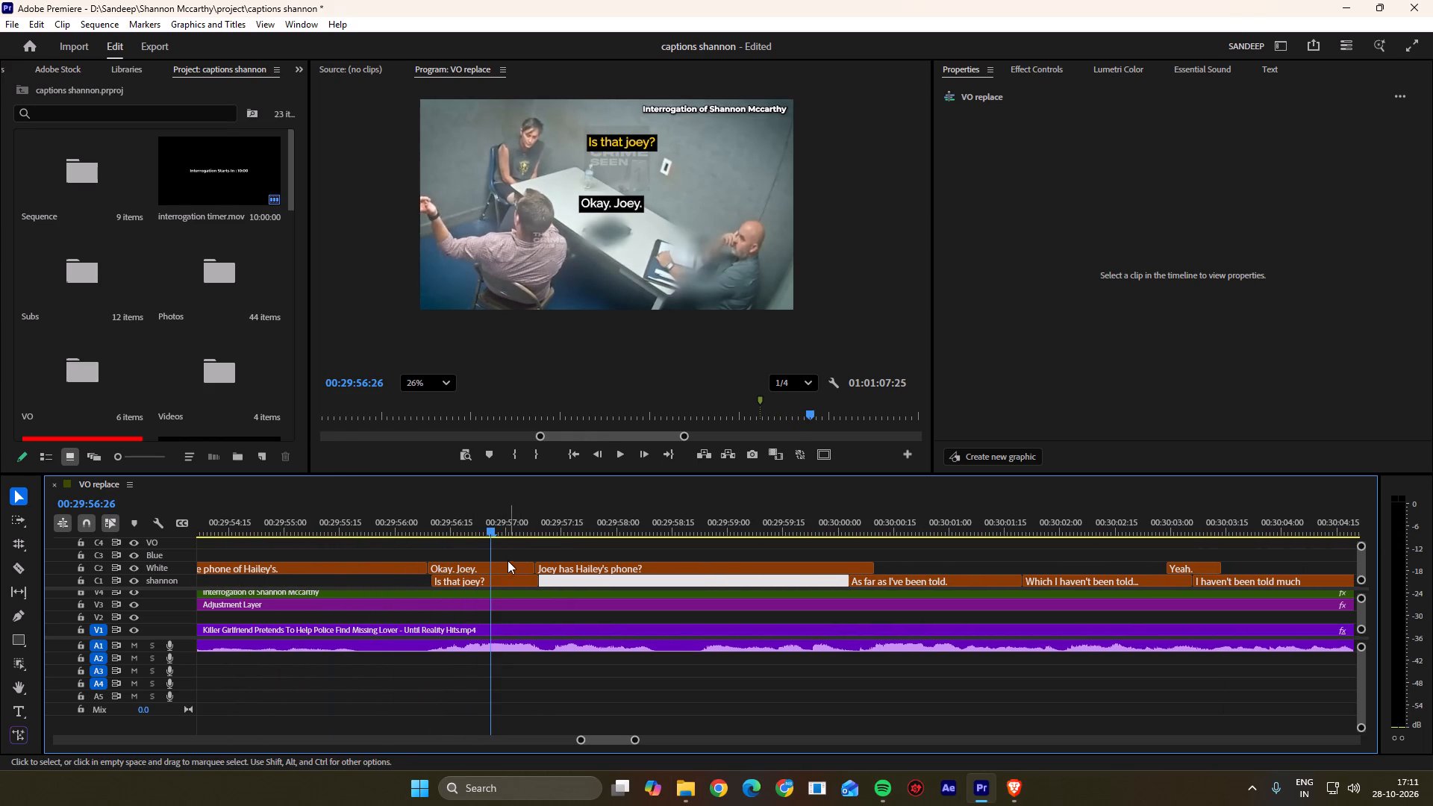
left_click(505, 563)
double_click(605, 207)
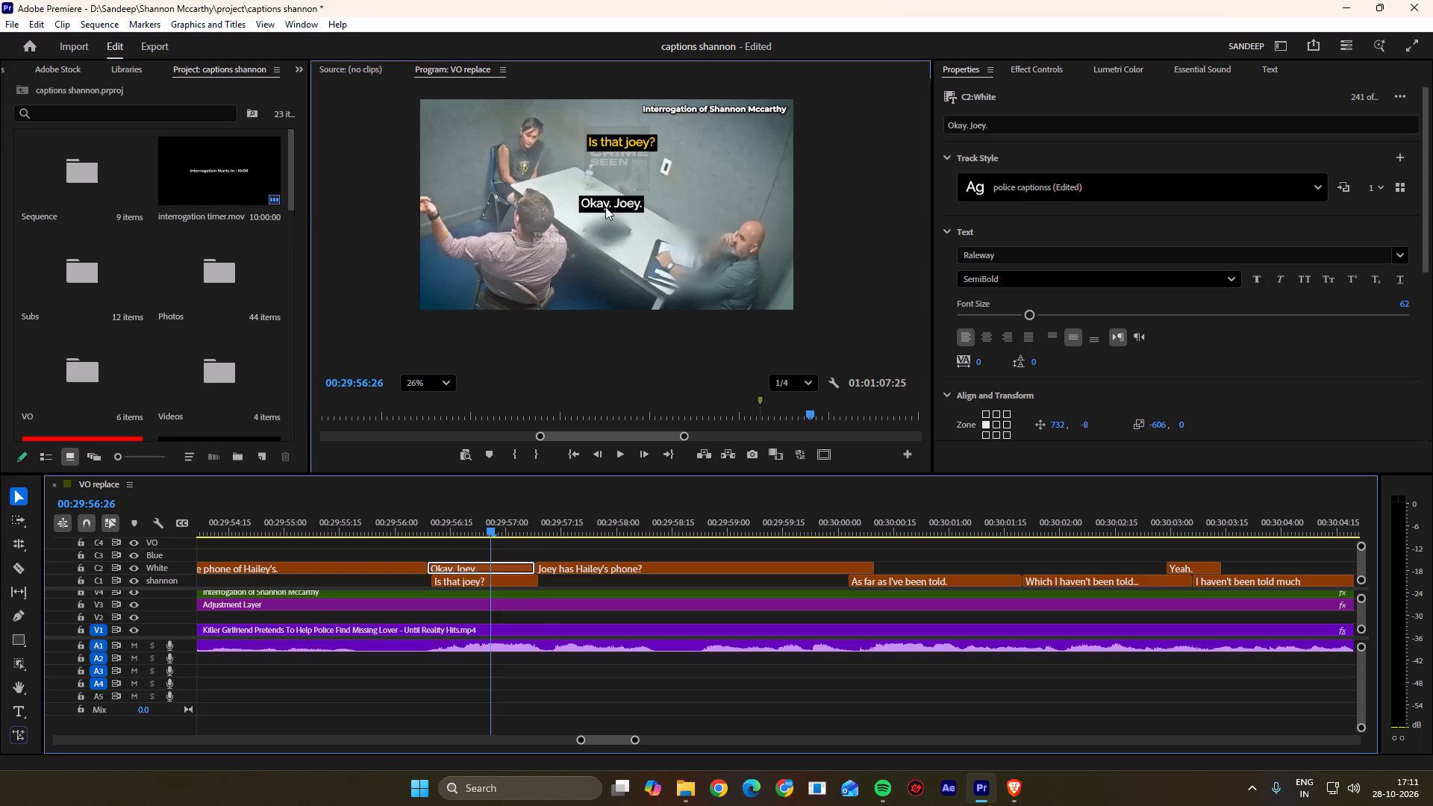
left_click(614, 204)
key("BackSpace")
key("BackSpace")
key("BackSpace")
key("BackSpace")
key("BackSpace")
key("BackSpace")
key("BackSpace")
key("BackSpace")
key("BackSpace")
key("BackSpace")
key("BackSpace")
key("BackSpace")
key("BackSpace")
key("BackSpace")
key("BackSpace")
key("BackSpace")
key("BackSpace")
key("BackSpace")
key("BackSpace")
key("BackSpace")
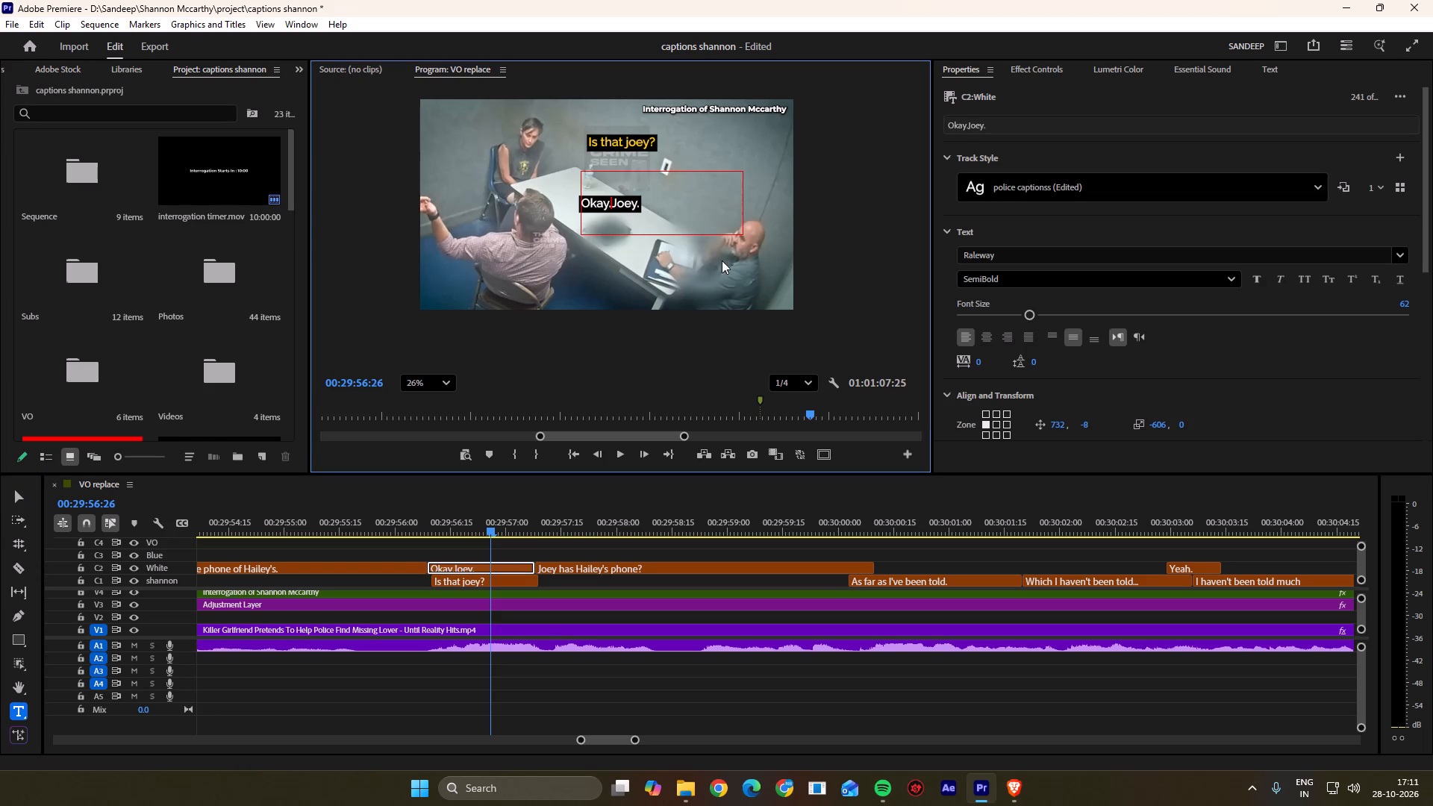
left_click(610, 208)
type("..")
left_click(837, 237)
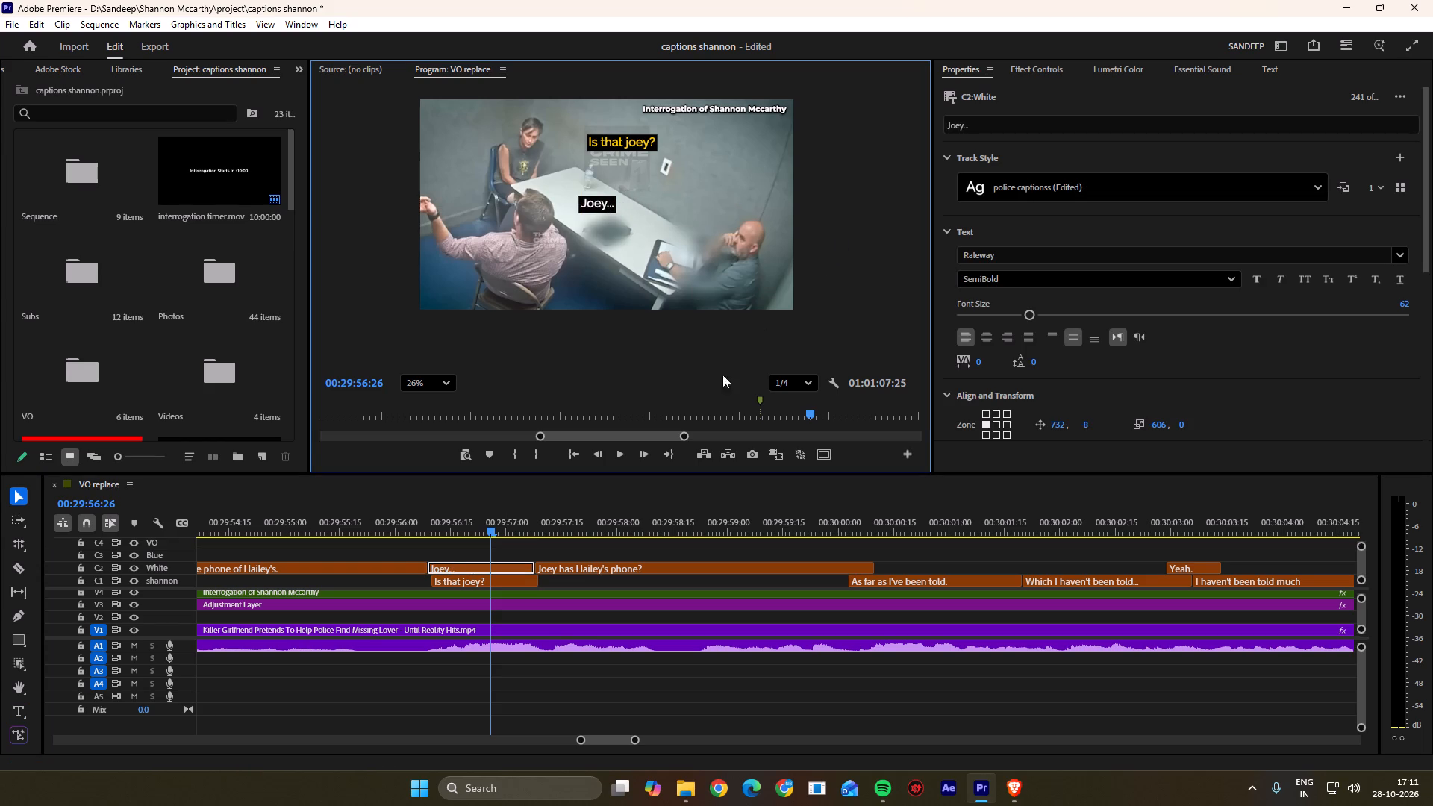
key("space")
key("space")
left_click(592, 565)
left_click_drag(587, 517, 527, 517)
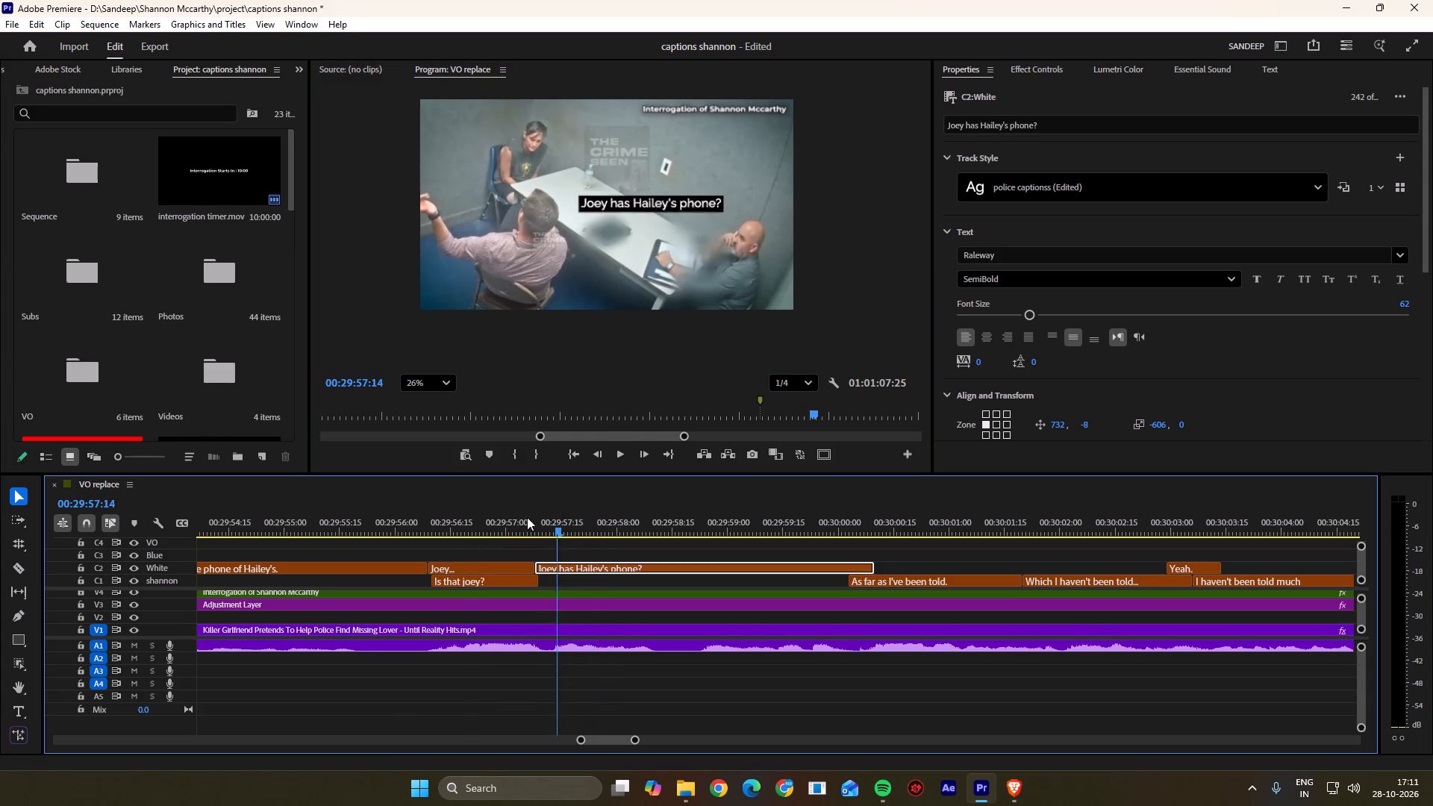
left_click_drag(527, 517, 469, 517)
key("space")
key("space")
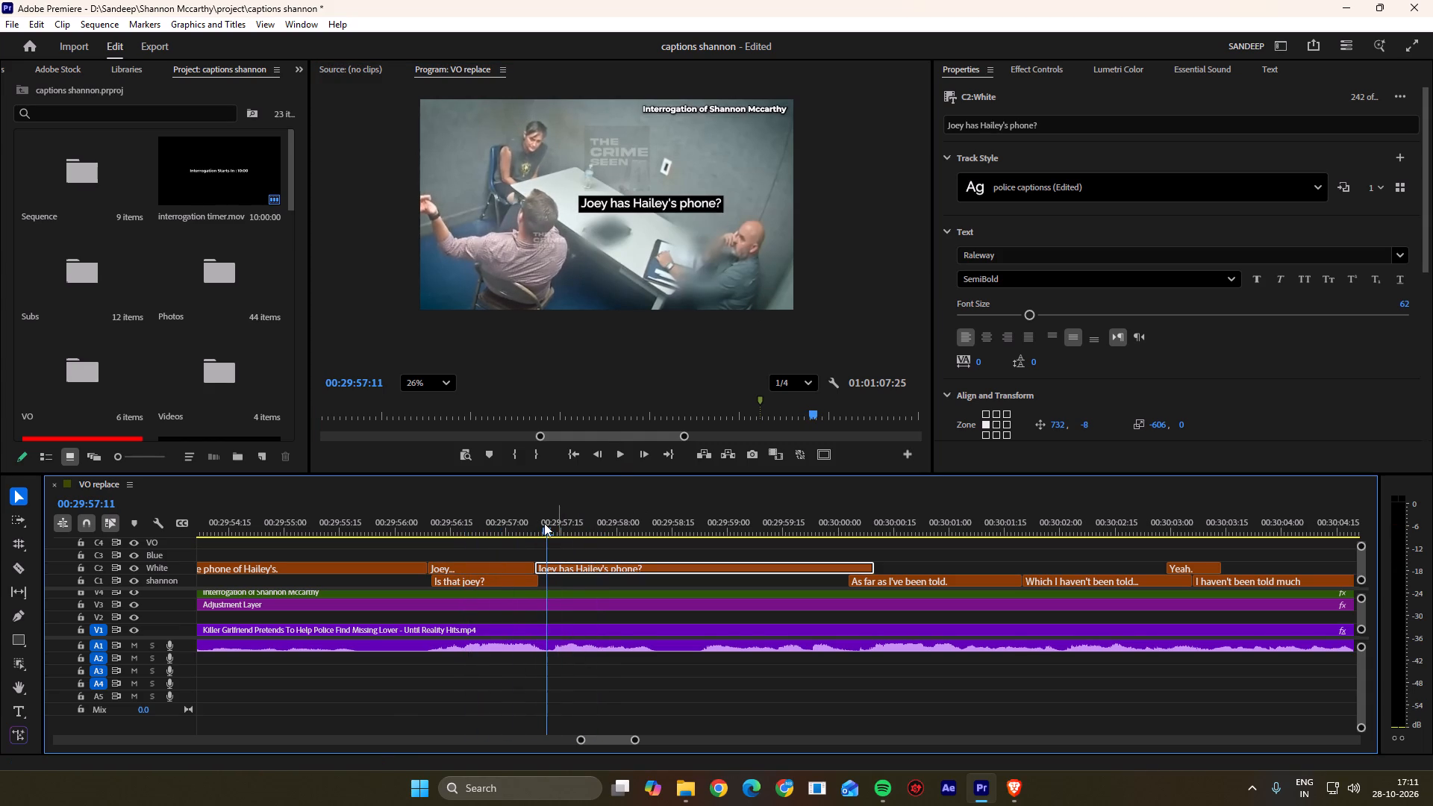
left_click_drag(534, 519, 452, 522)
key("space")
key("space")
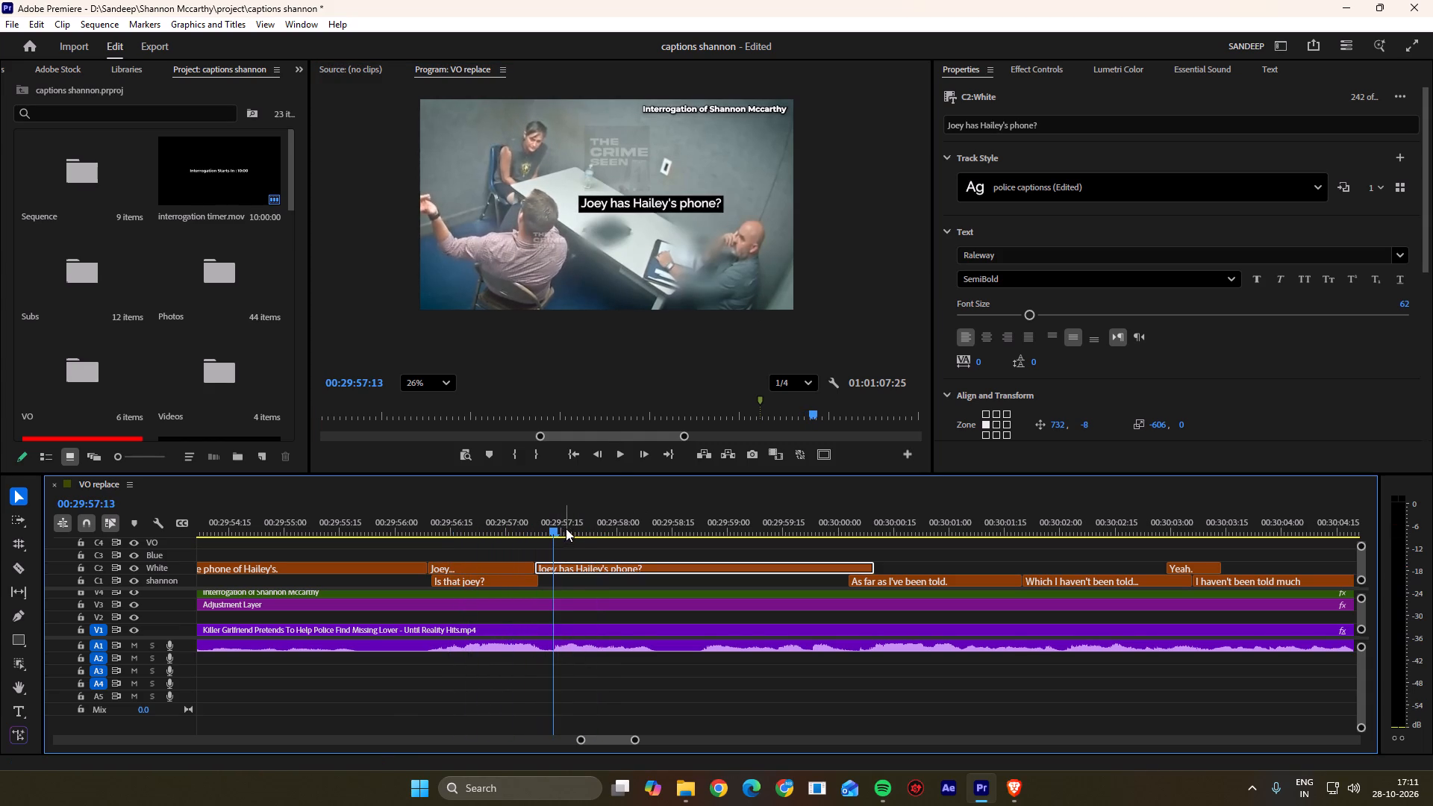
left_click_drag(535, 571, 553, 571, "ctrl")
left_click(581, 556)
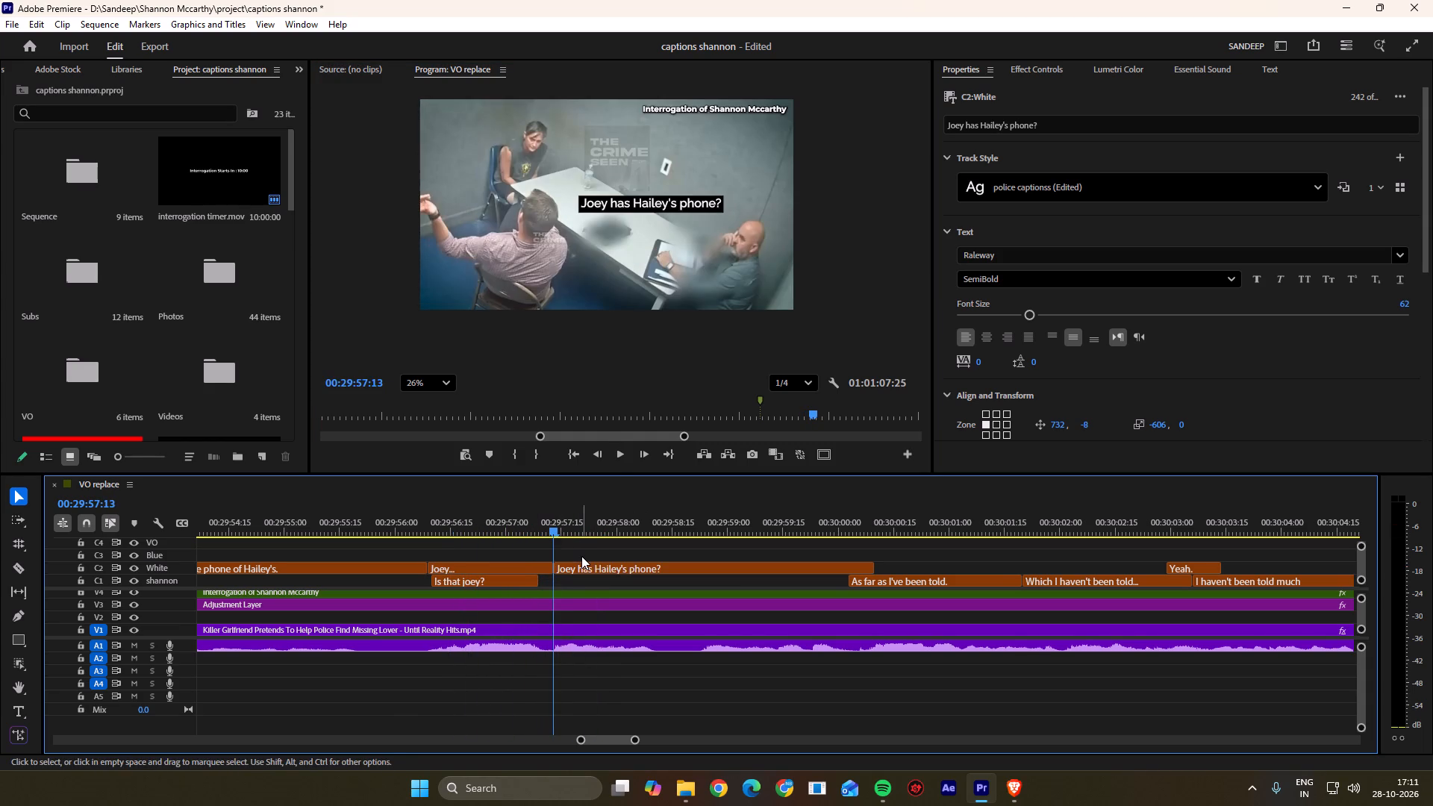
Trim the start of the shannon-track caption "As far as I've been told." to 00:30:00:06, where the line begins.
key("space")
scroll(581, 556, "down", 12)
scroll(581, 556, "up", 1)
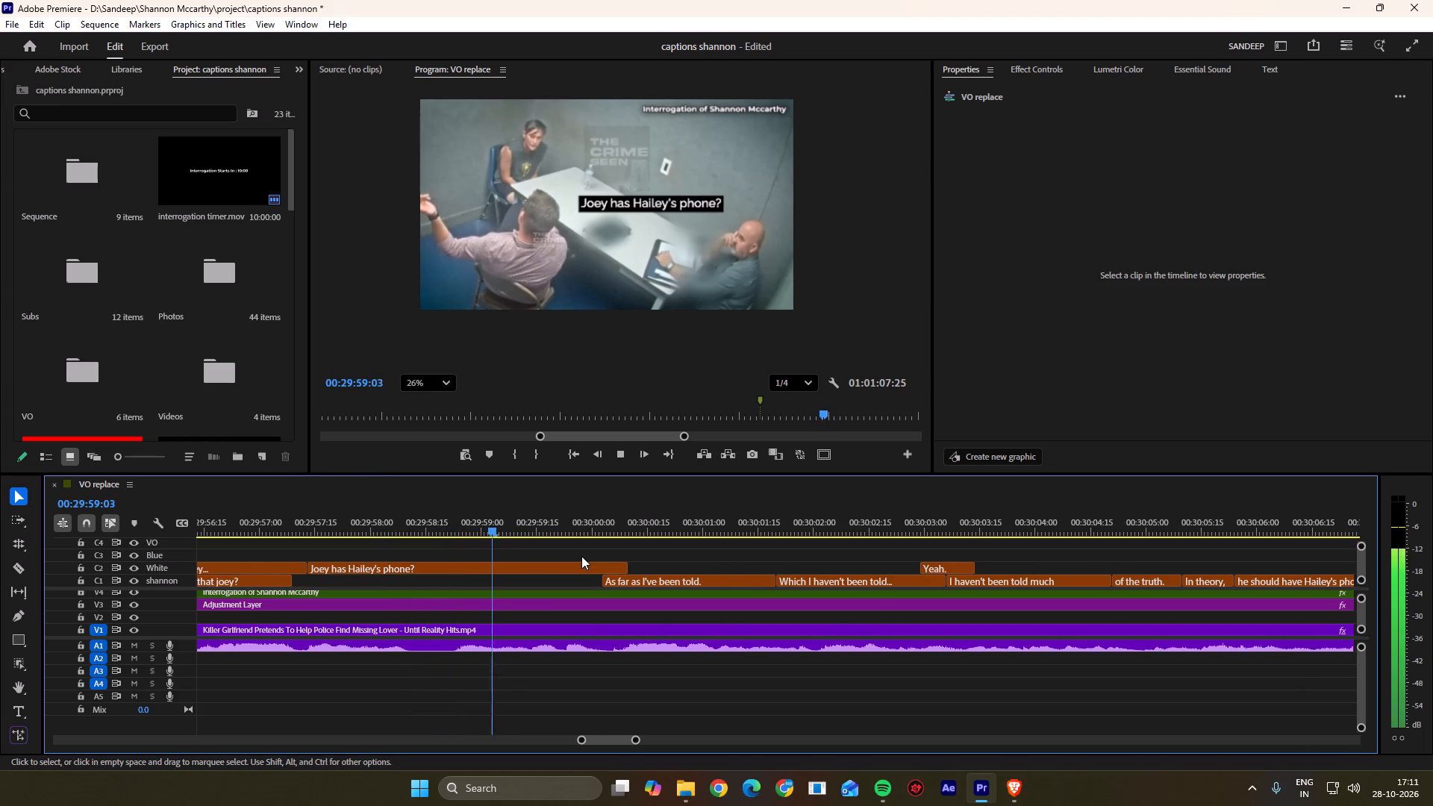
scroll(581, 556, "down", 3)
key("space")
left_click_drag(549, 524, 352, 534)
key("space")
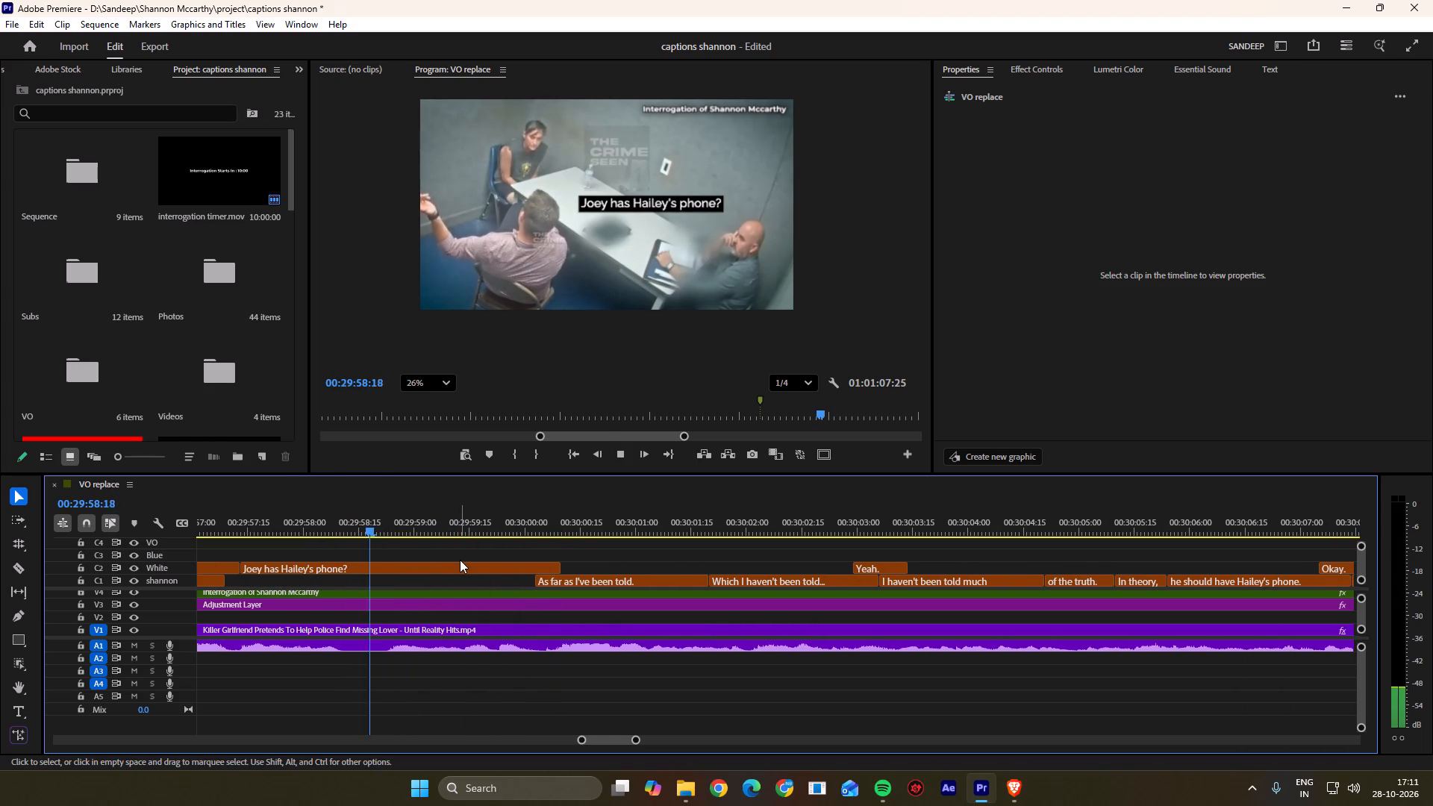
left_click(463, 560)
key("space")
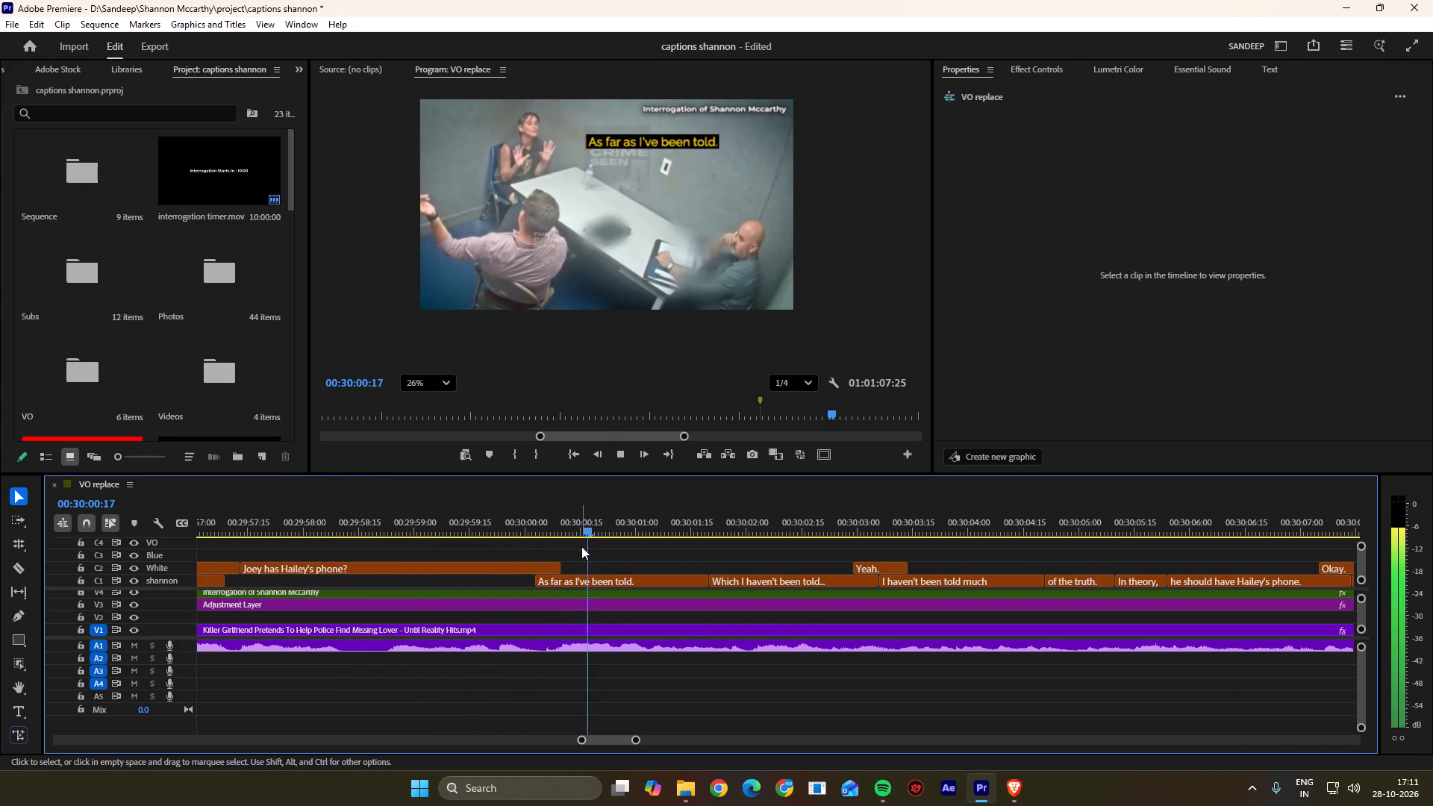
left_click_drag(587, 528, 550, 531)
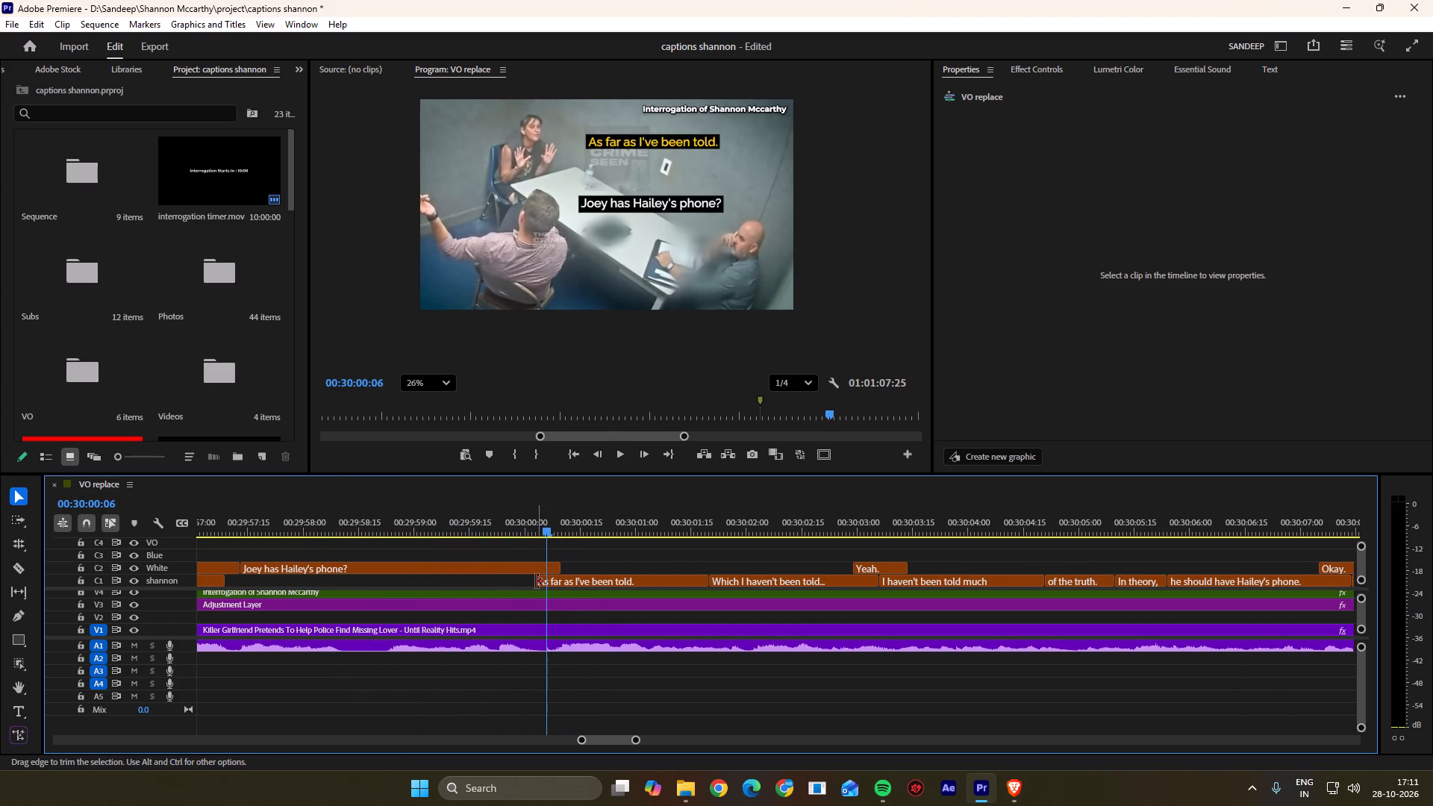
left_click_drag(534, 583, 549, 584)
left_click(565, 570)
double_click(559, 569)
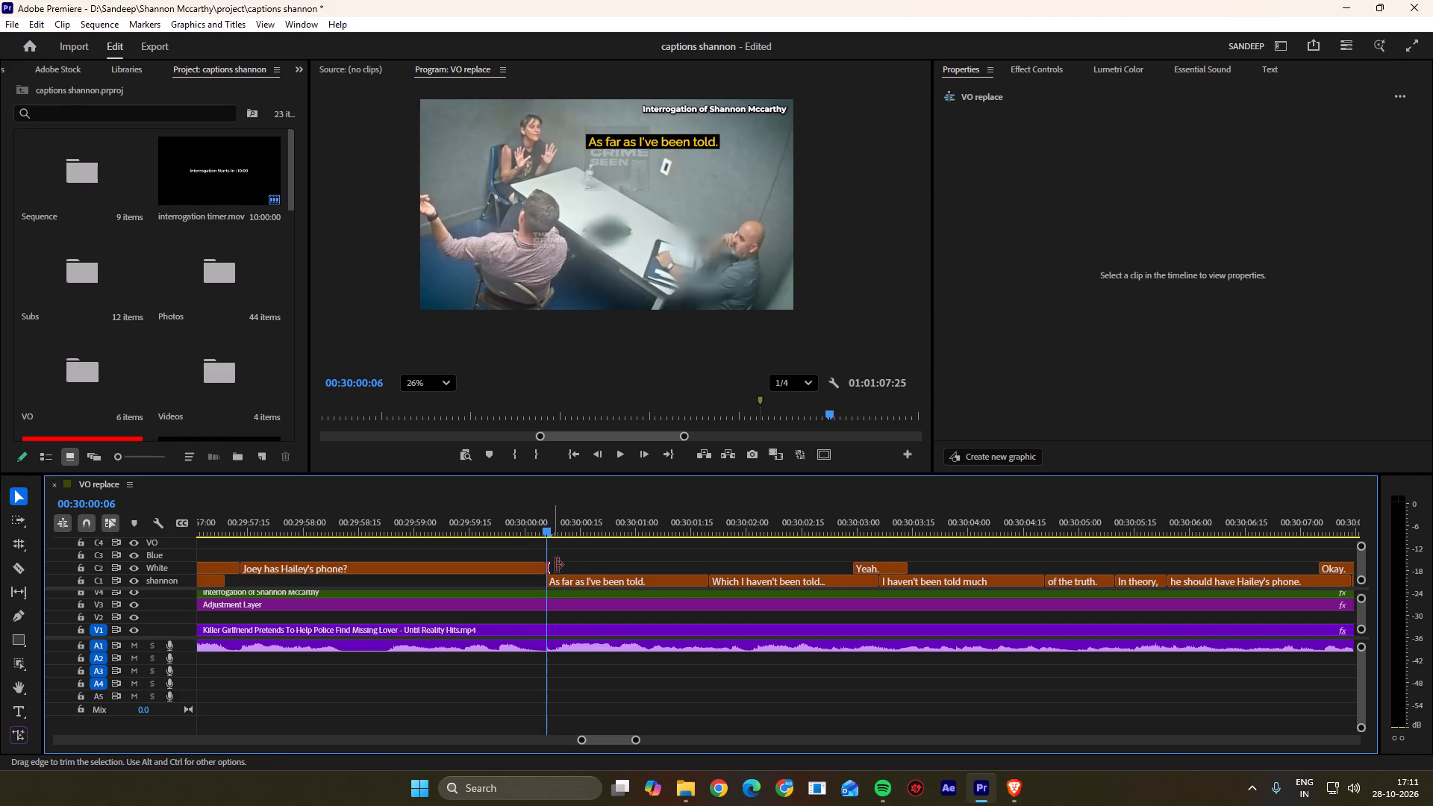
left_click(564, 562)
Save the project.
key("ctrl+s")
Roll the shannon-track cut between "As far as I've been told." and "Which I haven't been told..." to about 00:30:01:26.
left_click(579, 557)
key("space")
scroll(579, 557, "down", 4)
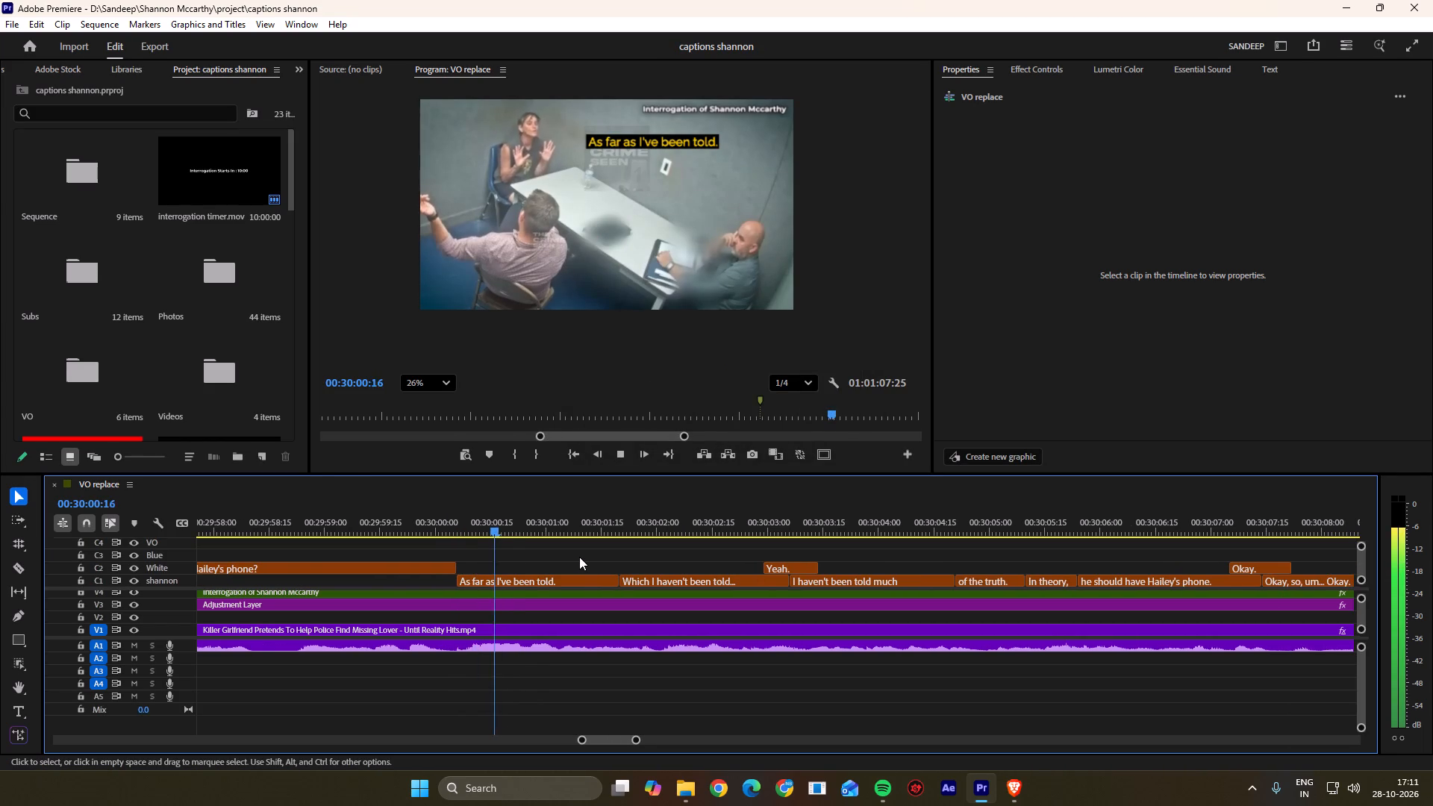
scroll(579, 557, "down", 3)
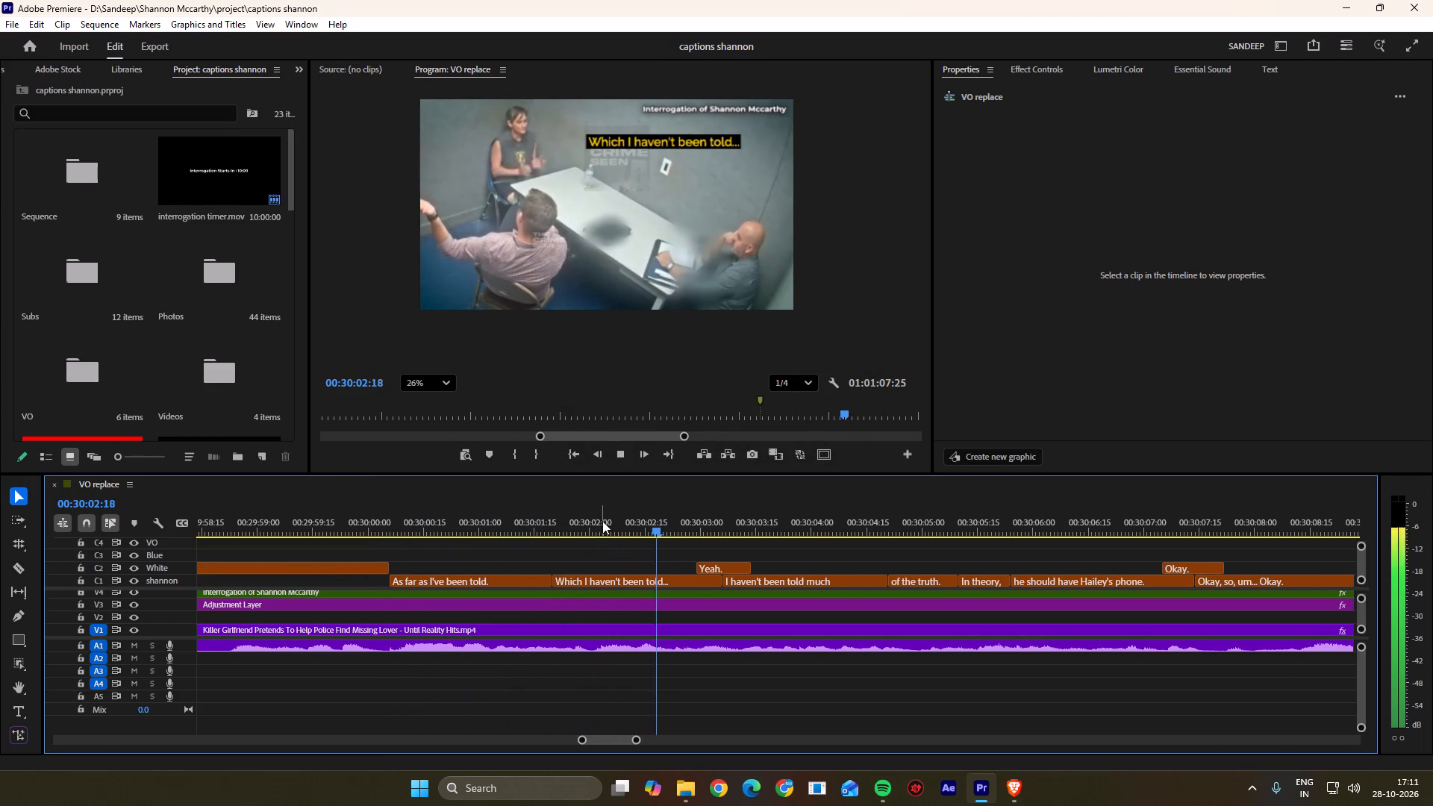
left_click_drag(602, 519, 506, 523)
key("space")
key("space")
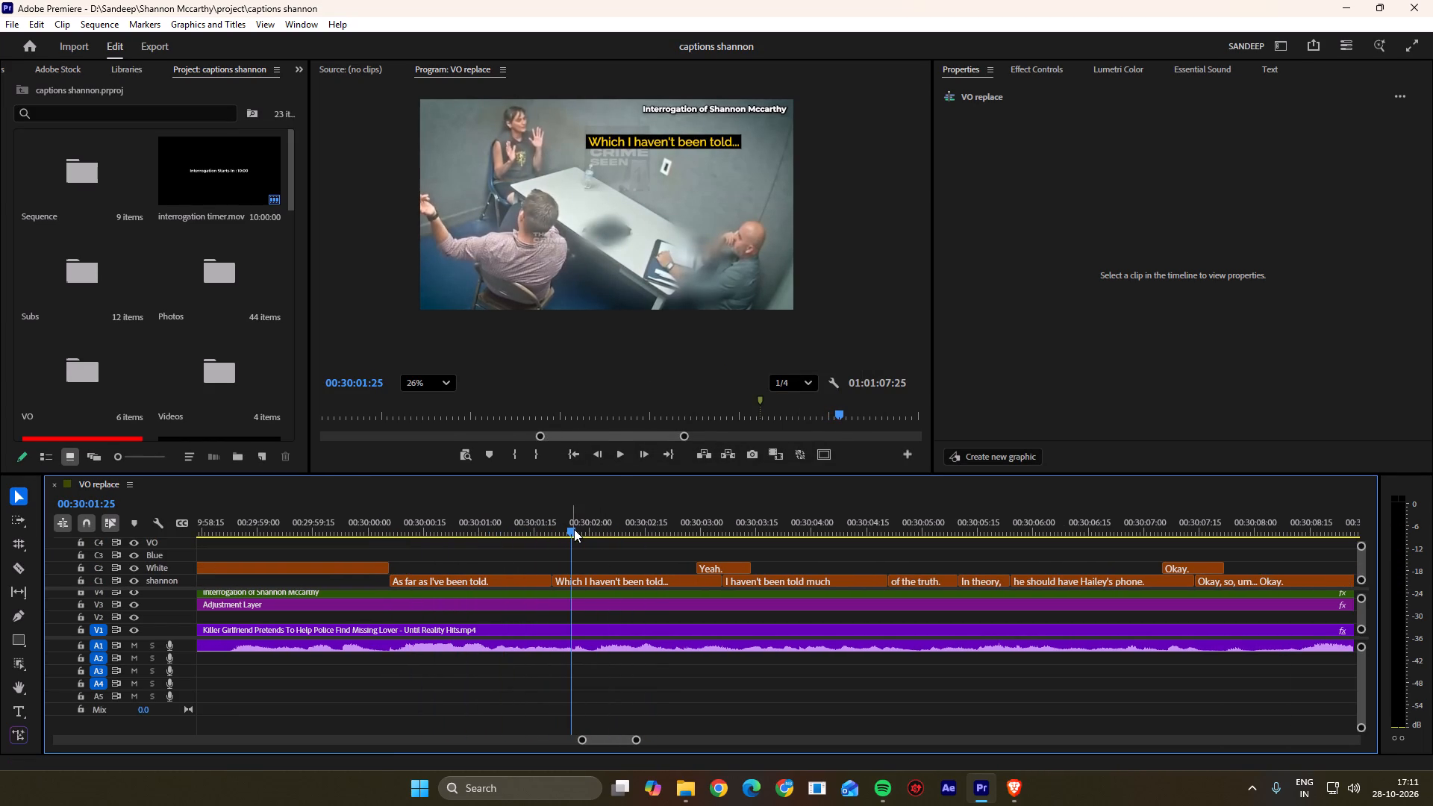
left_click(574, 529)
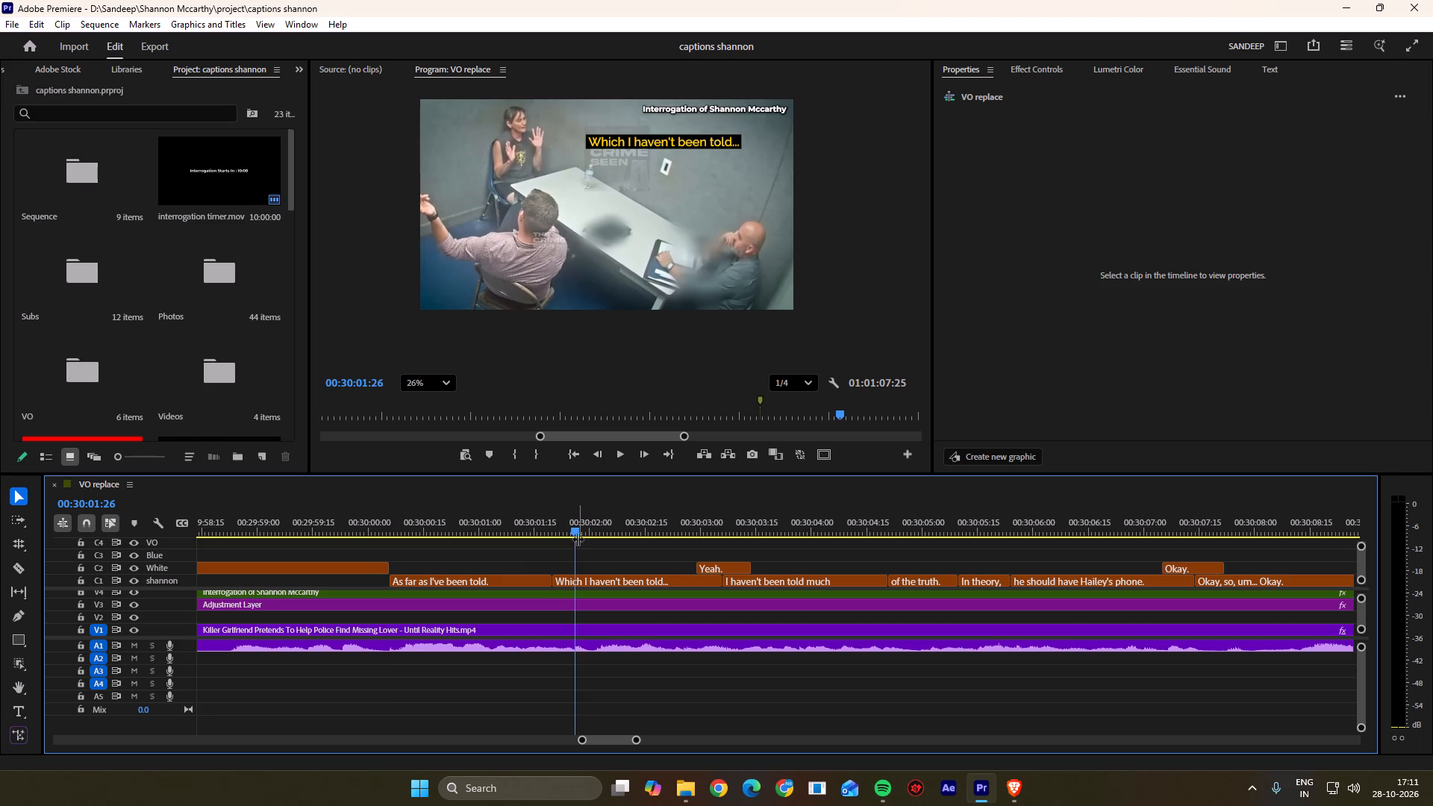
left_click(576, 525)
left_click_drag(553, 577, 572, 574, "ctrl")
left_click(587, 562)
Retime the White-track caption "Yeah." to run from 00:30:03:01 to about 00:30:03:27.
key("space")
scroll(587, 562, "down", 5)
scroll(589, 561, "up", 2, "alt")
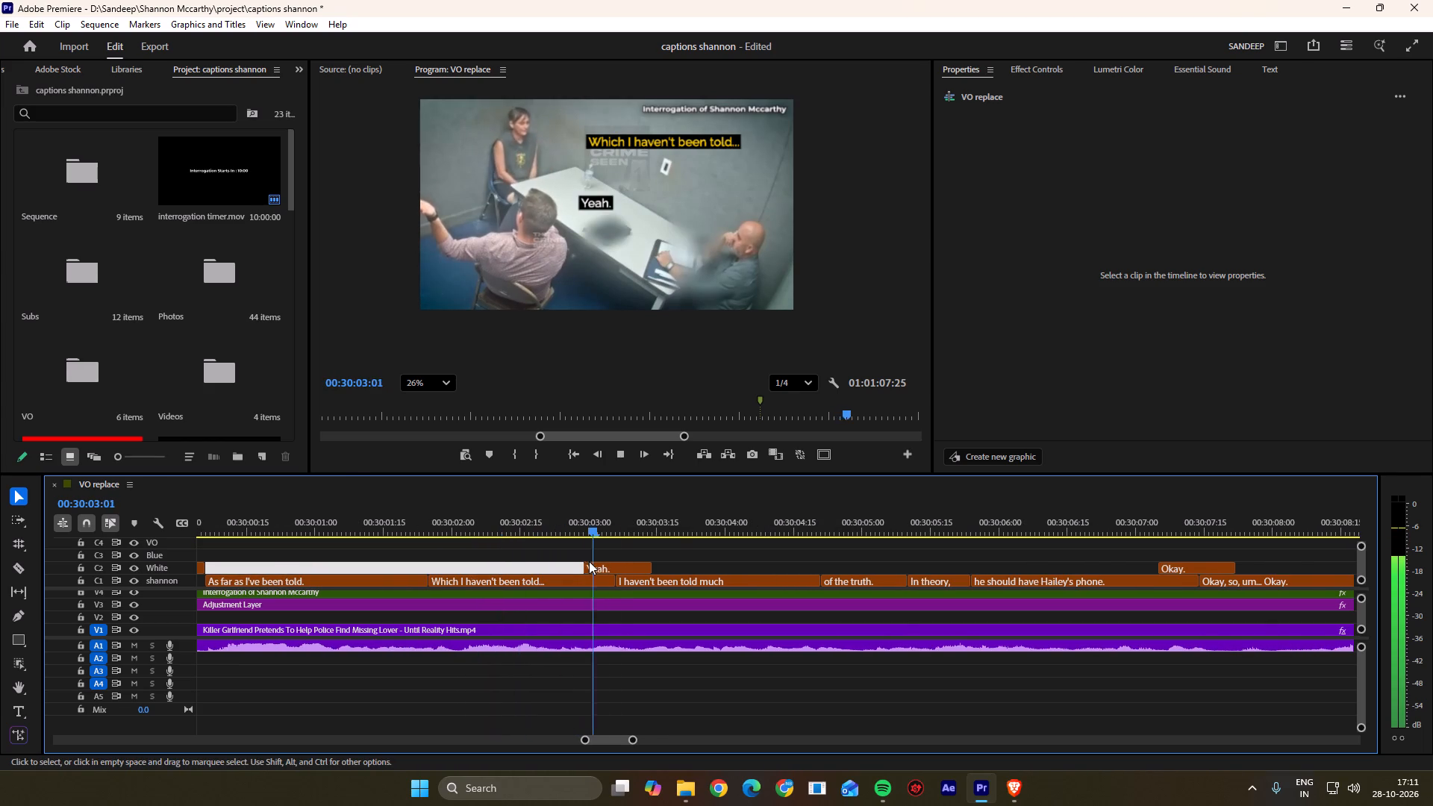
left_click_drag(574, 520, 428, 531)
left_click(486, 552)
key("space")
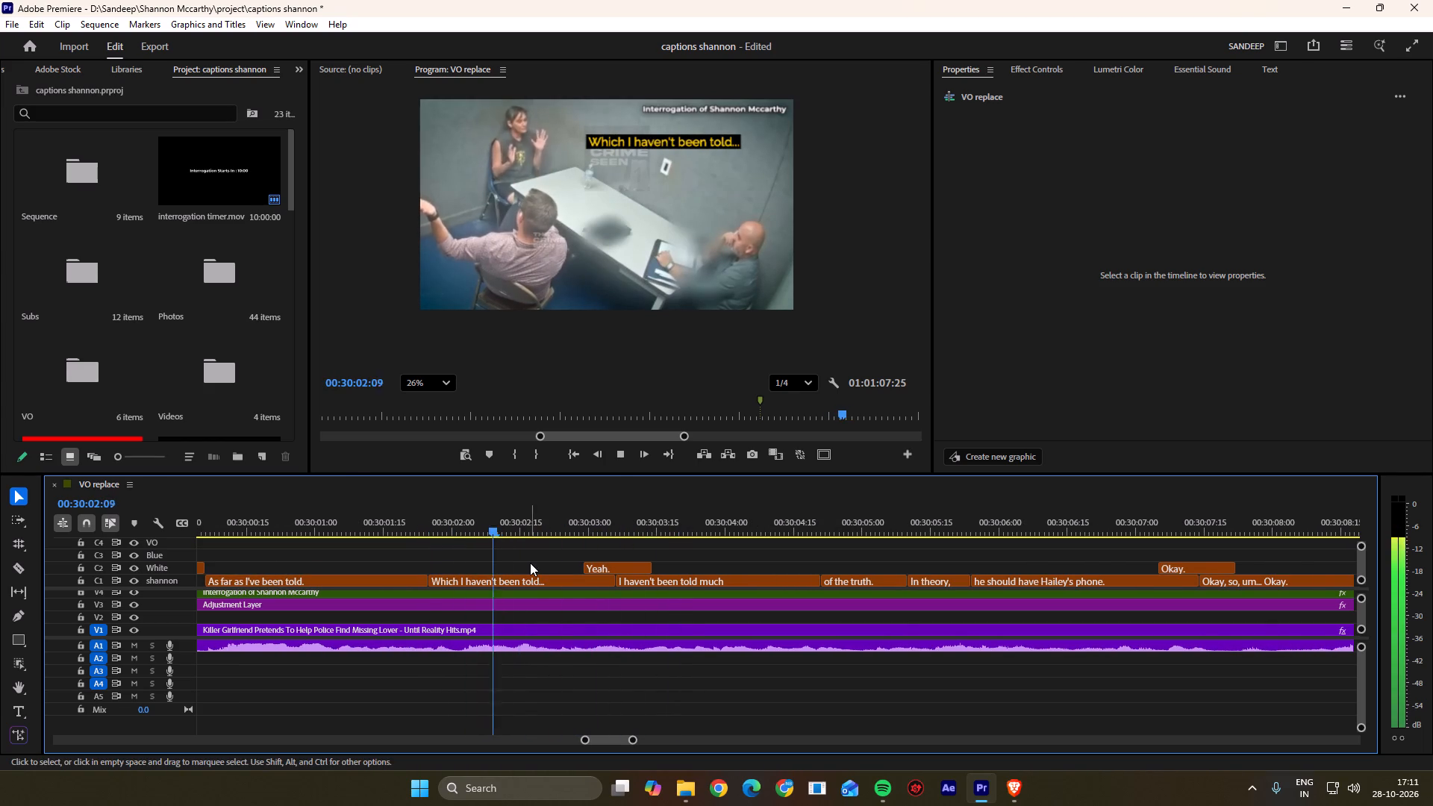
key("space")
key("space")
key("space")
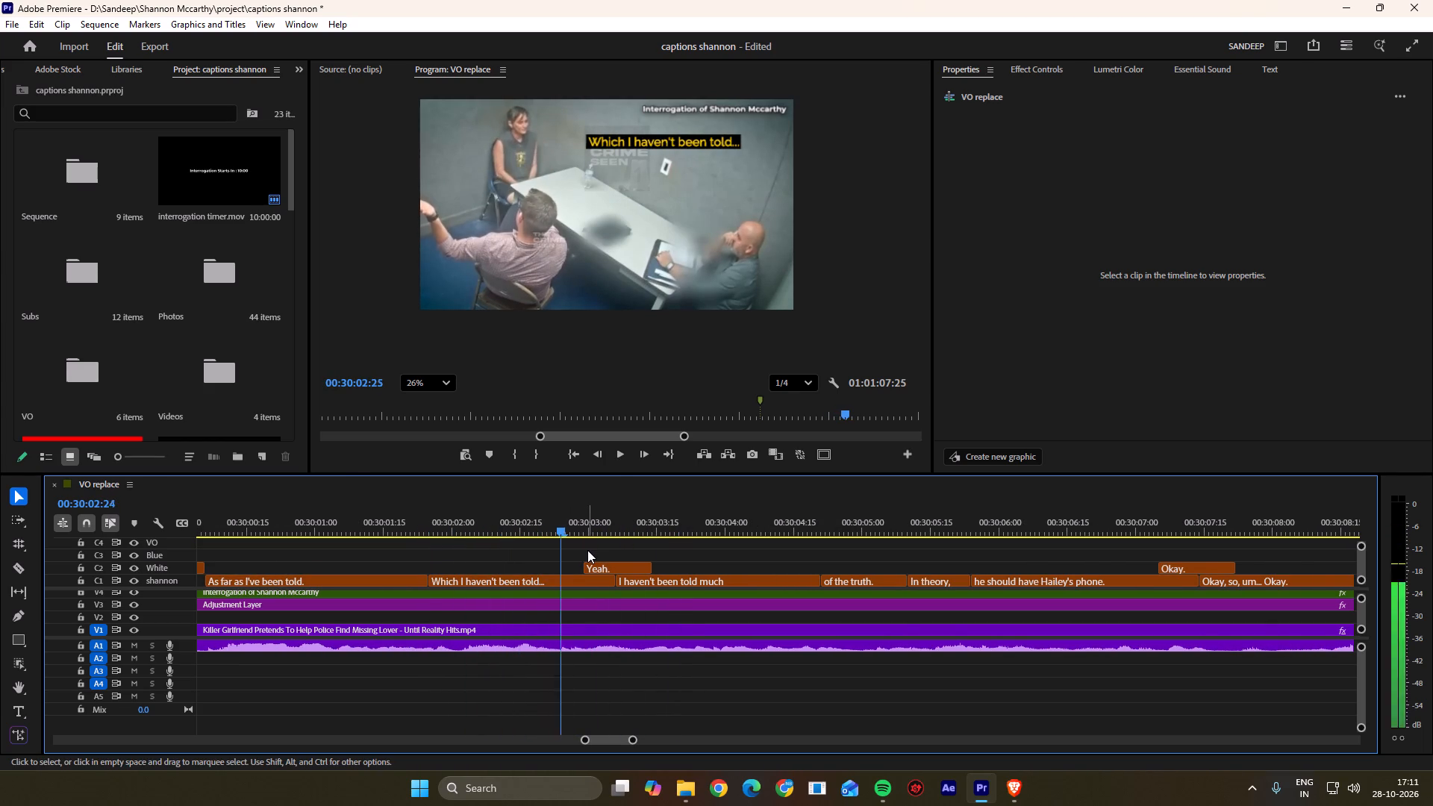
key("space")
key("space")
key("space")
key("space")
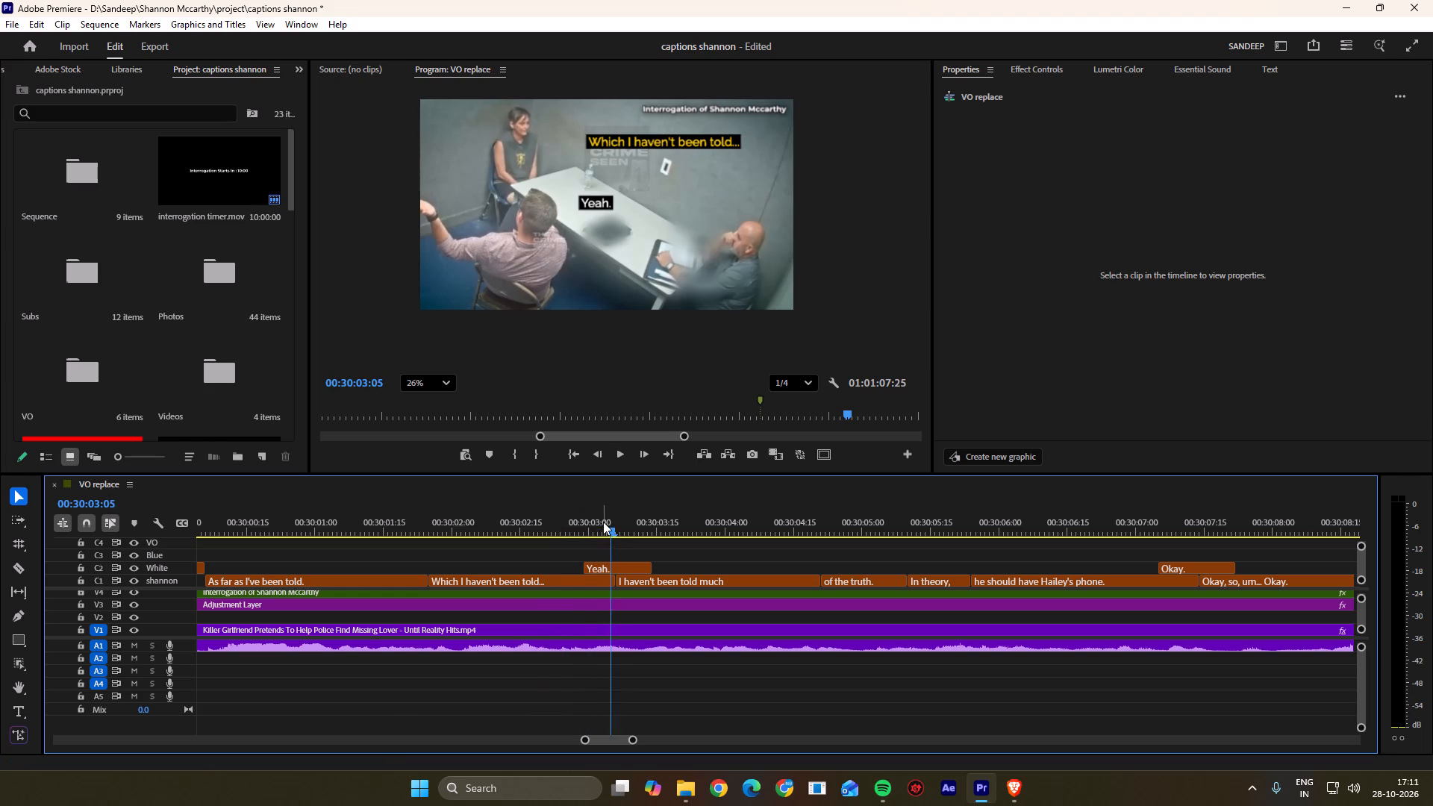
left_click_drag(603, 522, 593, 525)
left_click_drag(611, 569, 621, 569)
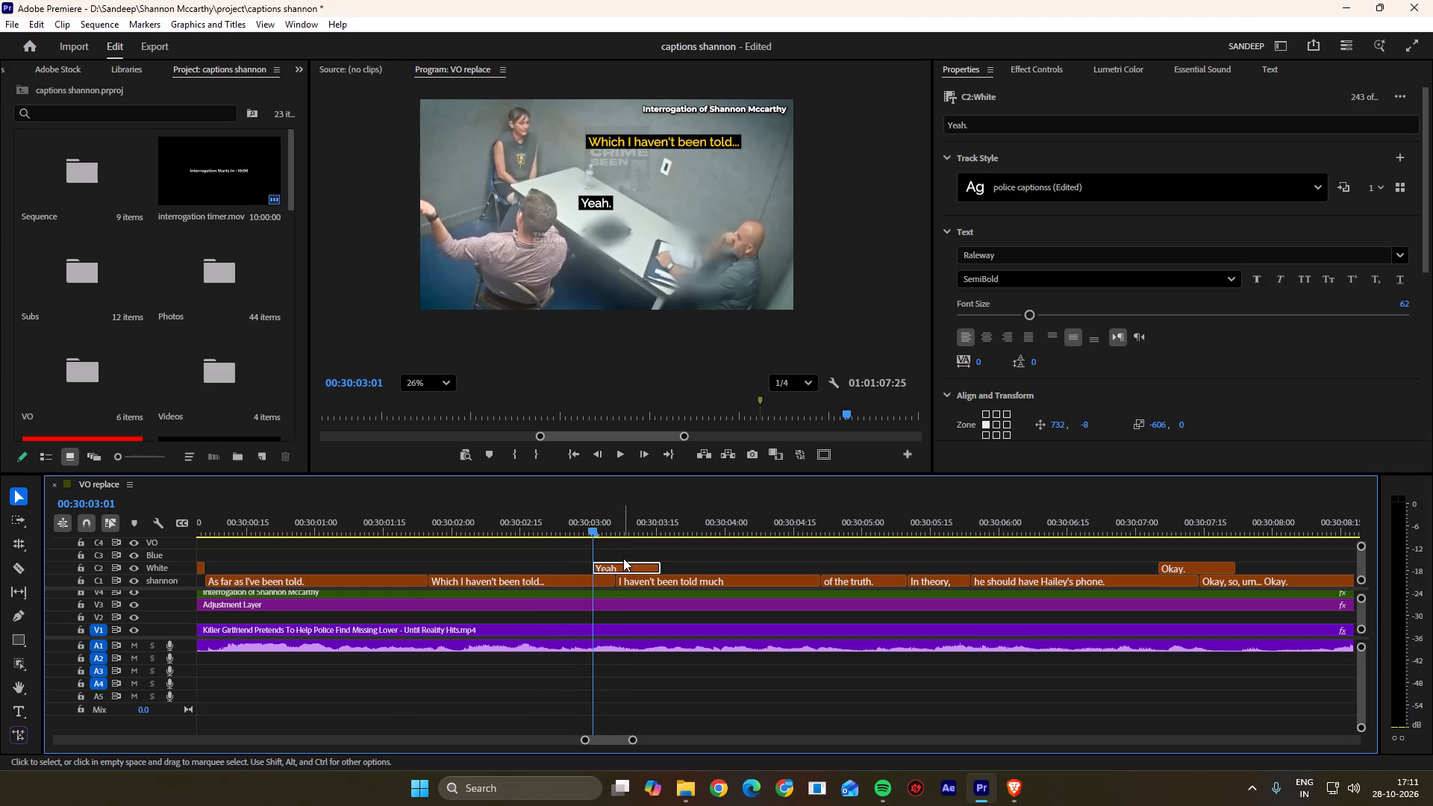
left_click(624, 556)
left_click_drag(665, 569, 714, 569)
Replay the dialogue around "Which I haven't been told..." and "Yeah." to check who speaks and whether the captions match.
left_click_drag(575, 530, 407, 530)
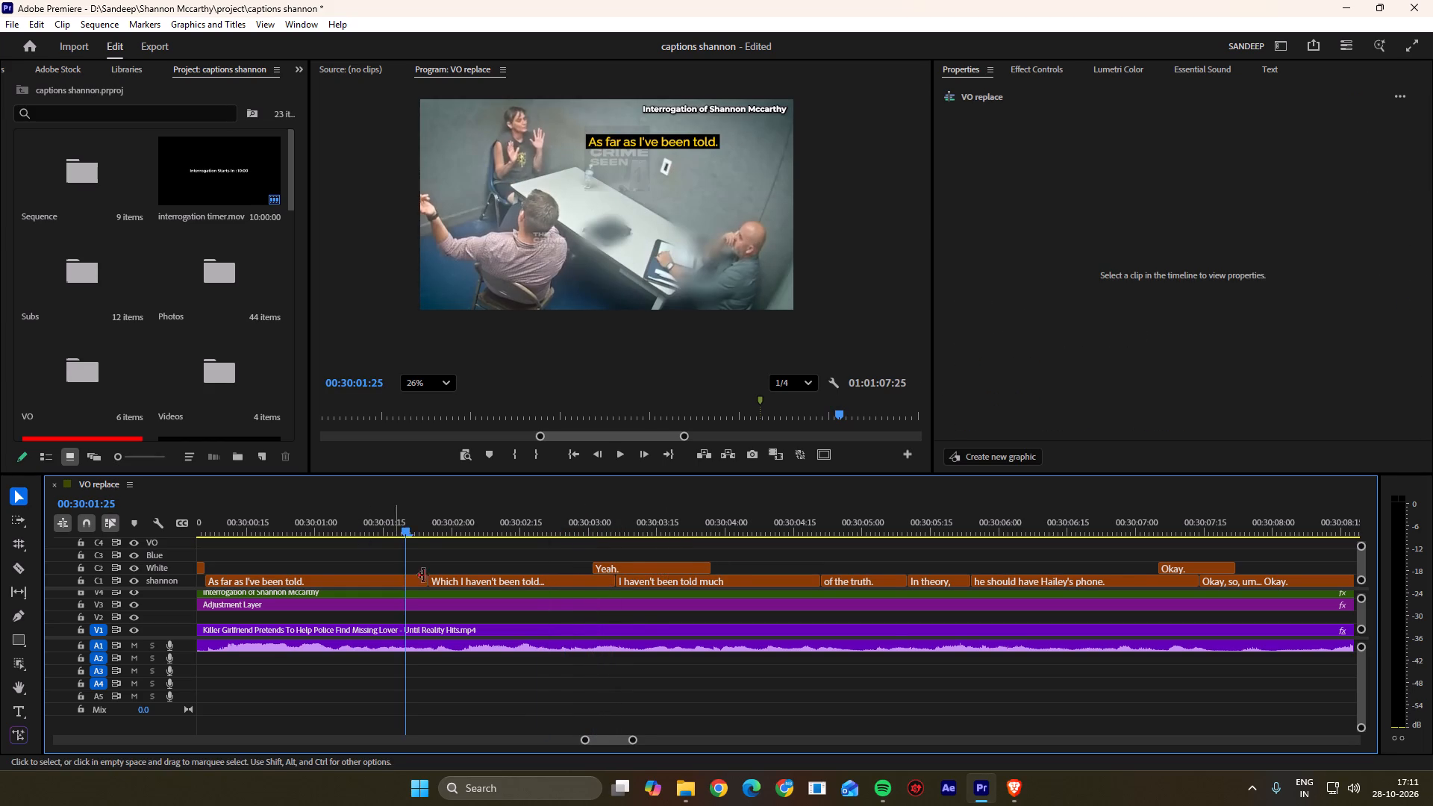
scroll(634, 614, "down", 6, "alt")
left_click_drag(505, 525, 468, 526)
left_click(516, 571)
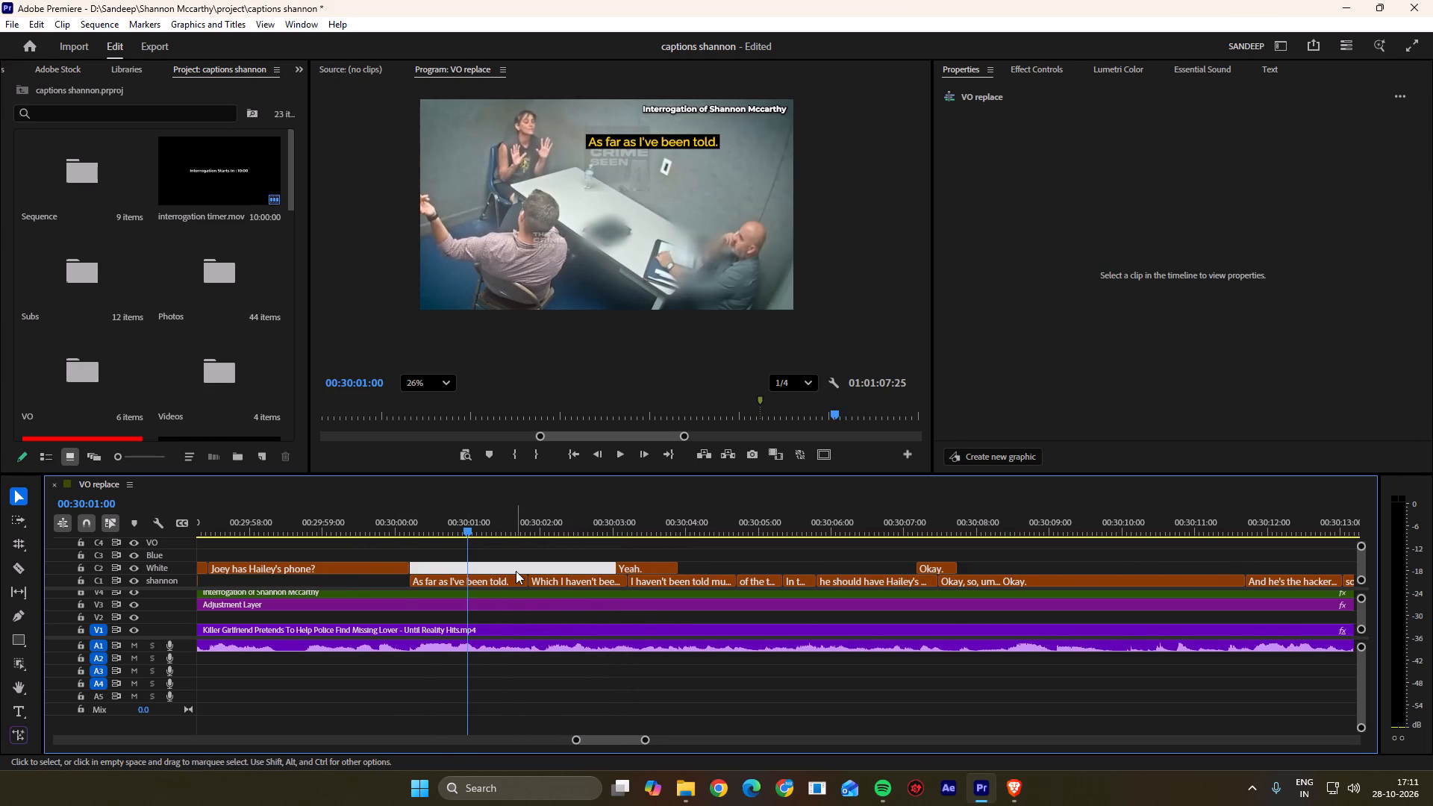
key("space")
scroll(573, 575, "up", 4, "alt")
scroll(573, 575, "down", 4)
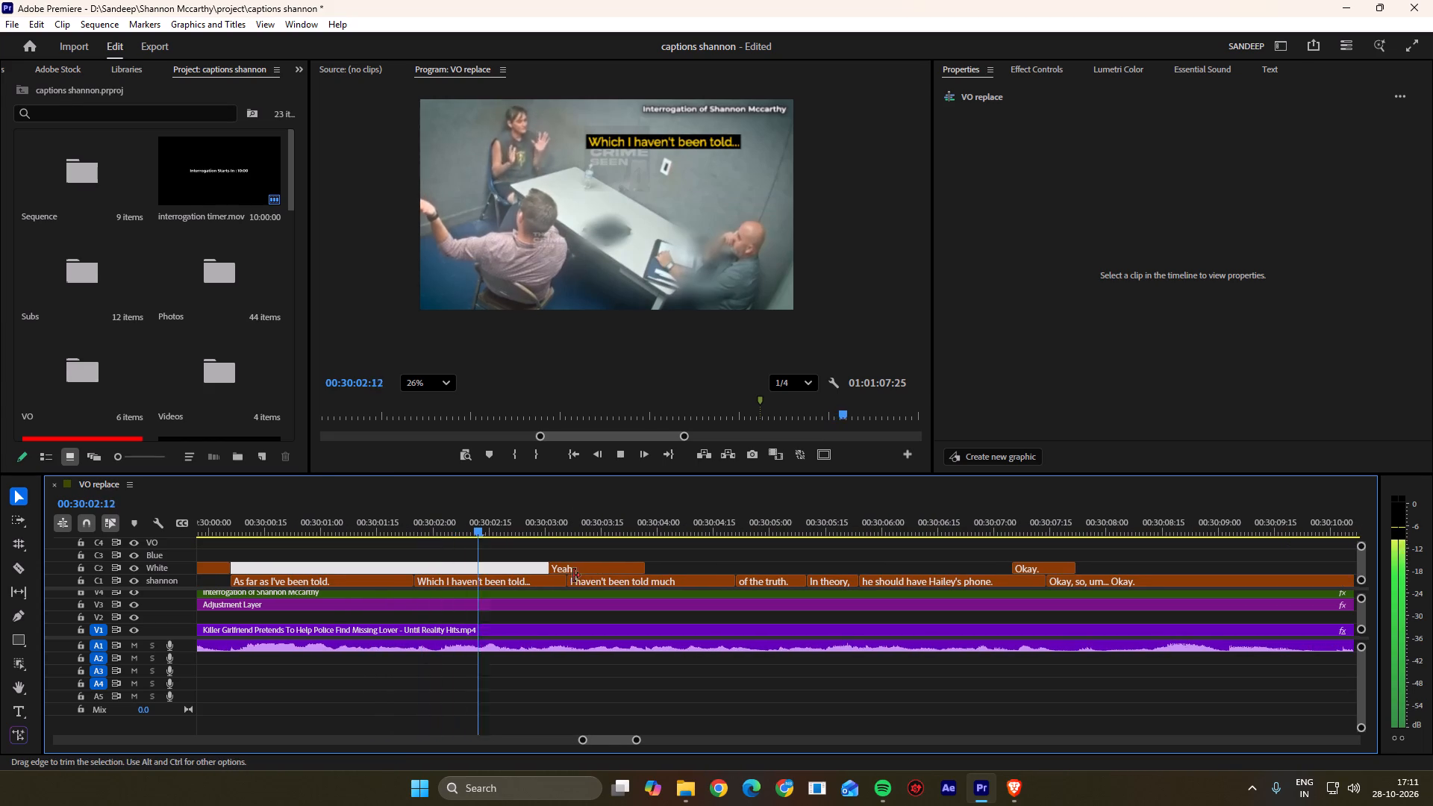
scroll(573, 575, "down", 3)
key("space")
left_click(573, 575)
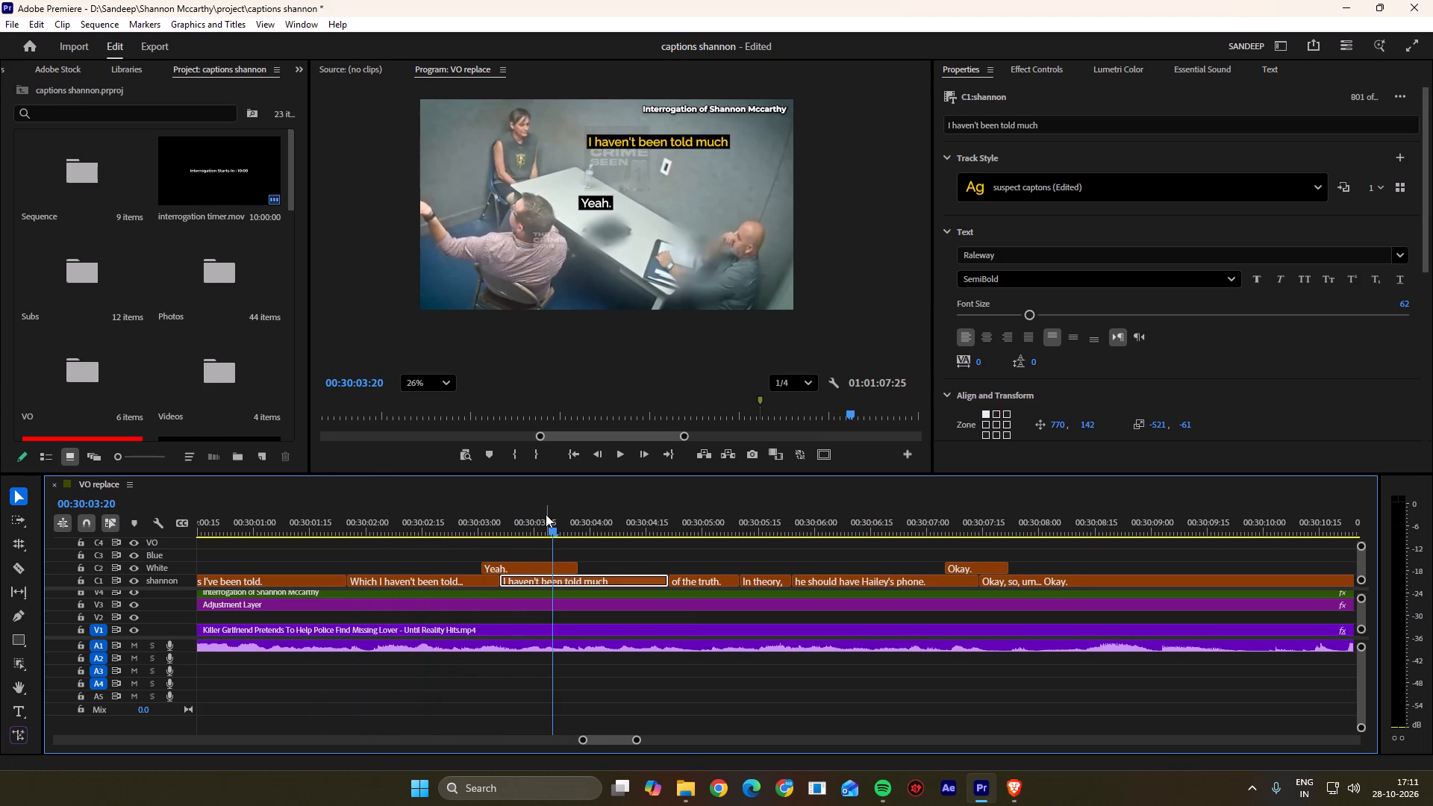
left_click_drag(546, 514, 422, 516)
left_click_drag(425, 524, 389, 521)
key("space")
left_click(466, 550)
key("space")
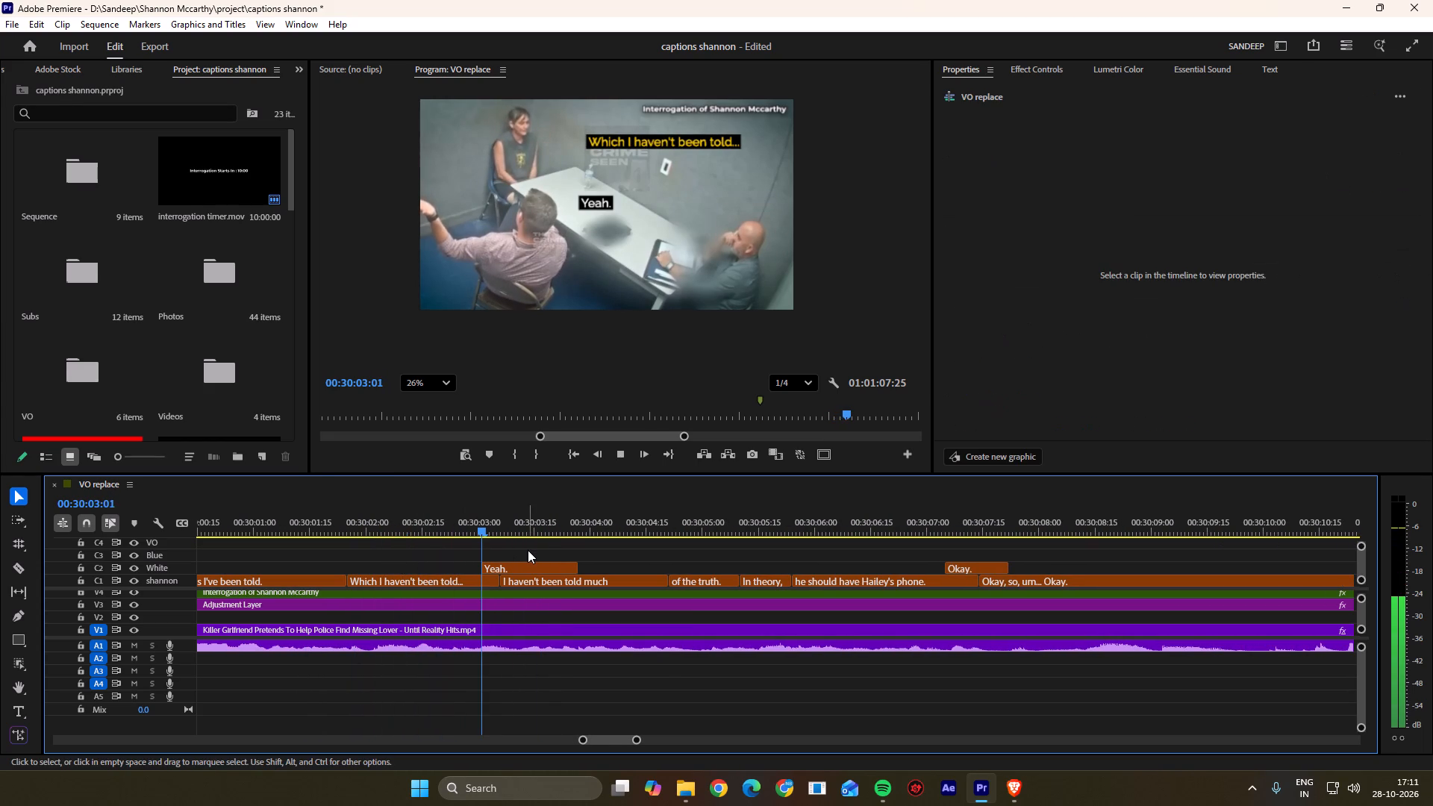
key("space")
key("space")
scroll(465, 564, "up", 8)
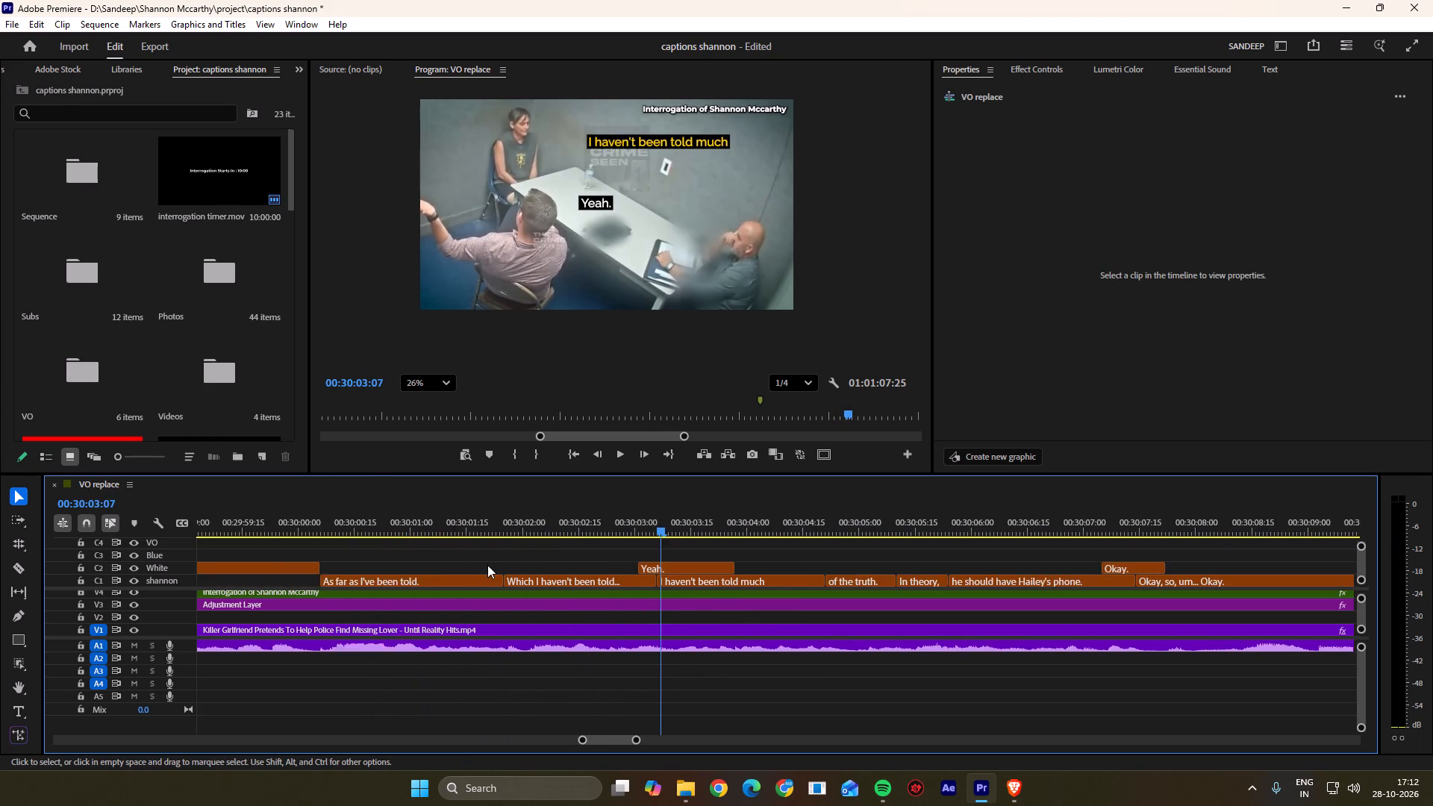
scroll(560, 571, "down", 3, "alt")
left_click_drag(550, 524, 440, 525)
key("space")
scroll(558, 555, "up", 5, "alt")
scroll(558, 555, "down", 4)
key("space")
left_click_drag(623, 516, 578, 519)
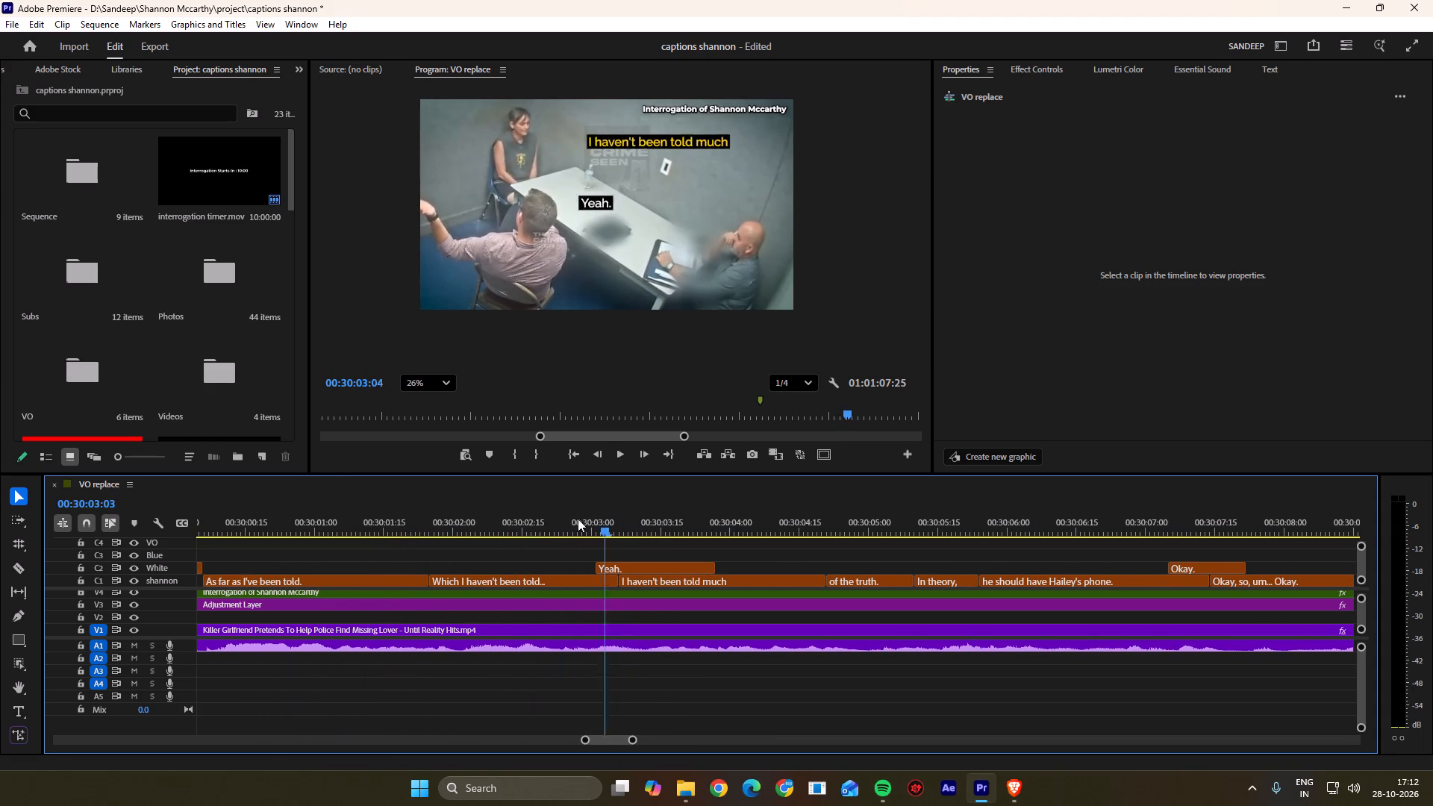
Duplicate the shannon-track caption "Which I haven't been told..." onto the White track directly above it.
left_click_drag(578, 519, 409, 526)
key("space")
key("space")
left_click_drag(507, 577, 511, 572, "alt")
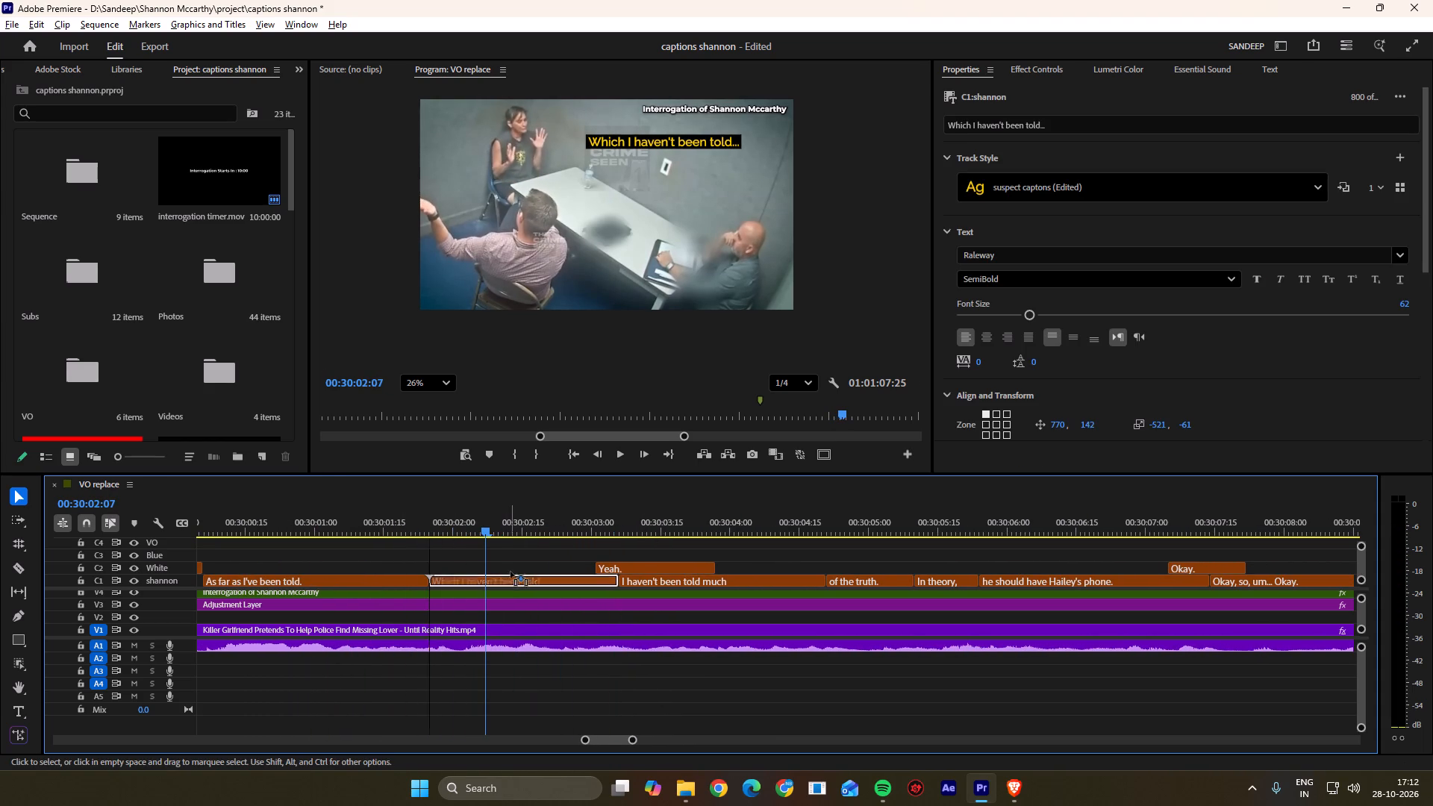
left_click_drag(511, 572, 513, 569, "alt")
left_click(513, 569)
Trim the start of the White-track copy of "Which I haven't been told..." to 00:30:02:07.
left_click_drag(430, 569, 496, 571)
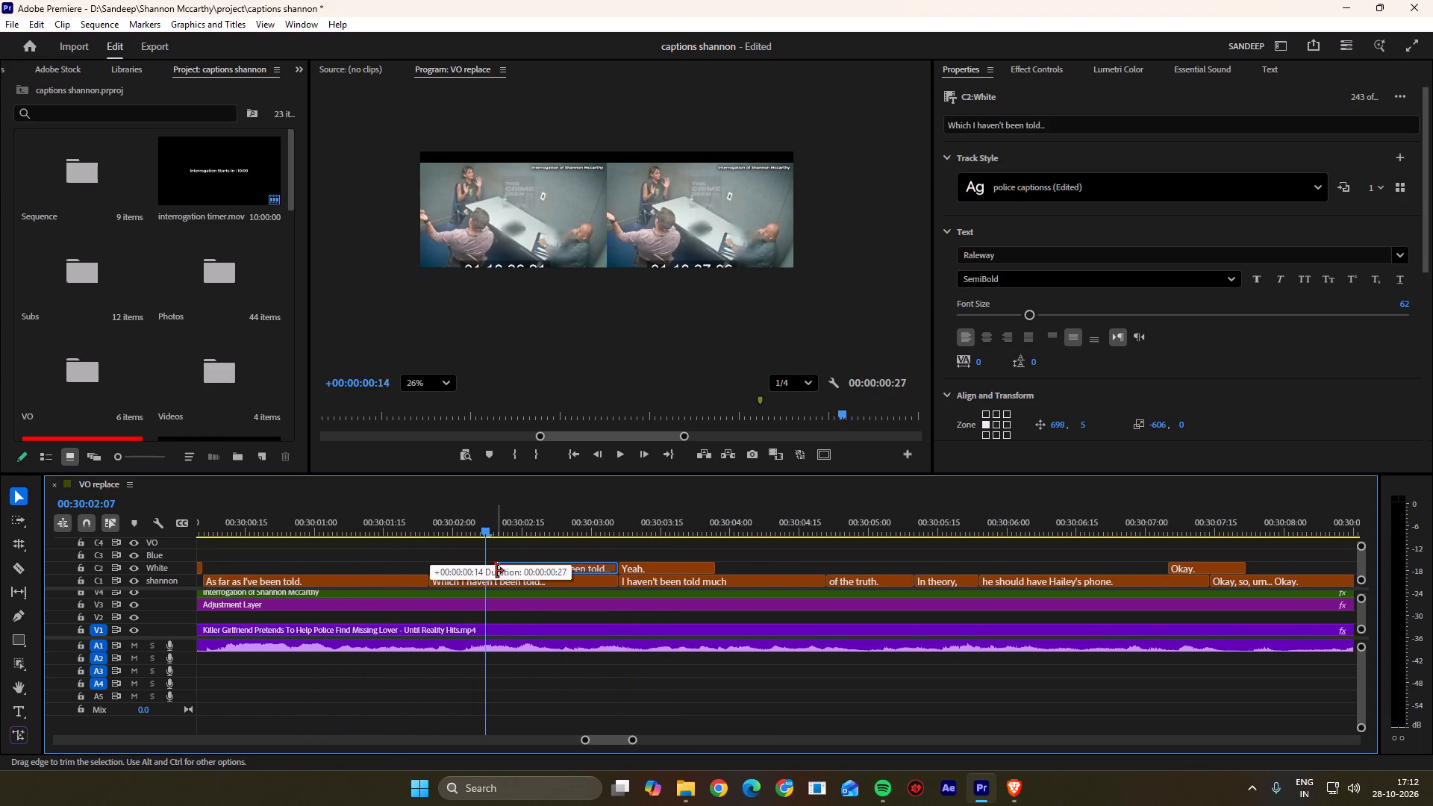
left_click_drag(496, 571, 487, 571)
left_click(499, 558)
scroll(569, 566, "down", 3, "alt")
left_click_drag(478, 531, 435, 528)
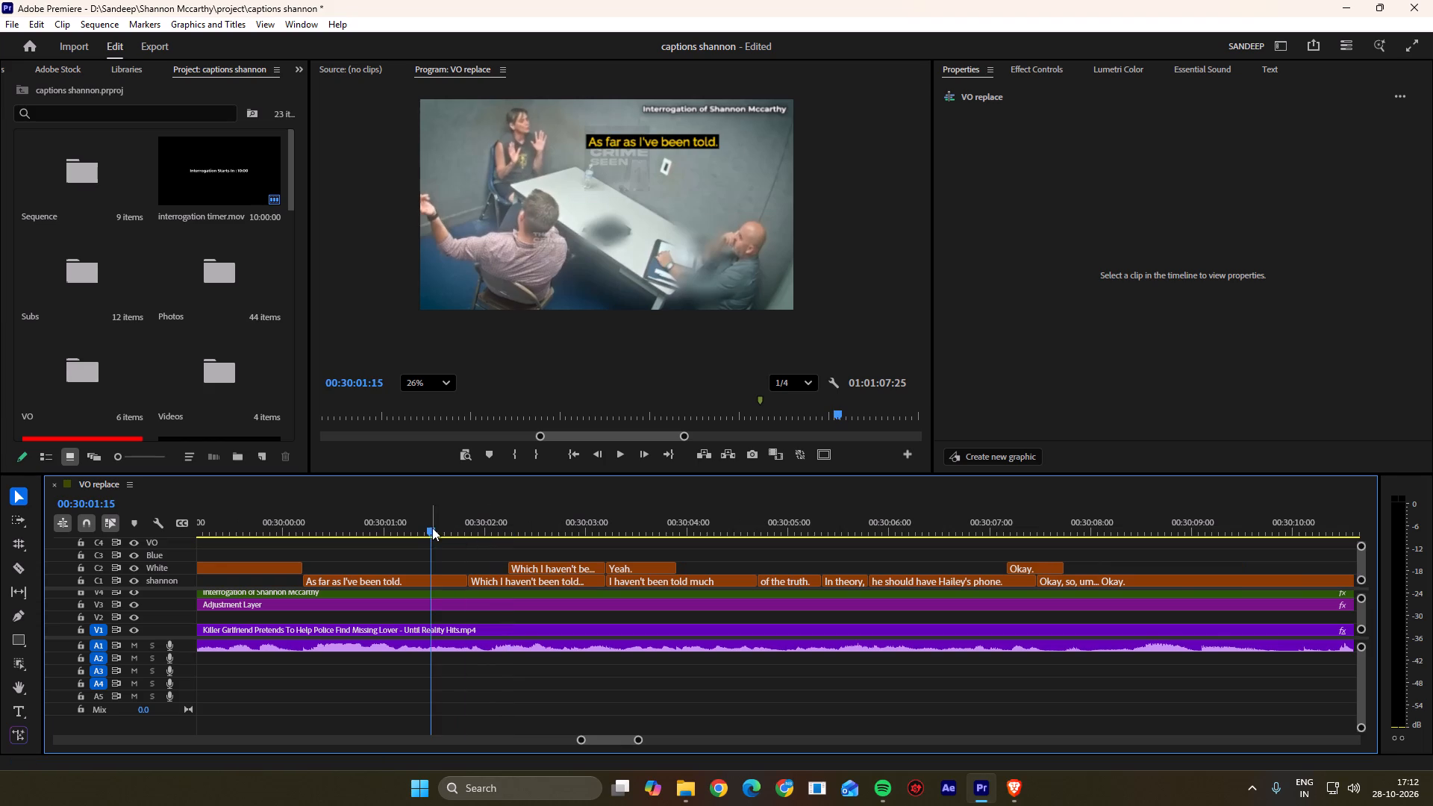
Replay the dialogue from 00:30:01:02 and reword the White-track copy of "Which I haven't been told..." as "You haven't been told...".
left_click(435, 542)
left_click_drag(428, 516, 392, 519)
left_click(427, 550)
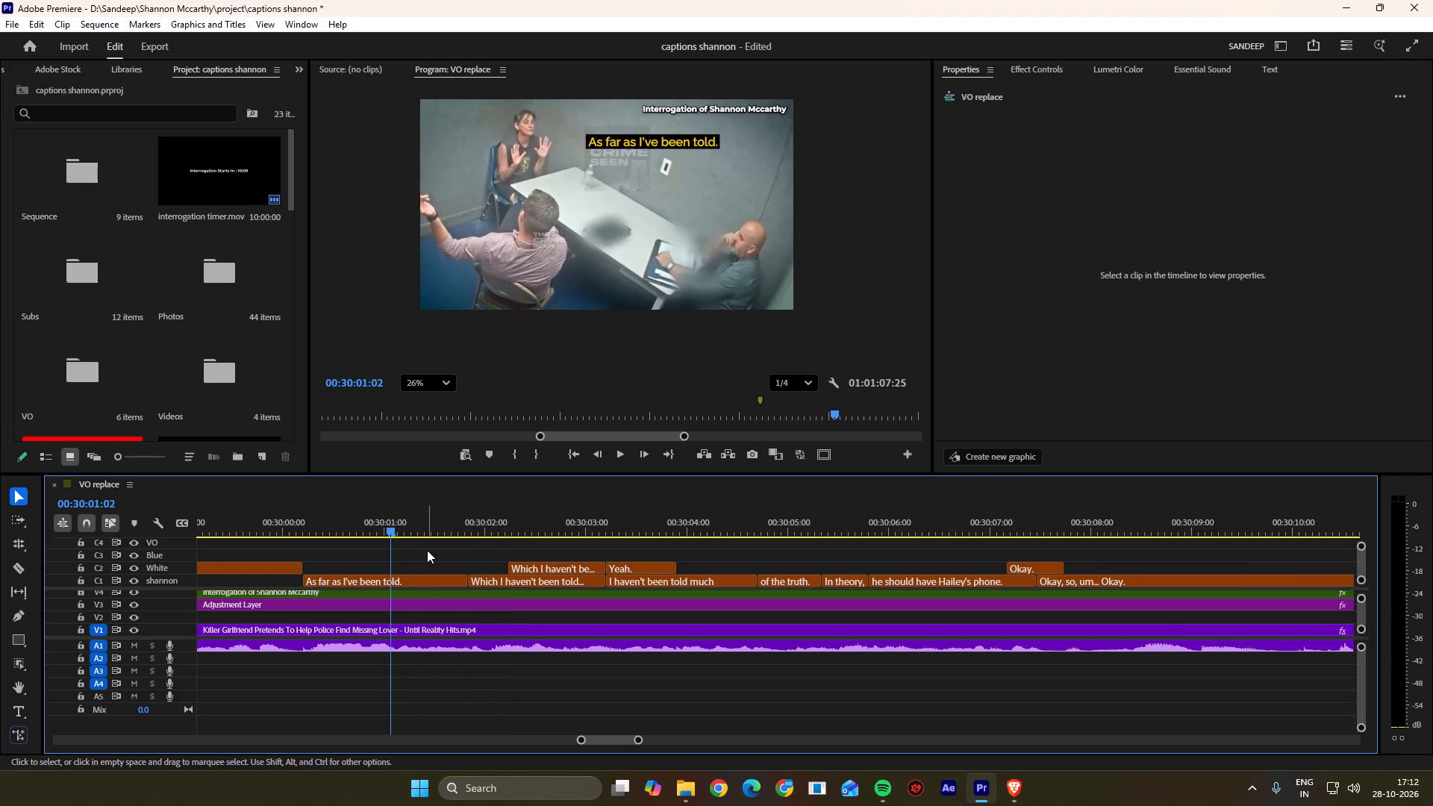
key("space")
scroll(482, 569, "down", 3)
scroll(449, 580, "up", 3, "alt")
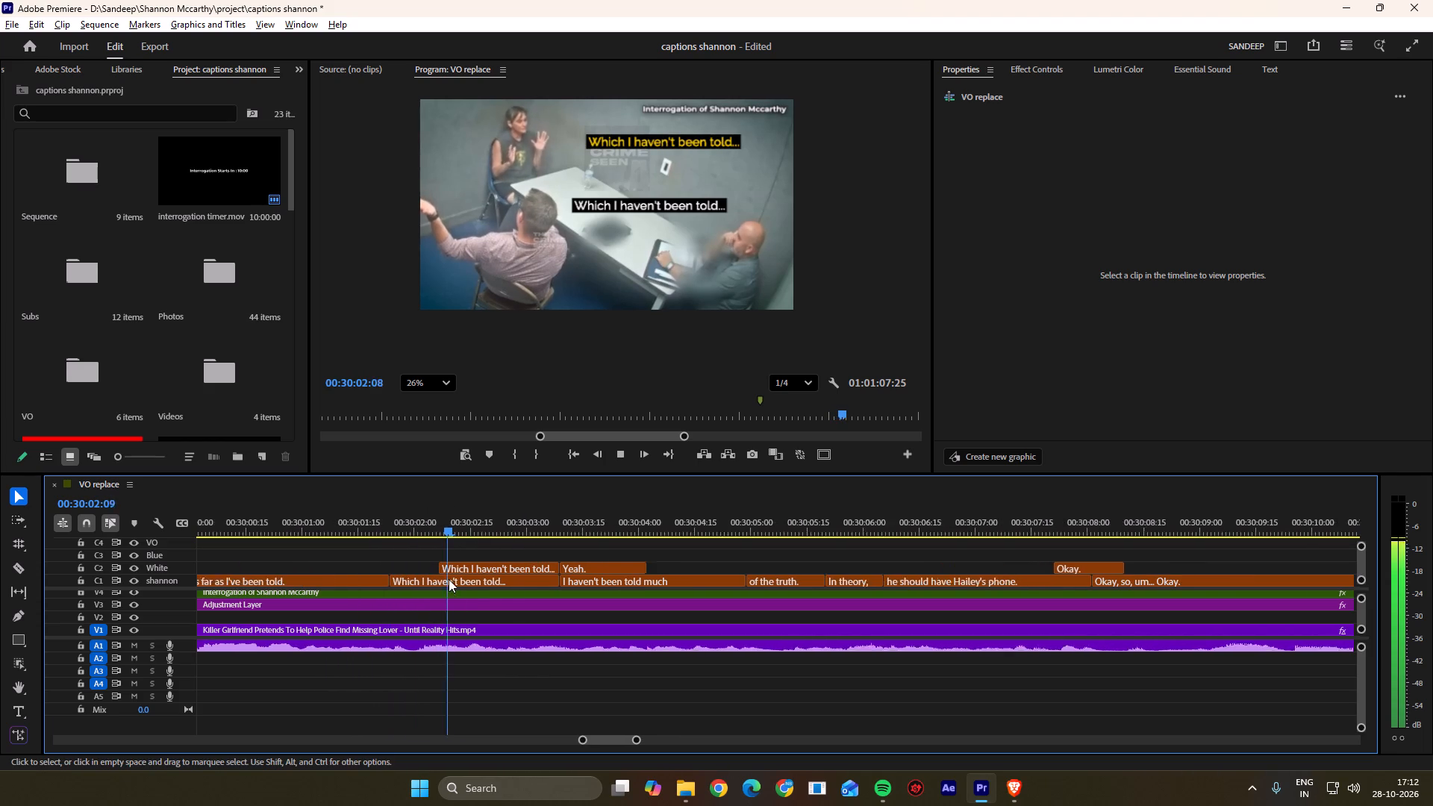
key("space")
left_click(503, 566)
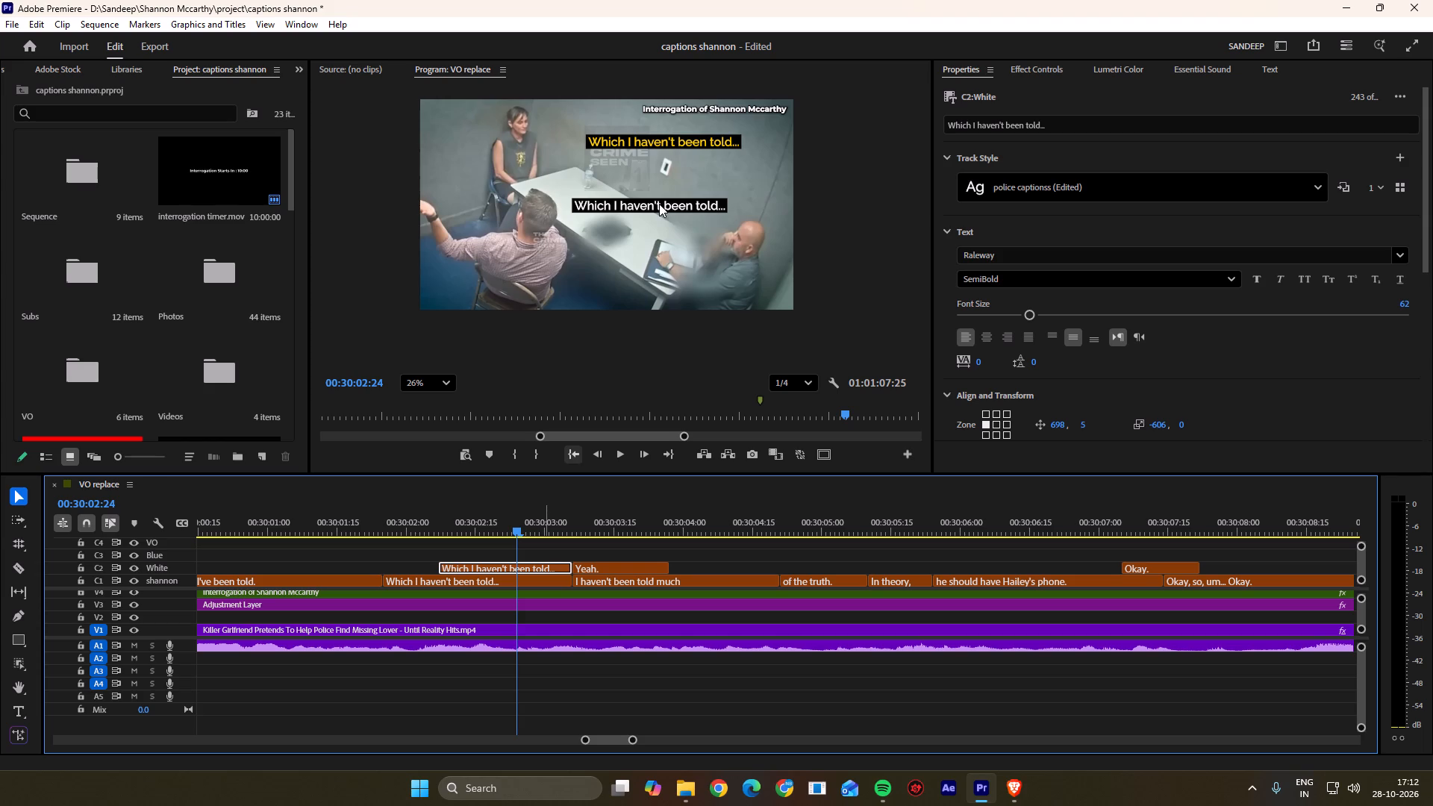
double_click(659, 204)
left_click(621, 207)
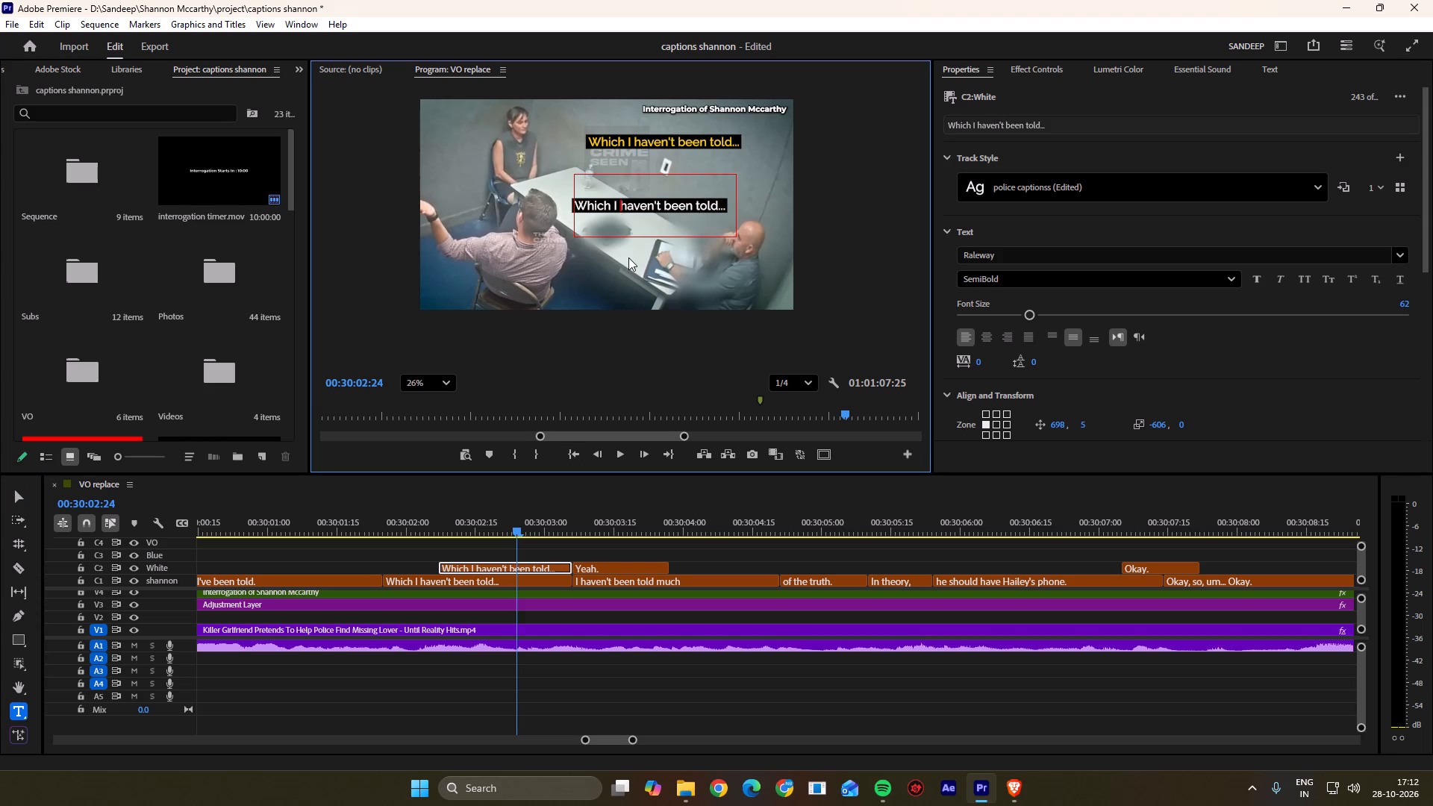
key("Return")
key("BackSpace")
key("BackSpace")
key("BackSpace")
key("BackSpace")
key("BackSpace")
key("BackSpace")
key("BackSpace")
key("BackSpace")
key("BackSpace")
key("BackSpace")
key("BackSpace")
key("BackSpace")
key("BackSpace")
key("BackSpace")
key("BackSpace")
key("BackSpace")
key("BackSpace")
key("BackSpace")
key("BackSpace")
key("BackSpace")
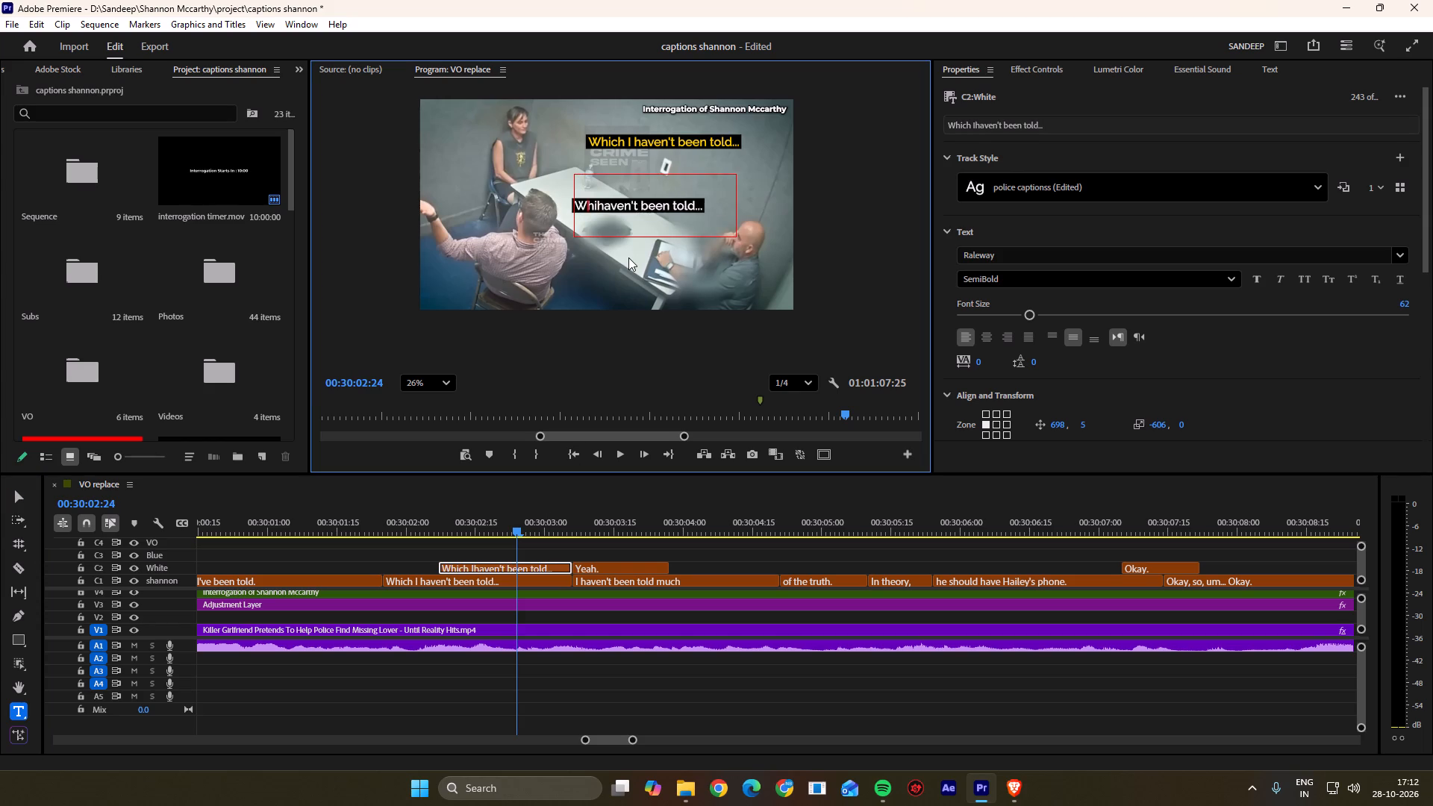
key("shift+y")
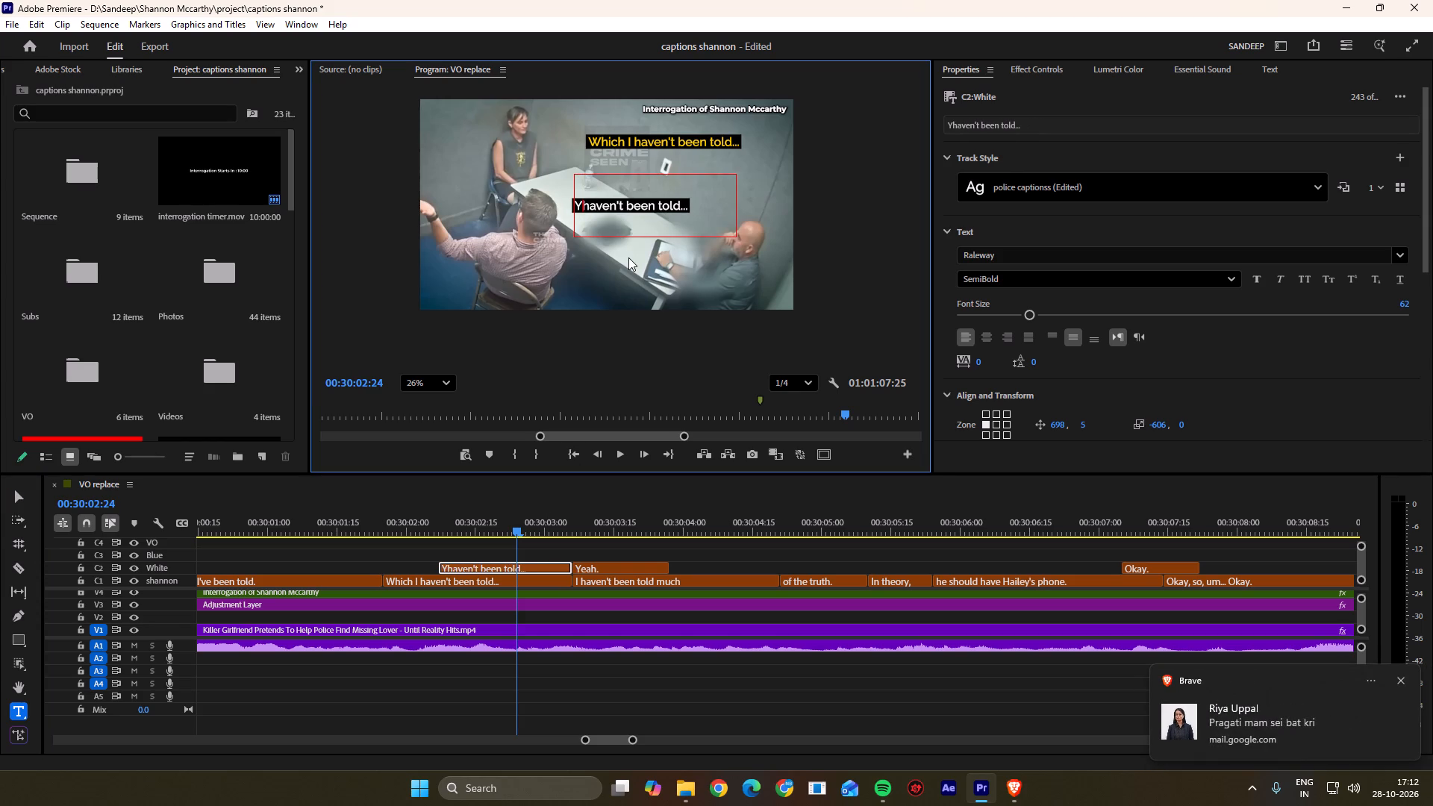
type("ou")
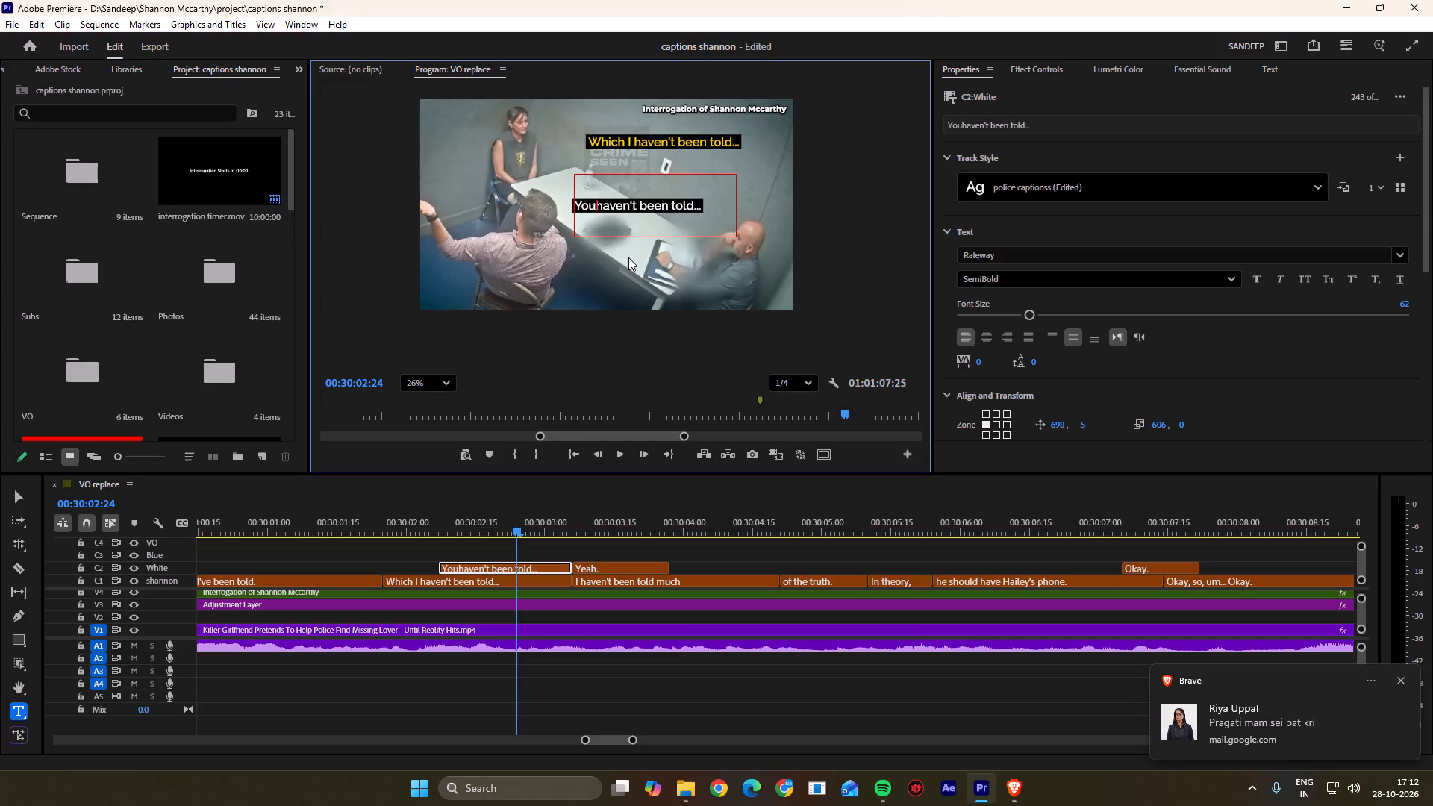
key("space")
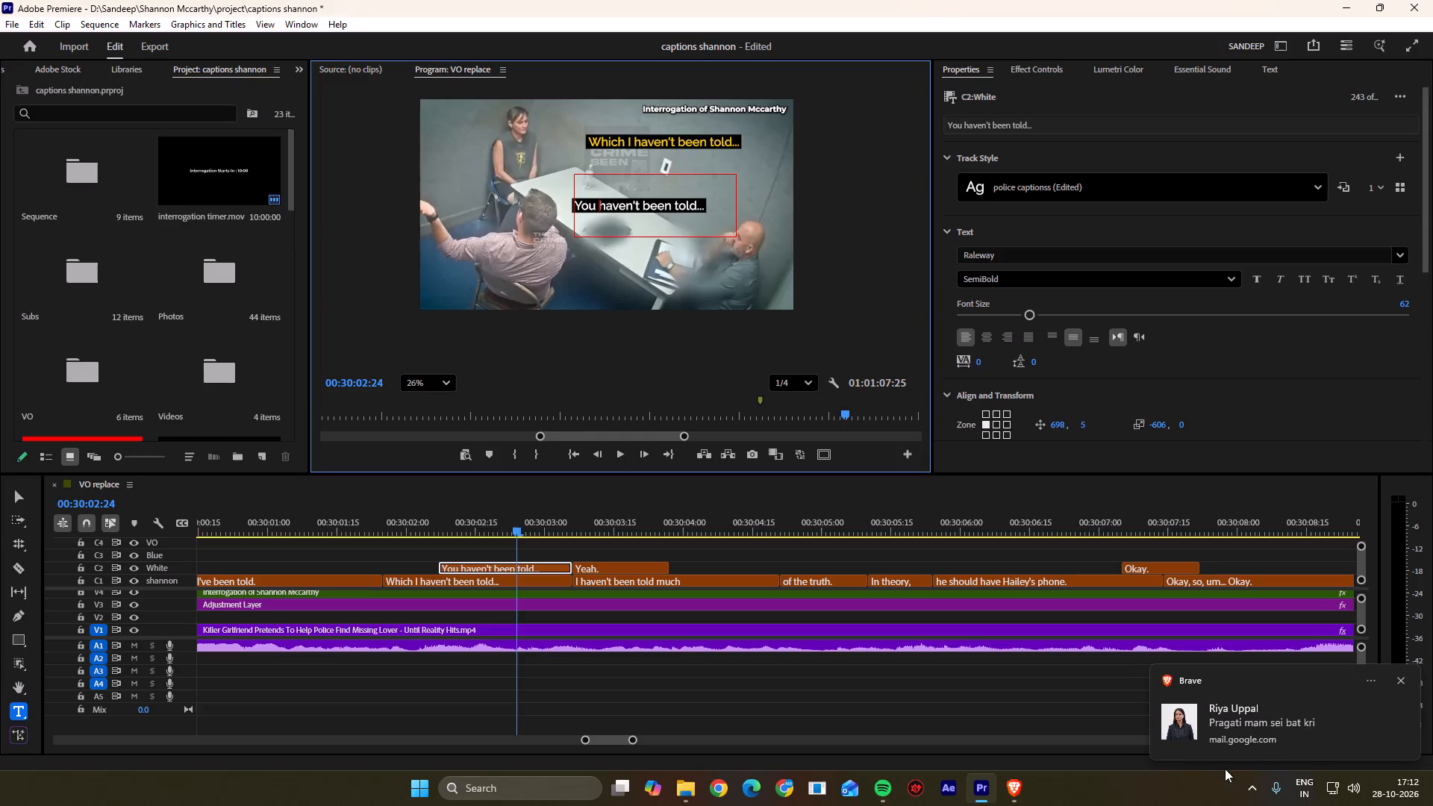
In Brave, answer the colleague's chat with "m jb gyi thi voh baat krre the kis se.." and "abhi pta ni free huye h ya nhi".
left_click(1008, 793)
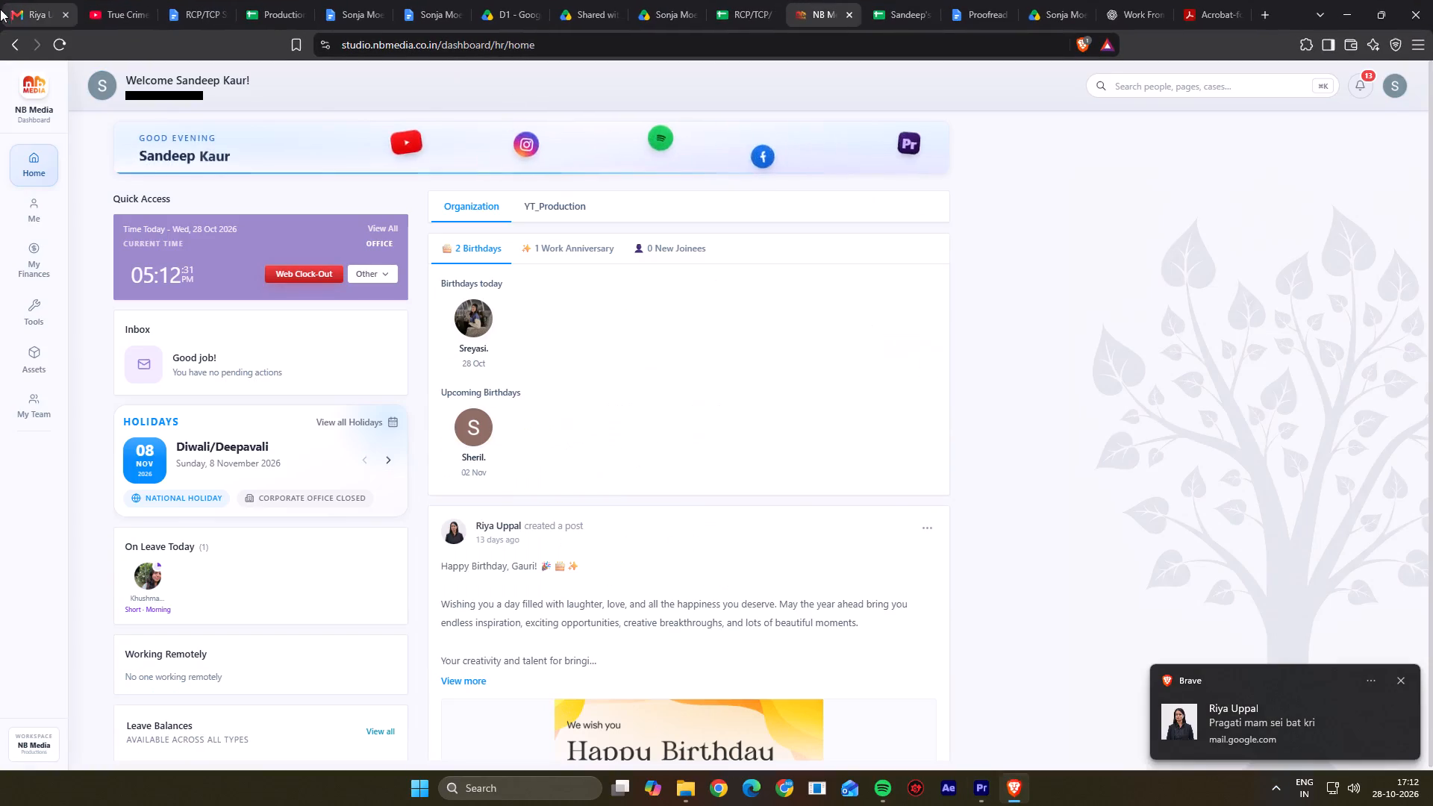
left_click(44, 14)
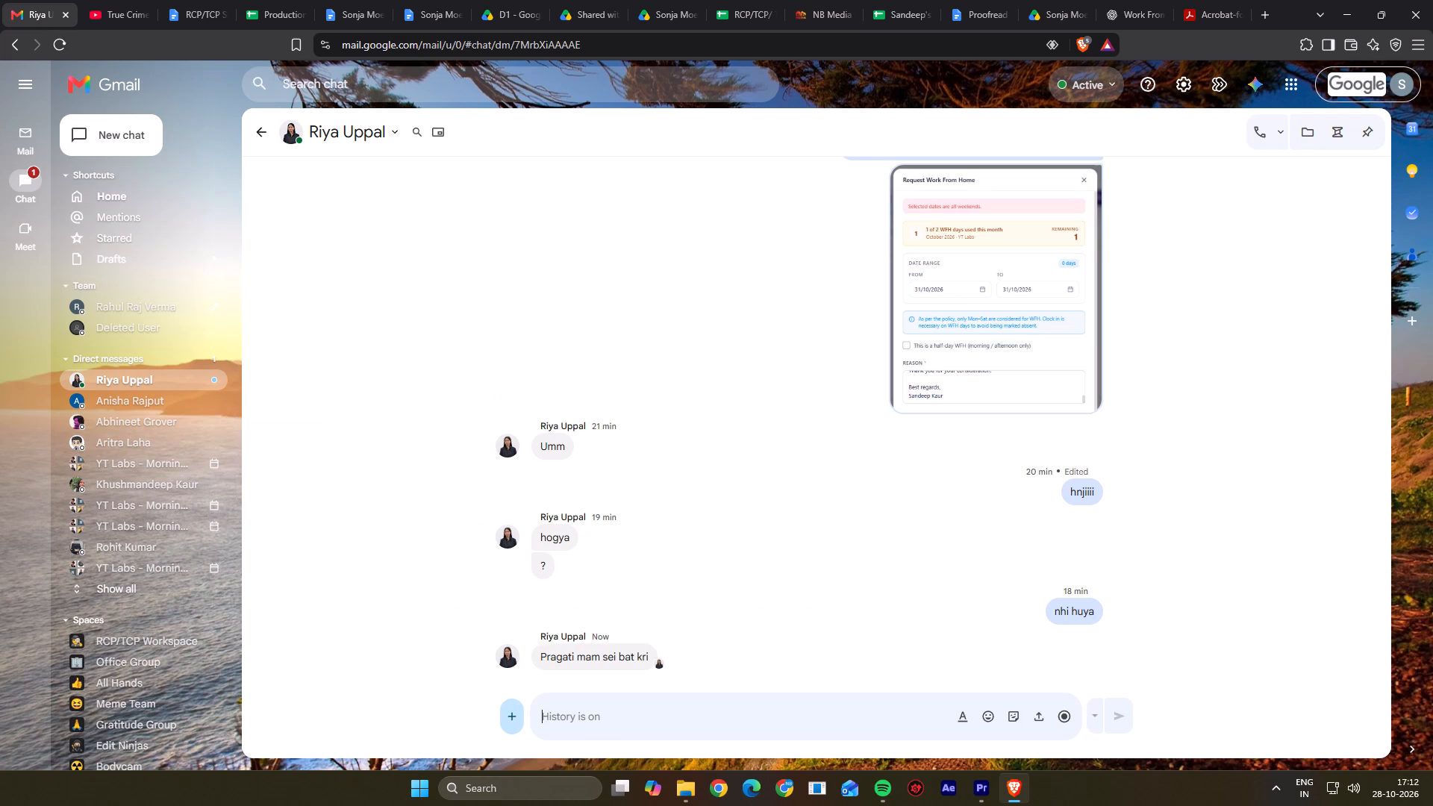
left_click(596, 719)
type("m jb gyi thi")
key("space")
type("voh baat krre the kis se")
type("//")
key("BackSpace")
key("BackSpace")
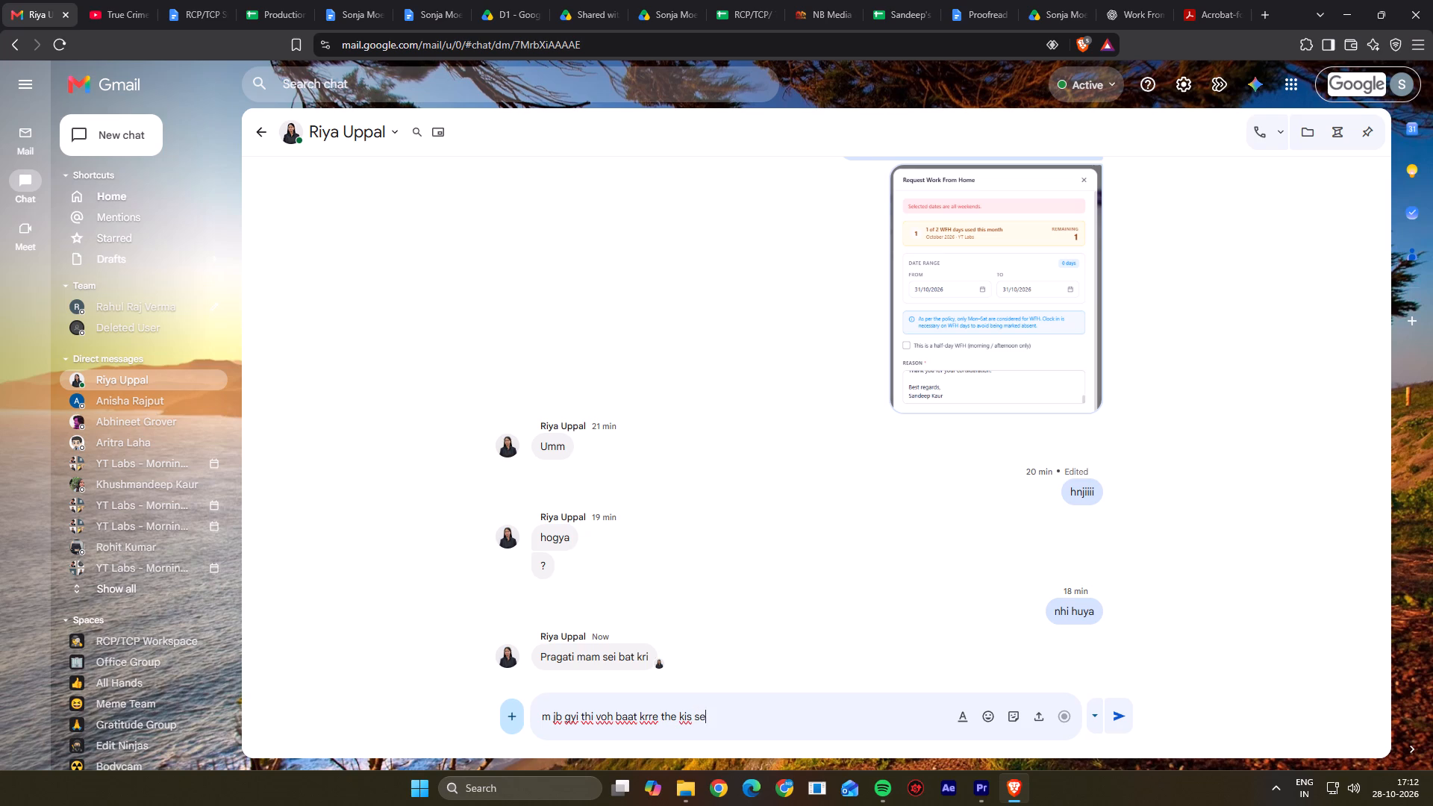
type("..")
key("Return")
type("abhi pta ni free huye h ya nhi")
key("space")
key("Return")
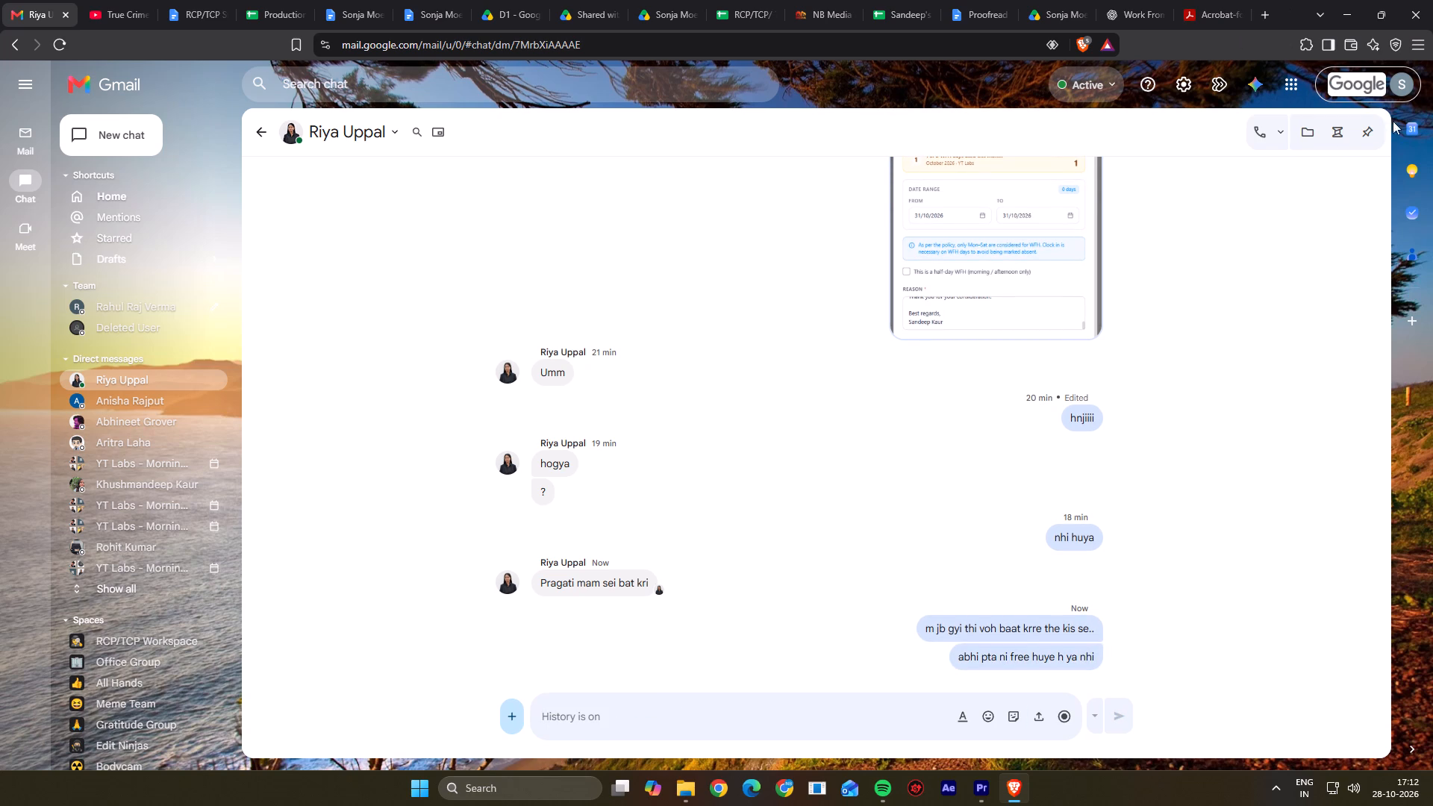
left_click(265, 131)
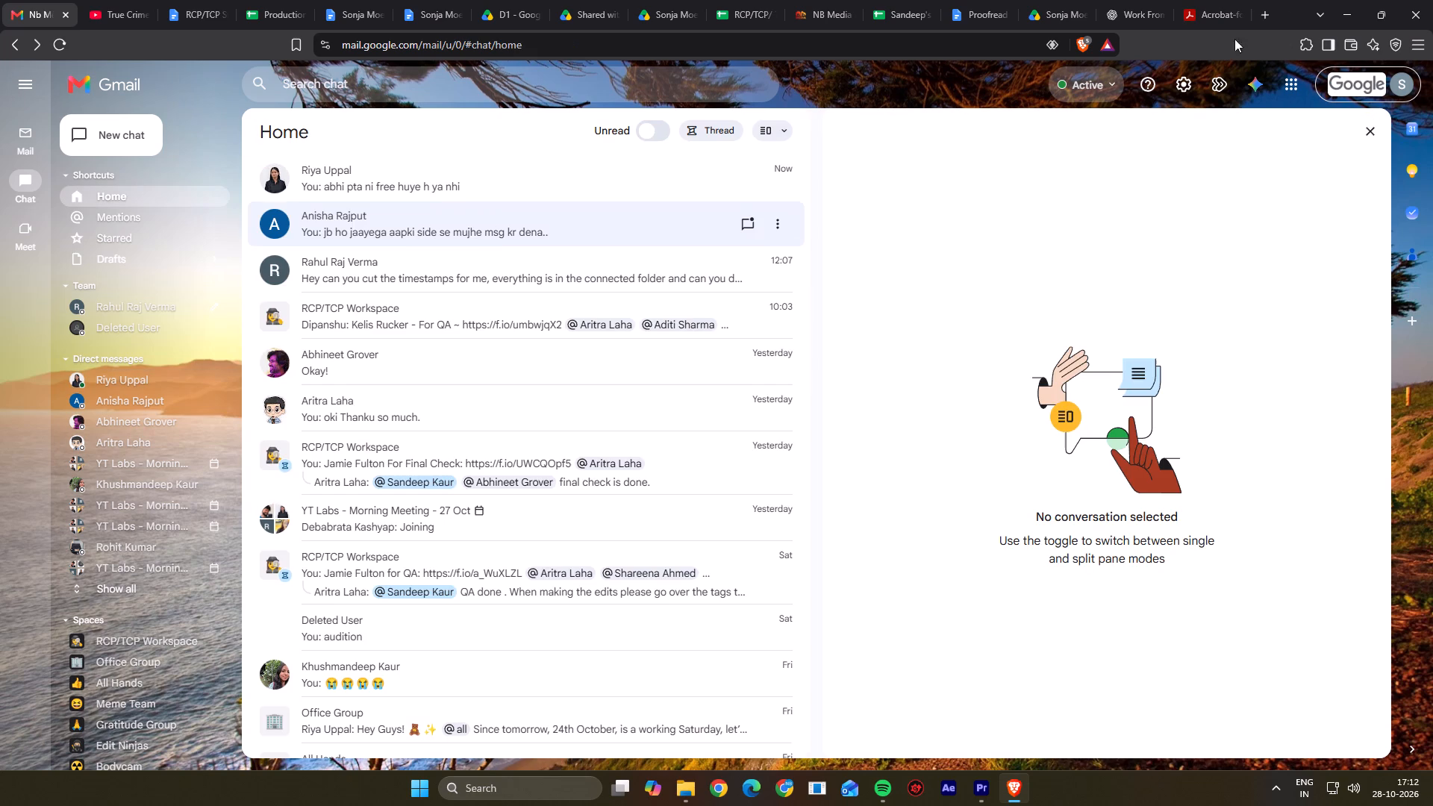
left_click(1346, 19)
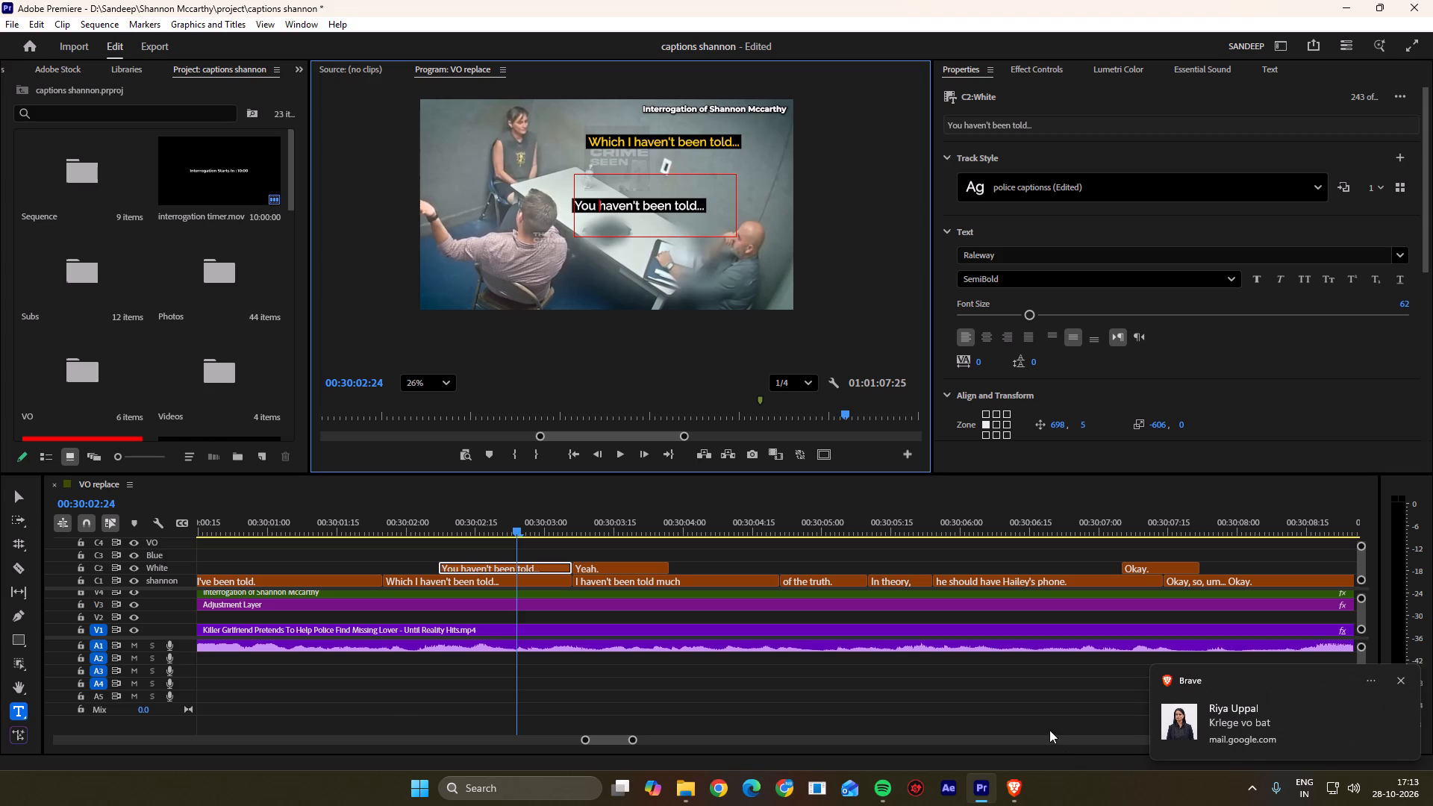
left_click(1012, 791)
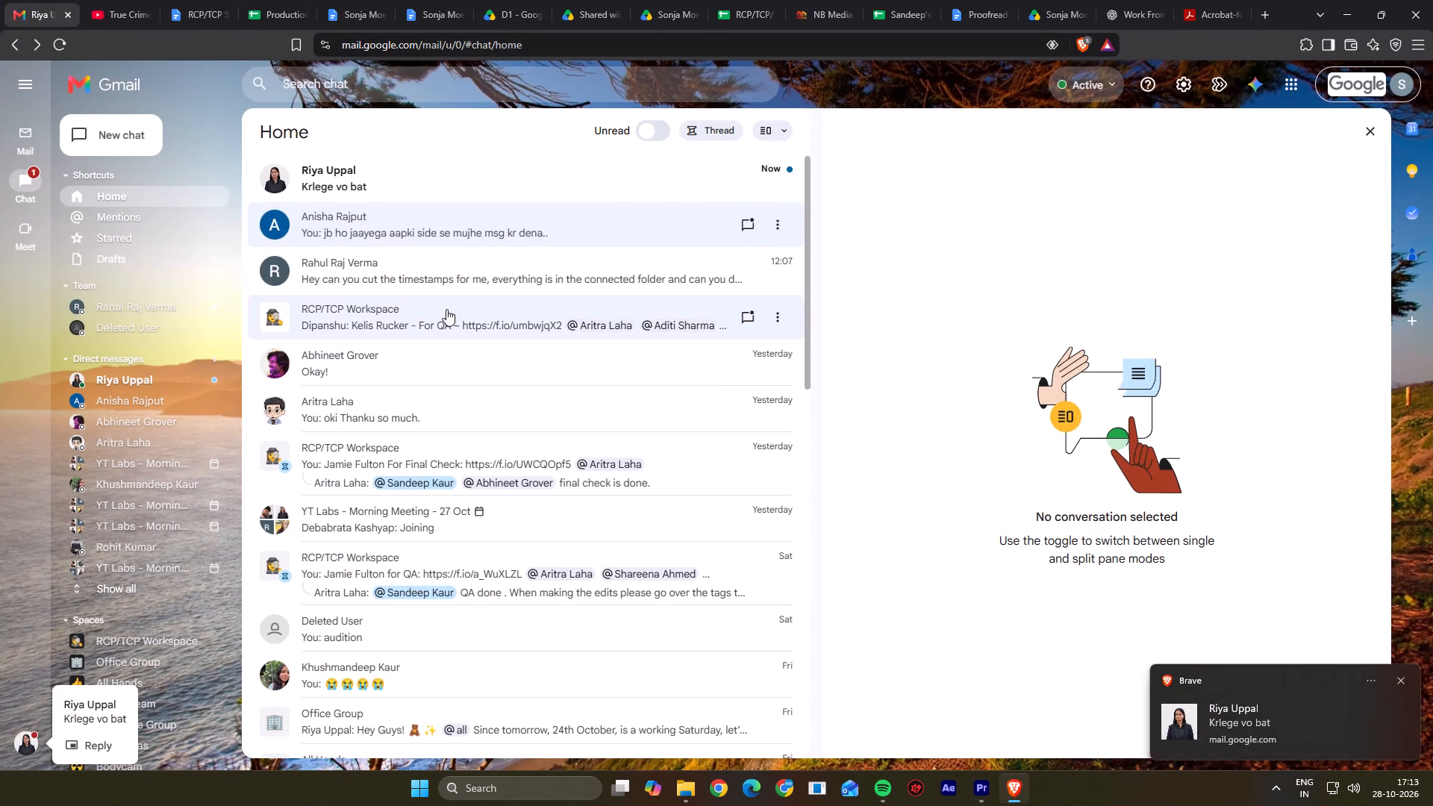
left_click(491, 180)
left_click(948, 708)
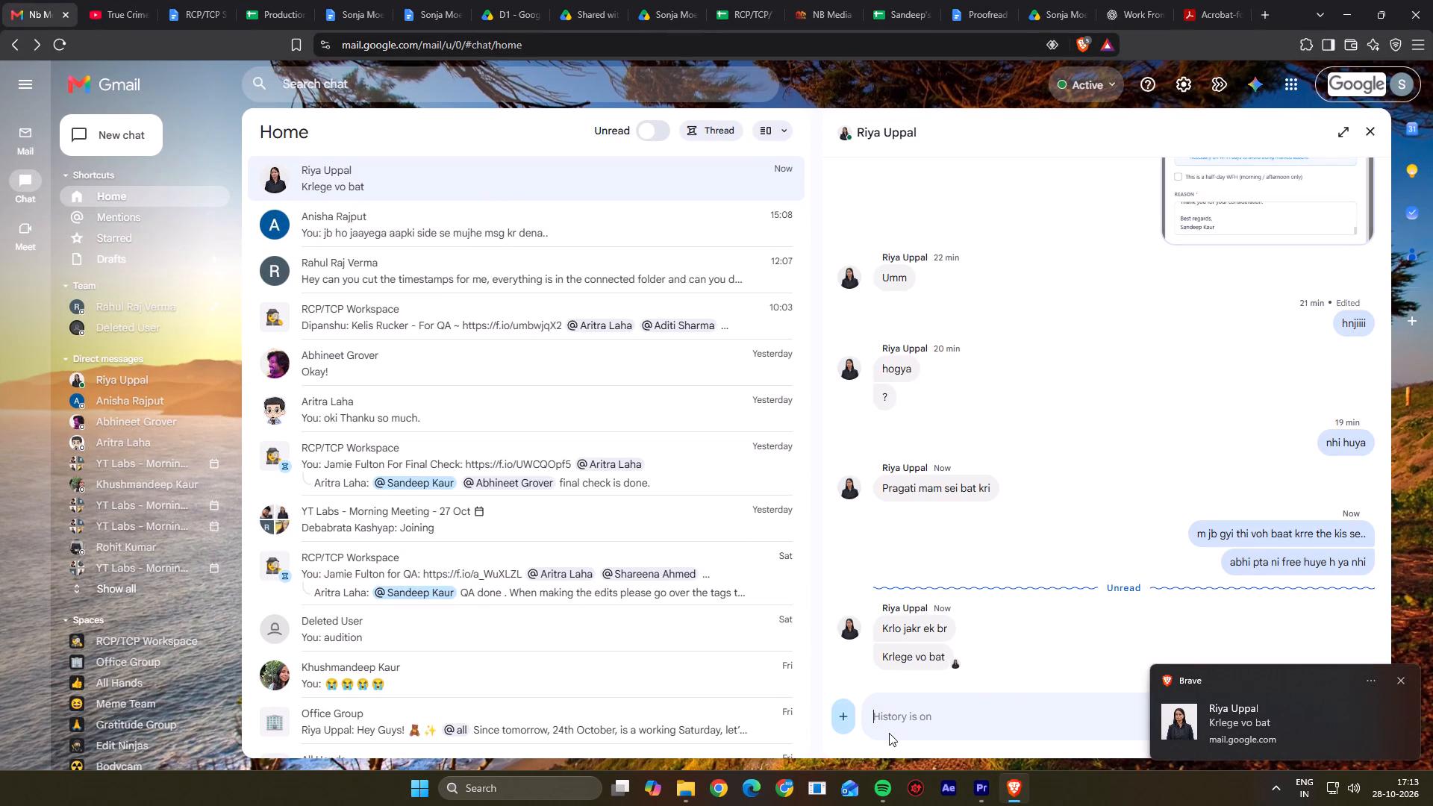
left_click(897, 716)
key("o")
key("BackSpace")
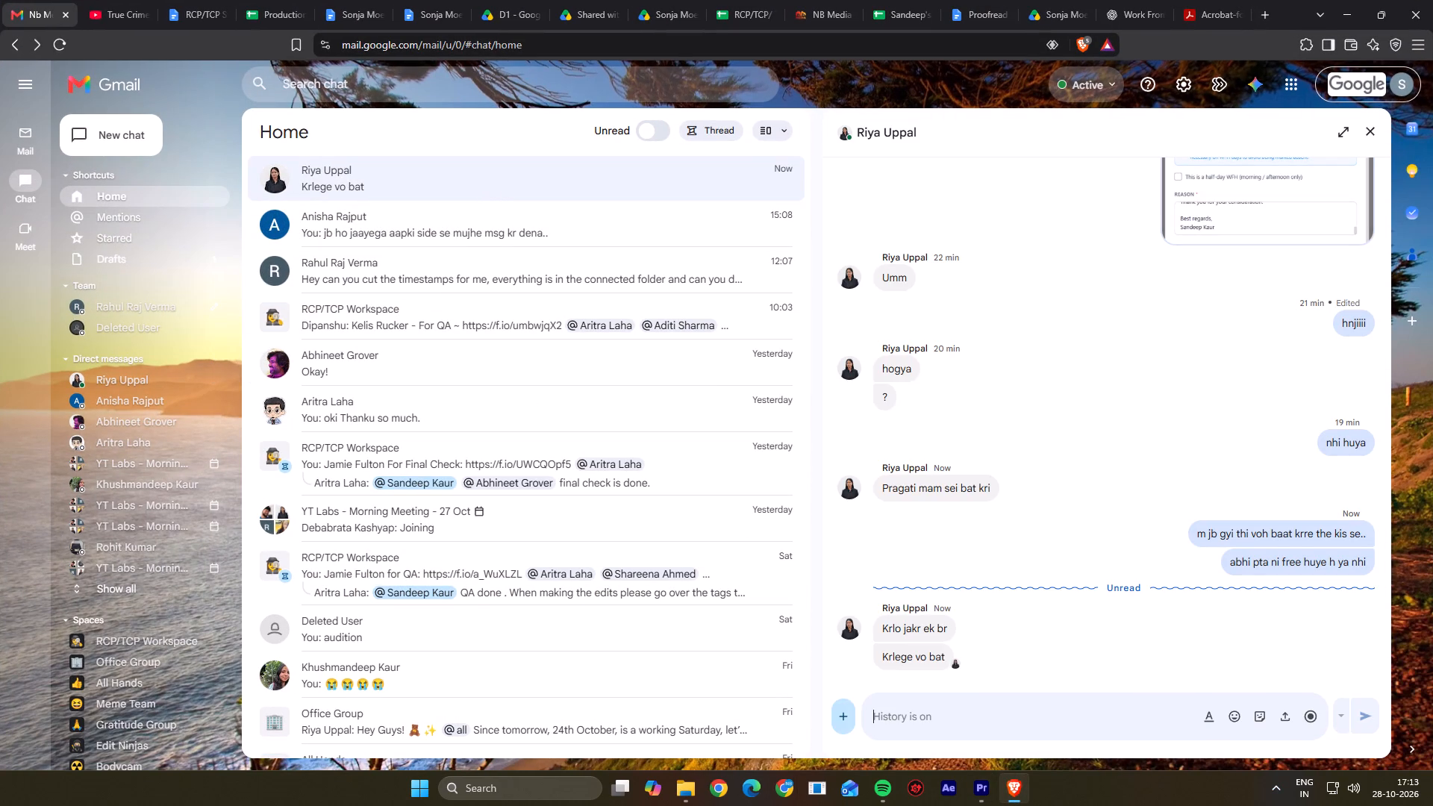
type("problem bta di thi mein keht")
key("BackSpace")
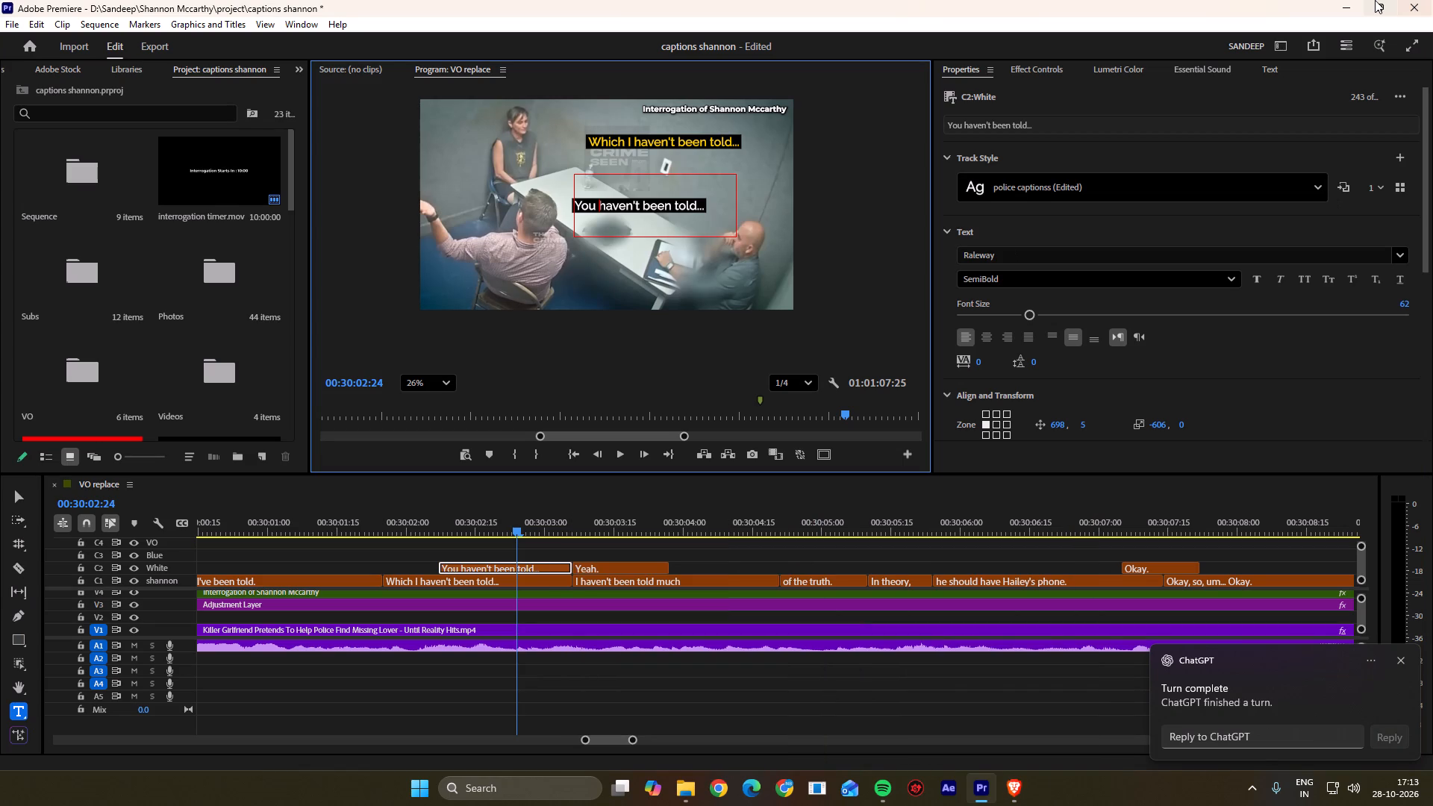
Finish editing the White-track caption in Premiere and save the captions shannon project.
left_click(779, 278)
key("ctrl+s")
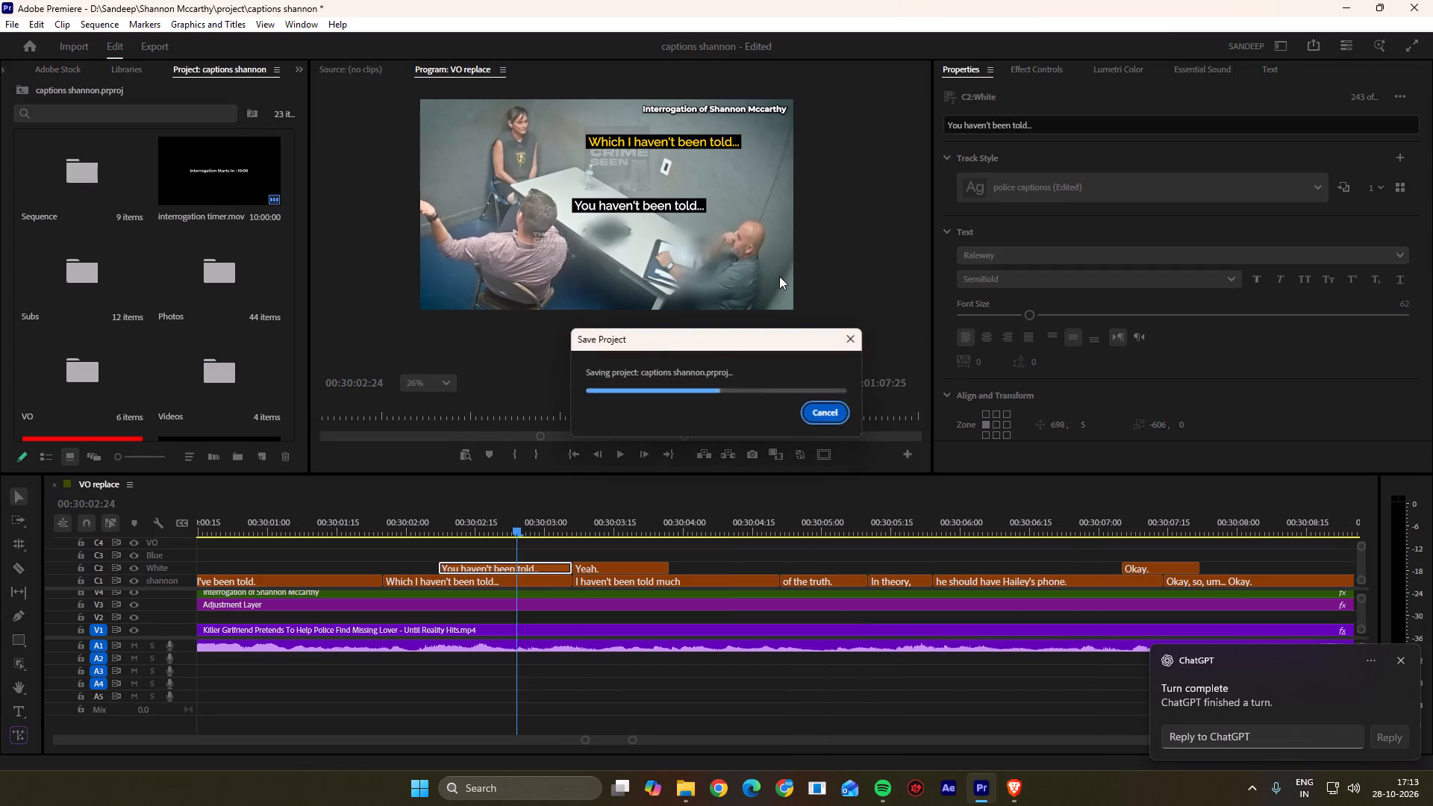